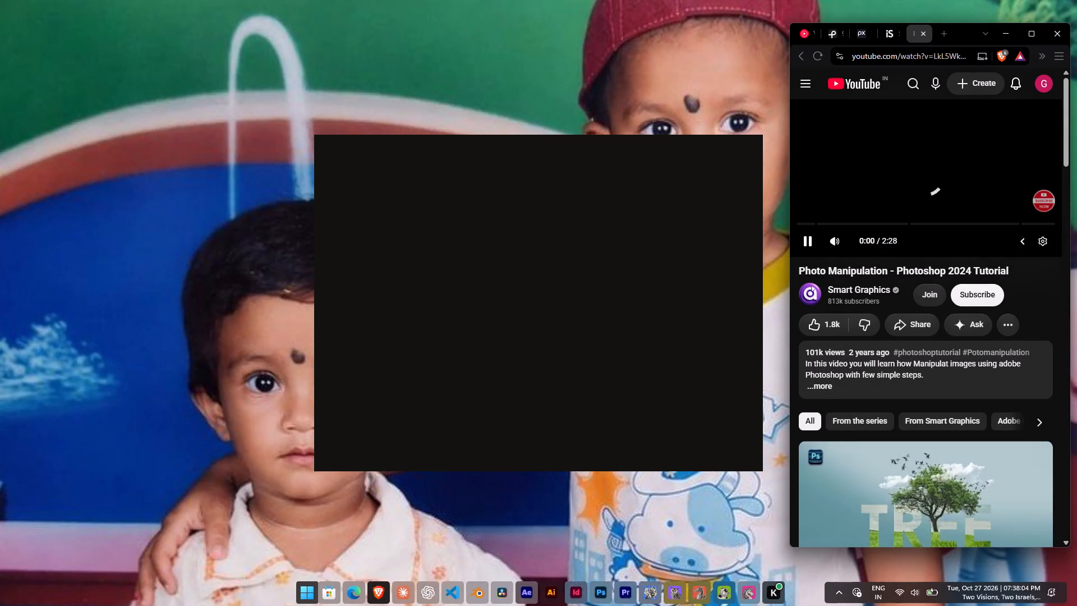
# Launch Adobe Photoshop while keeping the photo manipulation tutorial open alongside.
pyautogui.click(604, 591)
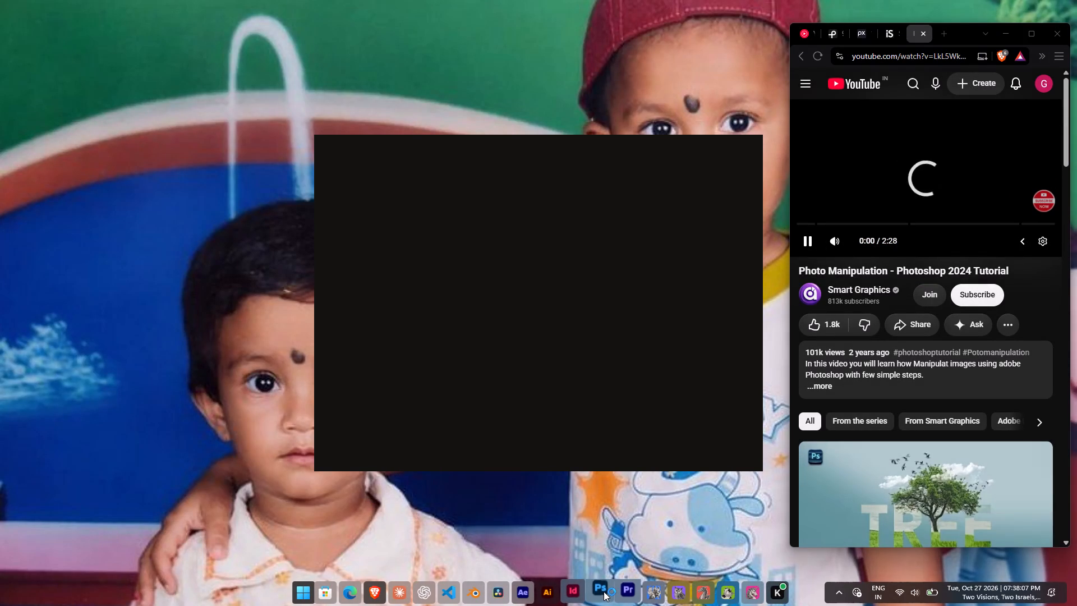
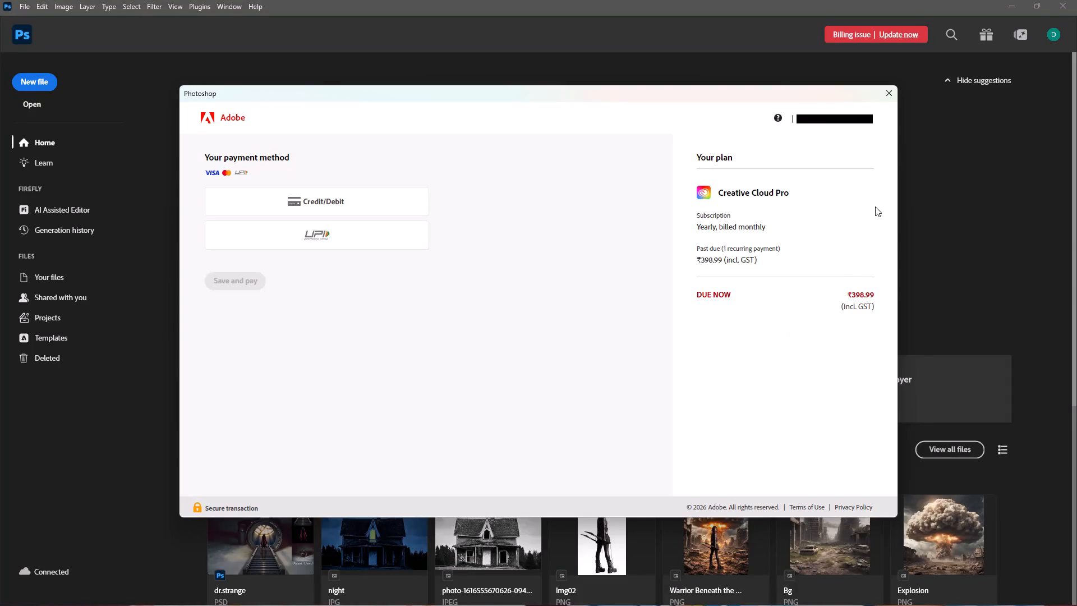
# Dismiss the Adobe payment window.
pyautogui.click(893, 93)
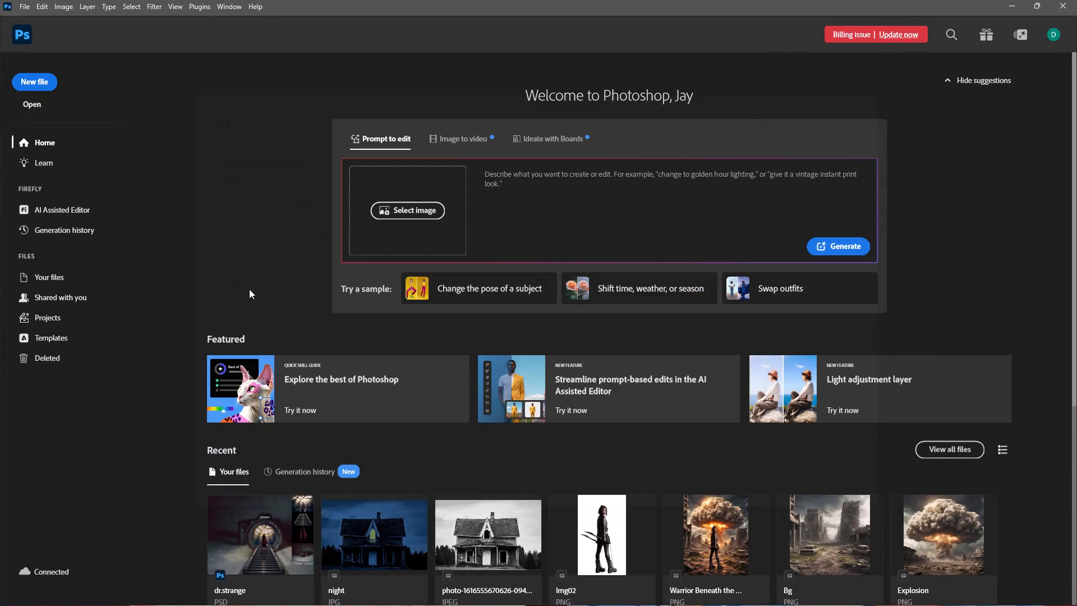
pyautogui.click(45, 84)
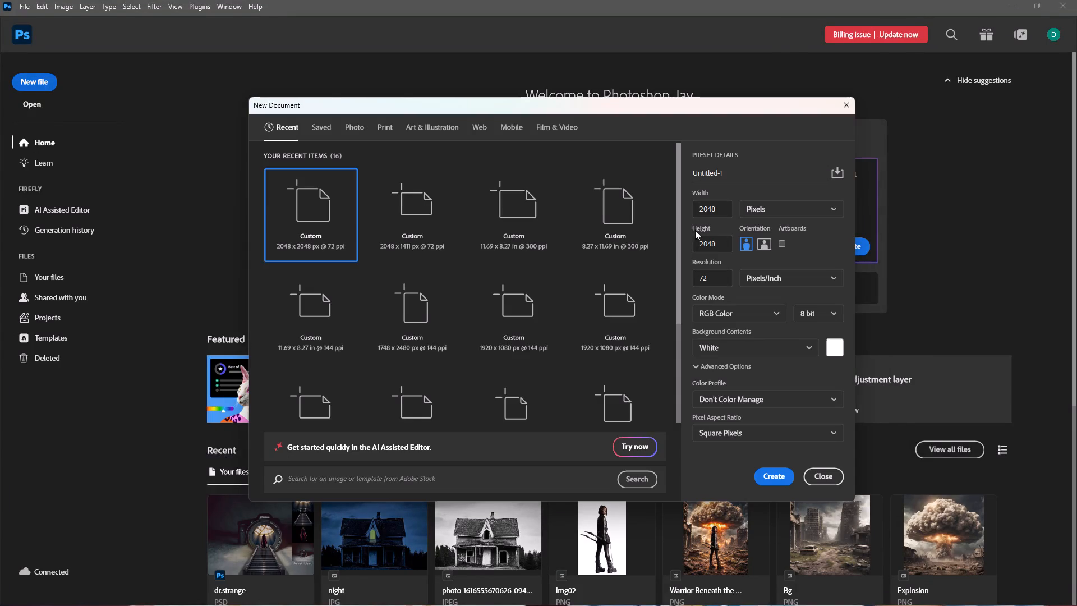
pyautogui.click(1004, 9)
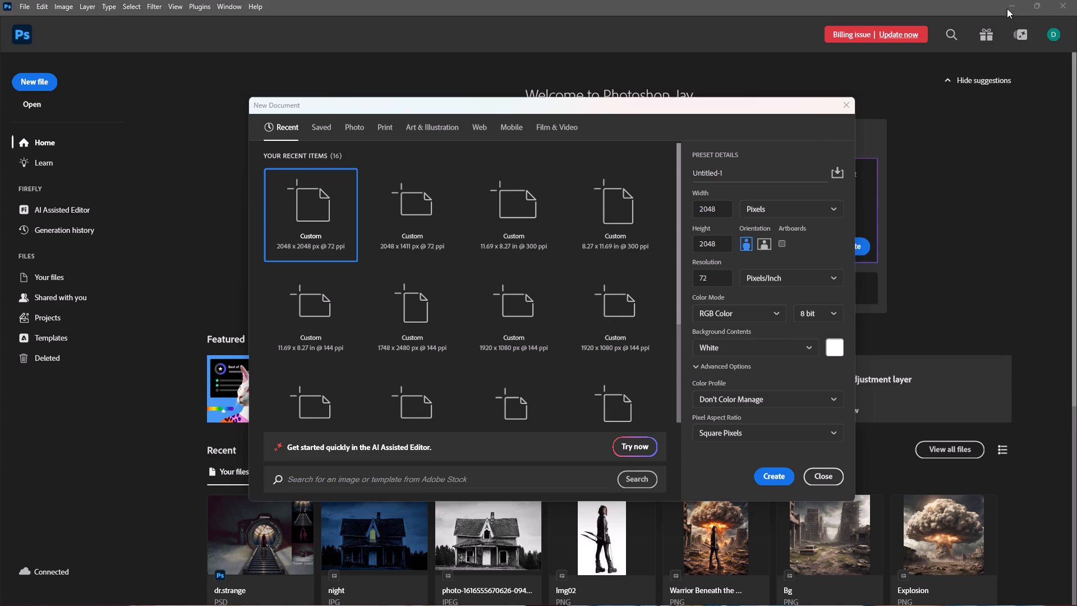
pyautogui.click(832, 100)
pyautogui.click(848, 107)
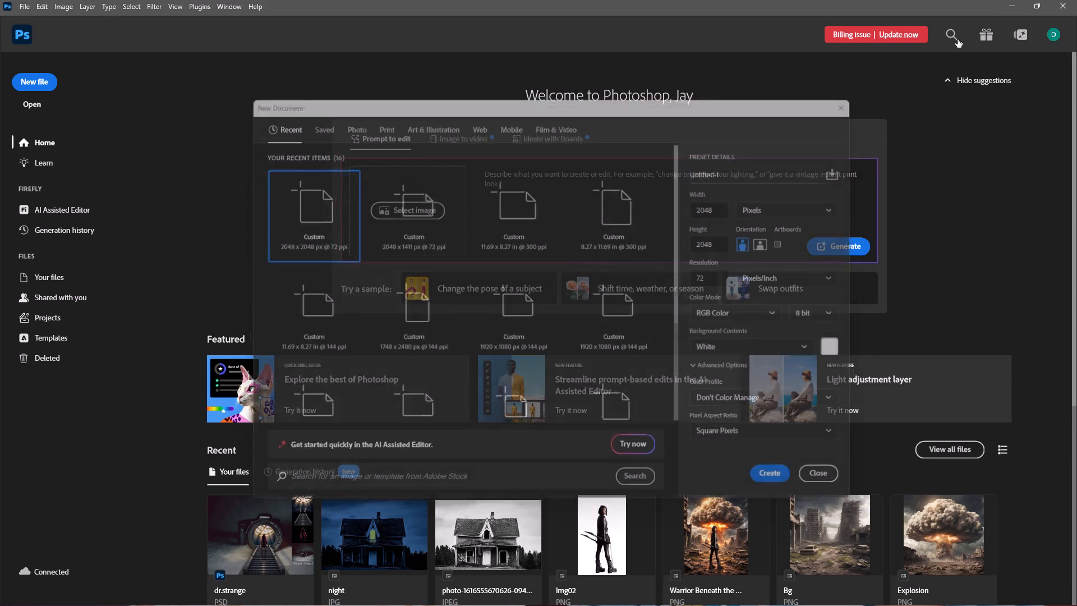
# Switch to the tutorial in the browser, enlarge its window, rewind to near the start, and watch up to the resizing of the camera image.
pyautogui.click(1011, 4)
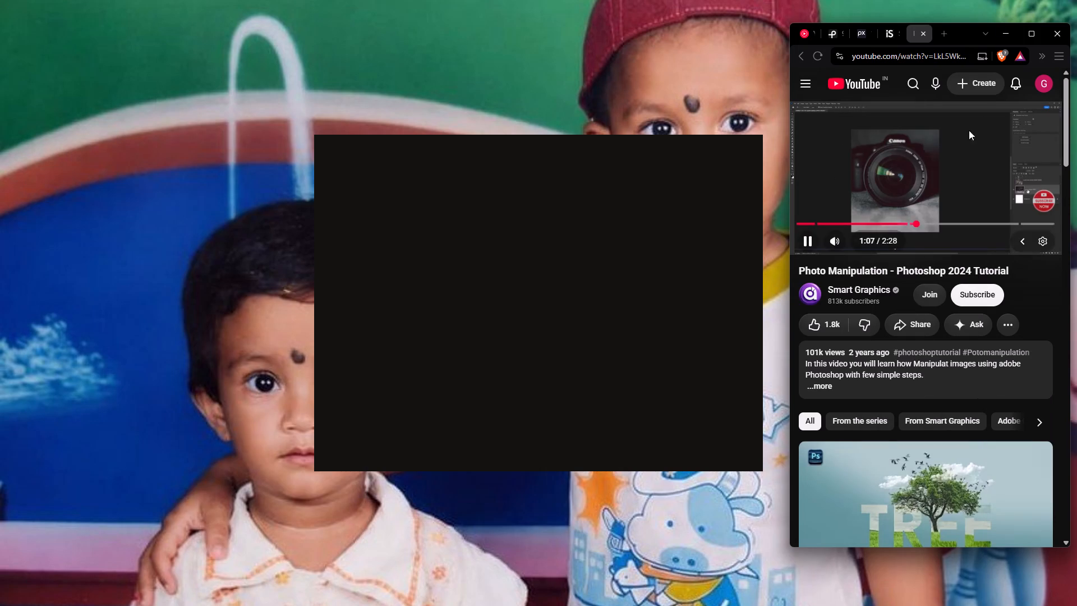
pyautogui.click(1033, 39)
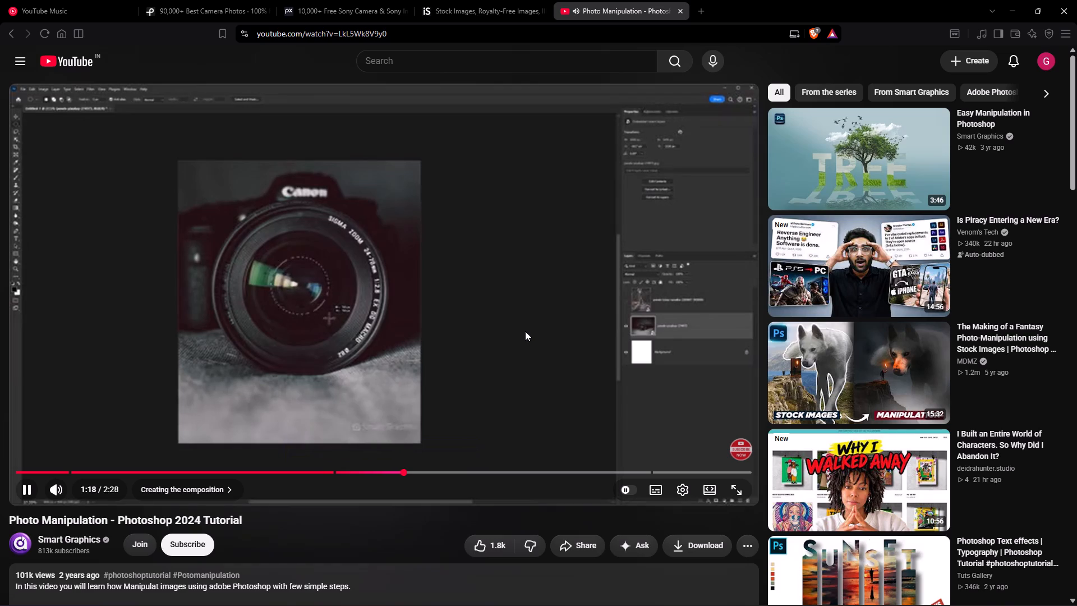
pyautogui.press('Left')
pyautogui.press('Left')
pyautogui.press('Left')
pyautogui.press('Left')
pyautogui.press('Left')
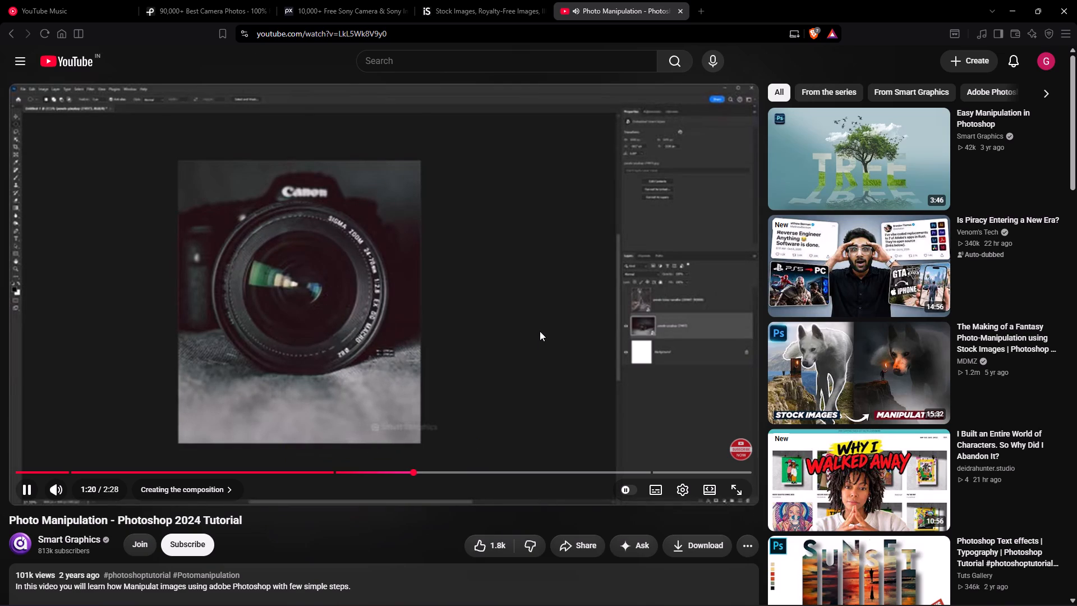
pyautogui.moveTo(542, 326); pyautogui.dragTo(538, 342)
pyautogui.press('Left')
pyautogui.press('Left')
pyautogui.press('Left')
pyautogui.press('Left')
pyautogui.press('Left')
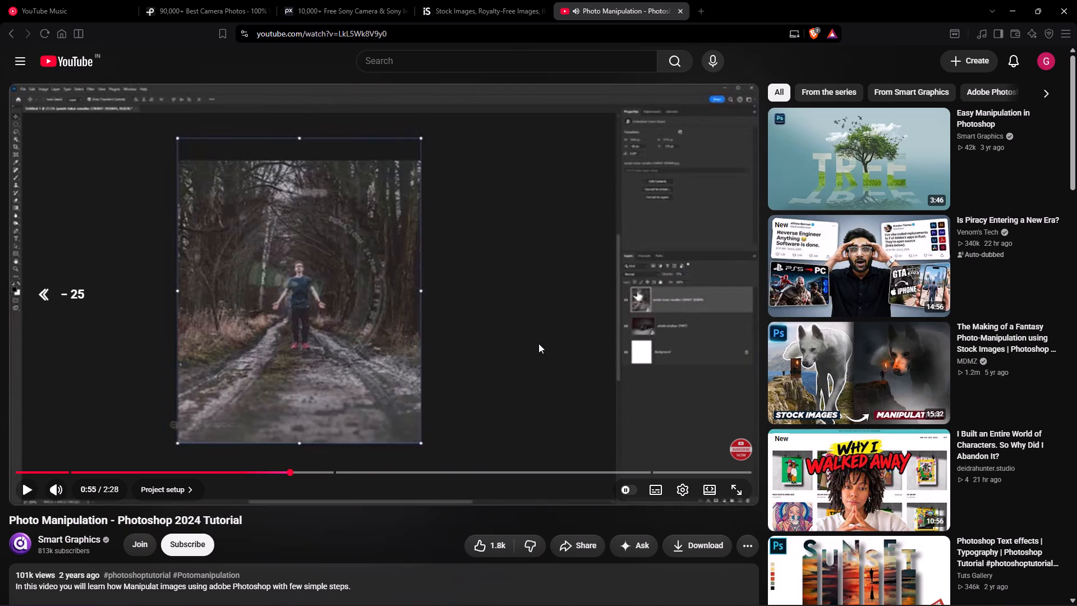
pyautogui.press('Left')
pyautogui.press('Left')
pyautogui.press('Left')
pyautogui.press('Left')
pyautogui.press('Left')
pyautogui.press('Left')
pyautogui.press('Left')
pyautogui.press('Left')
pyautogui.press('Left')
pyautogui.press('Left')
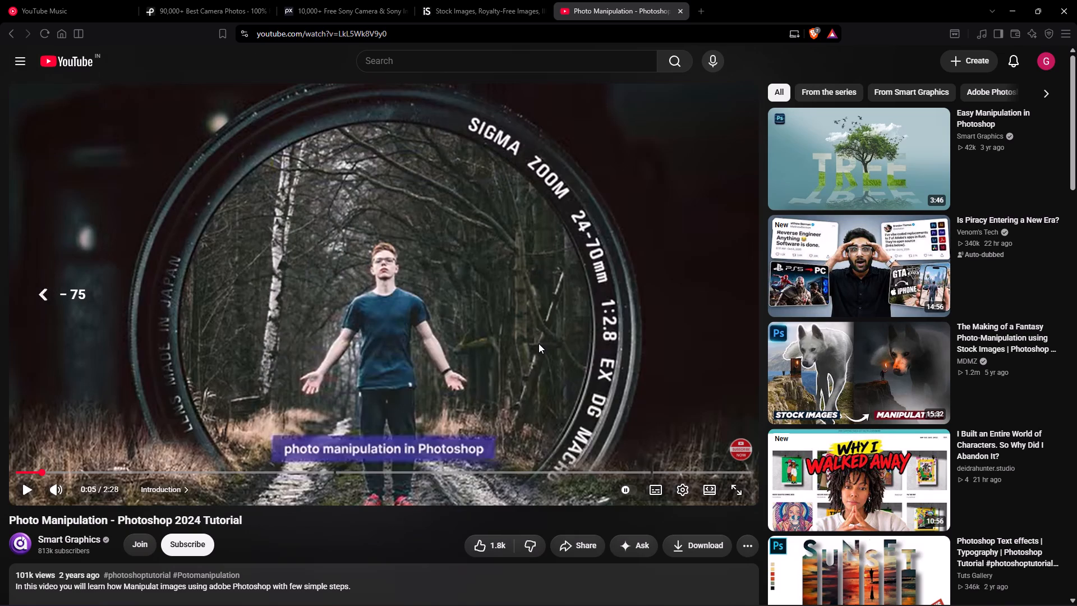
pyautogui.press('space')
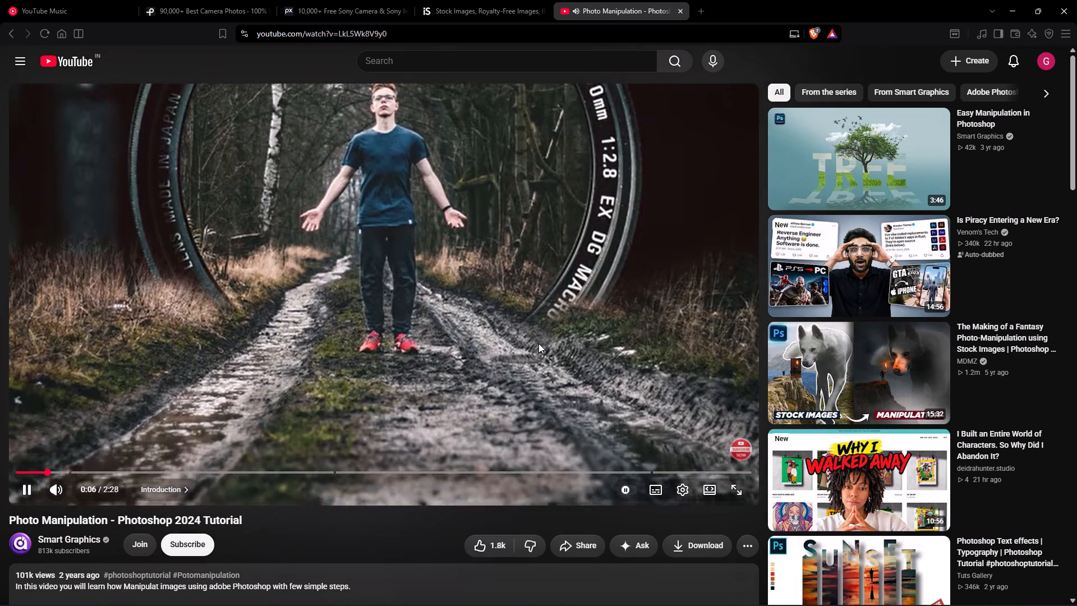
pyautogui.scroll(2, 440, 354)
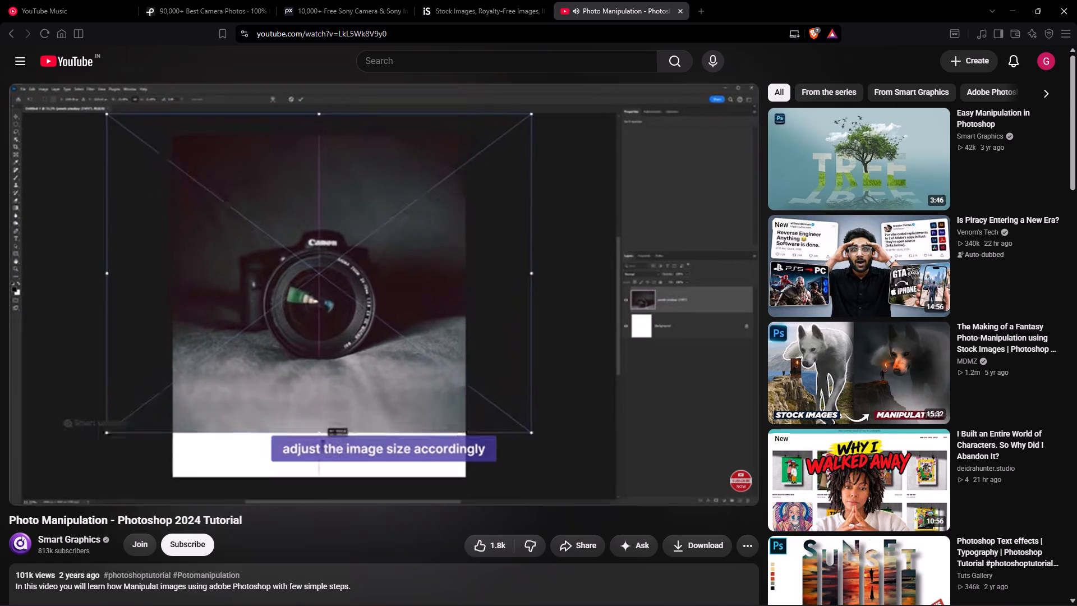
pyautogui.click(353, 300)
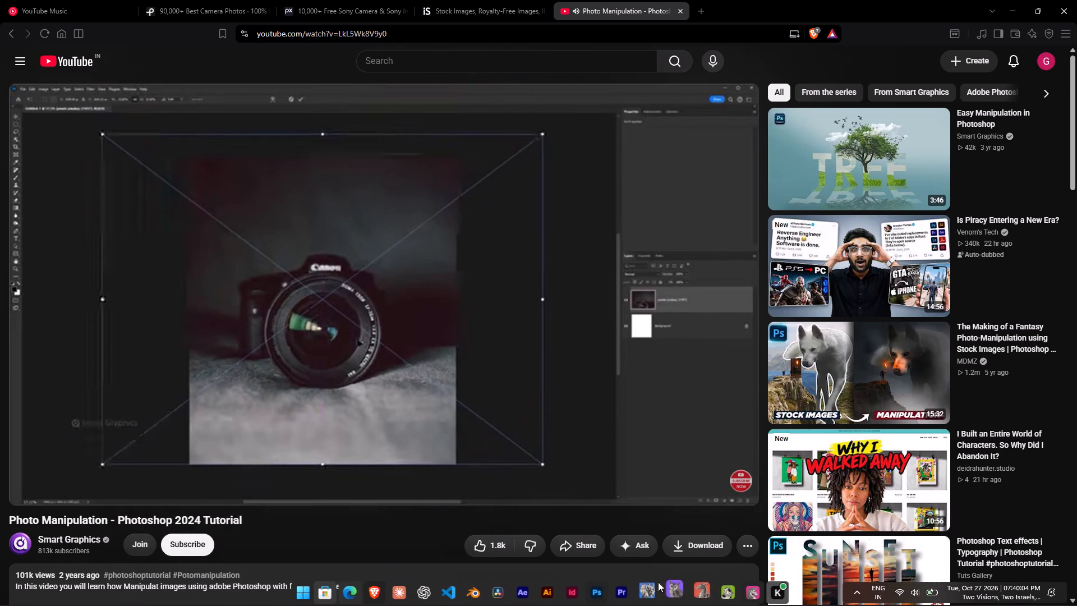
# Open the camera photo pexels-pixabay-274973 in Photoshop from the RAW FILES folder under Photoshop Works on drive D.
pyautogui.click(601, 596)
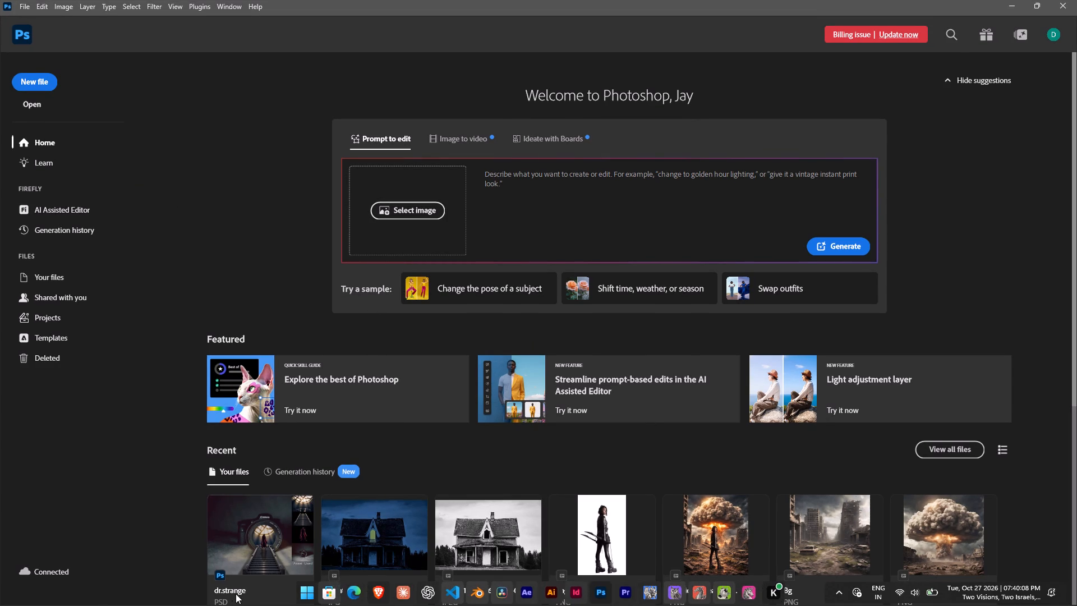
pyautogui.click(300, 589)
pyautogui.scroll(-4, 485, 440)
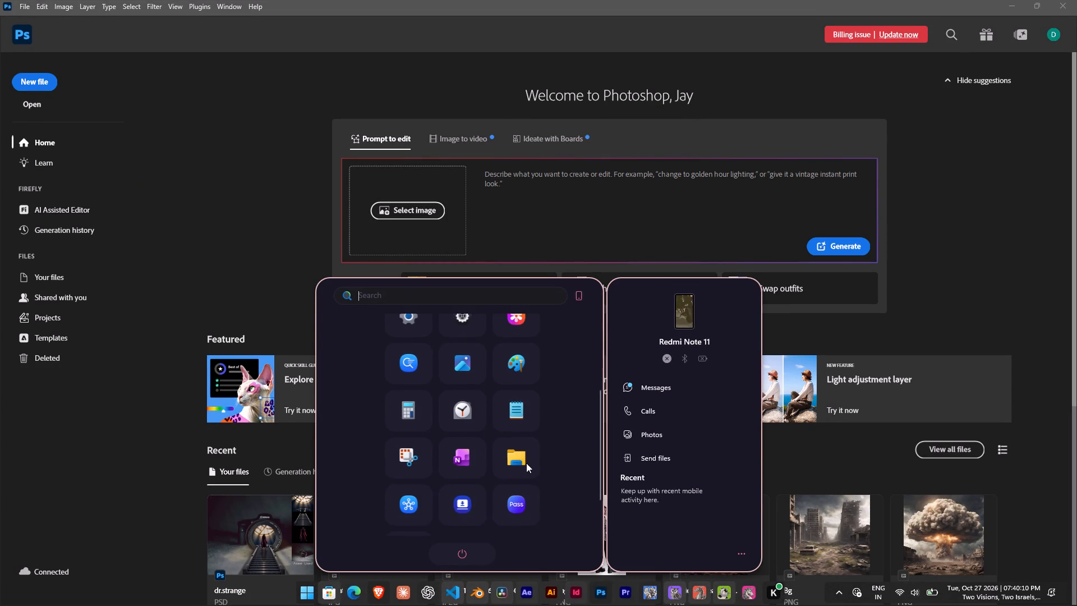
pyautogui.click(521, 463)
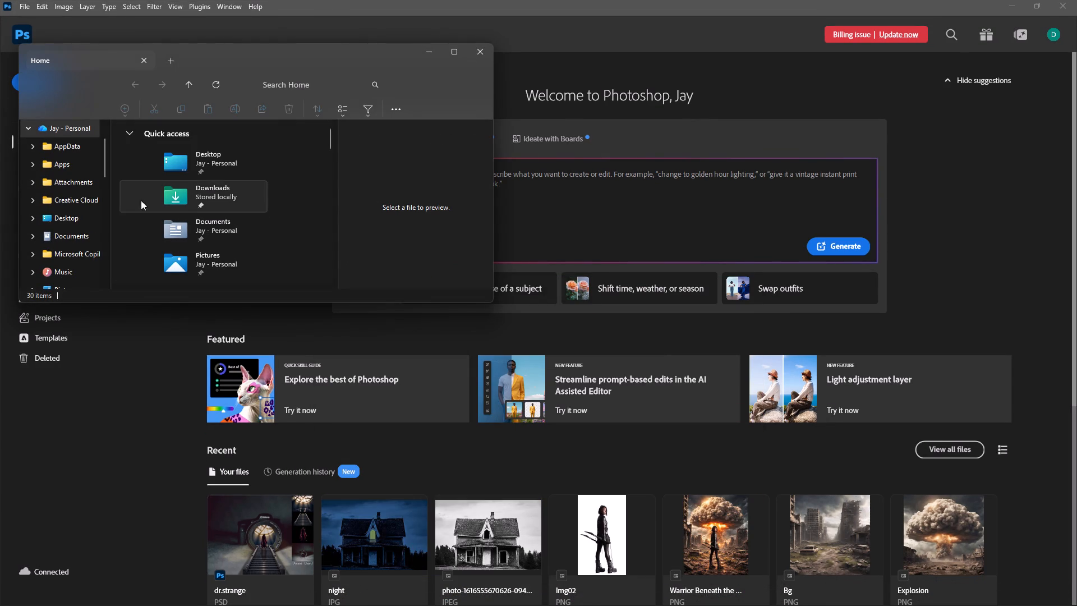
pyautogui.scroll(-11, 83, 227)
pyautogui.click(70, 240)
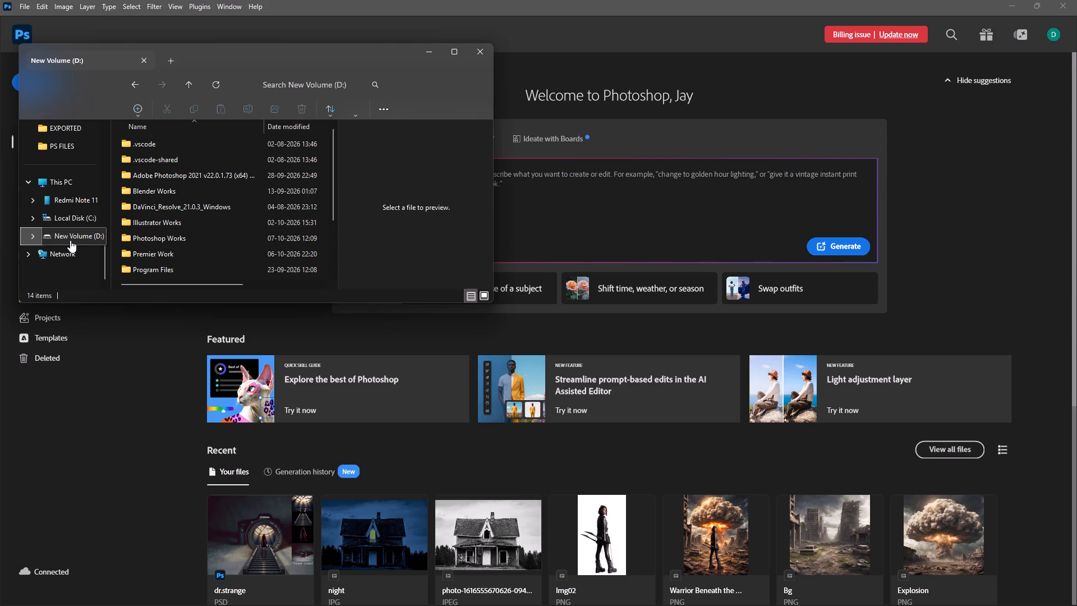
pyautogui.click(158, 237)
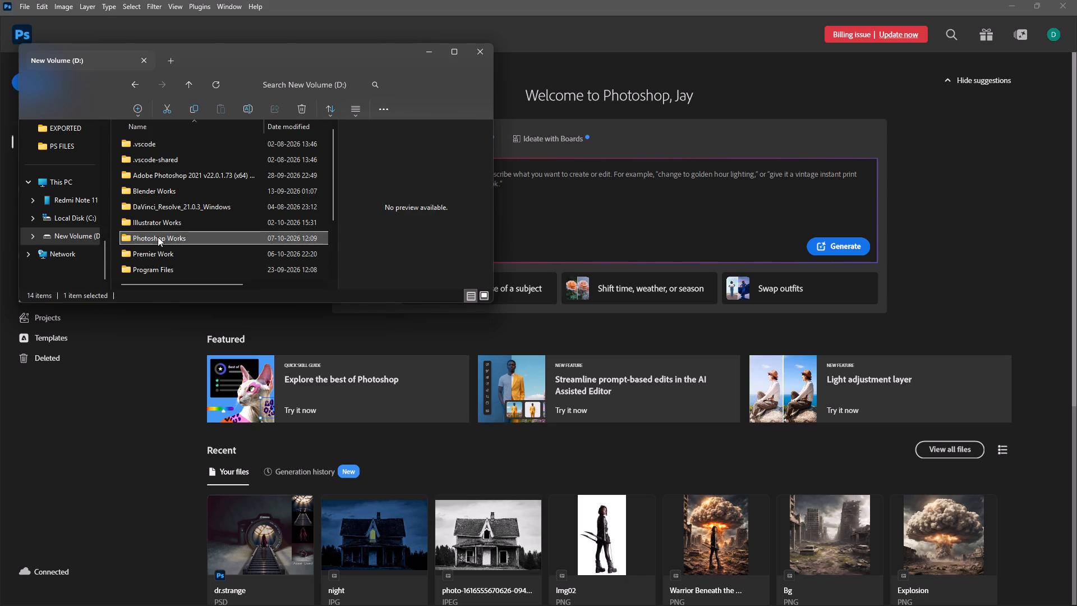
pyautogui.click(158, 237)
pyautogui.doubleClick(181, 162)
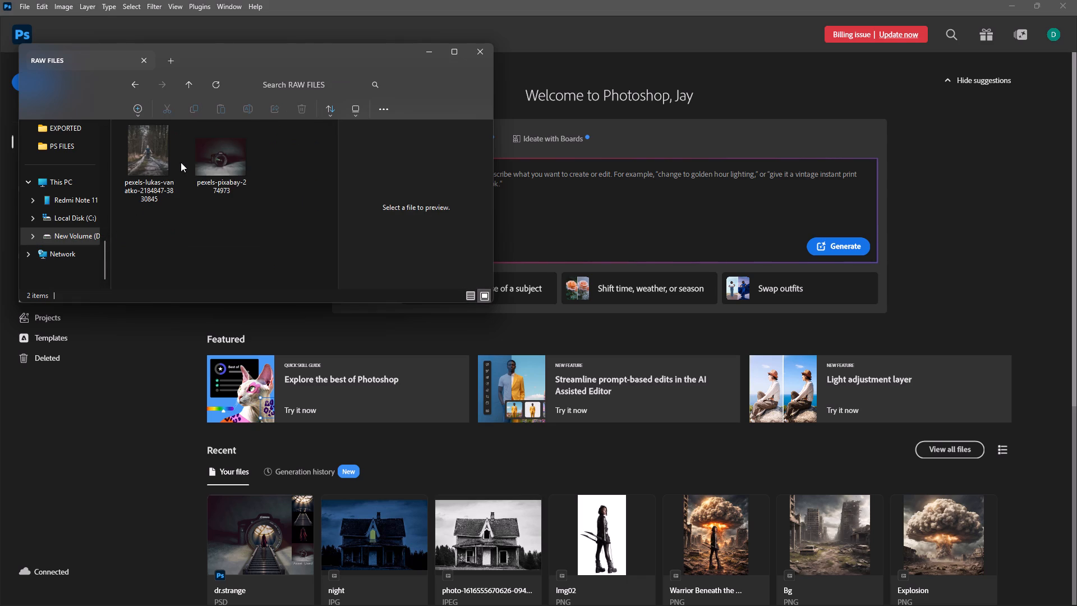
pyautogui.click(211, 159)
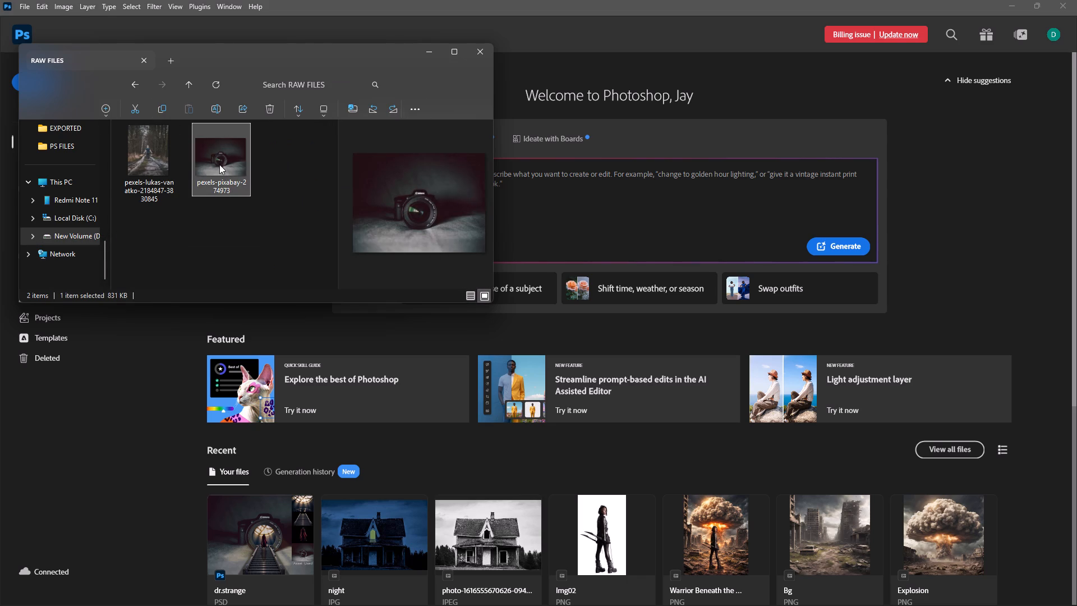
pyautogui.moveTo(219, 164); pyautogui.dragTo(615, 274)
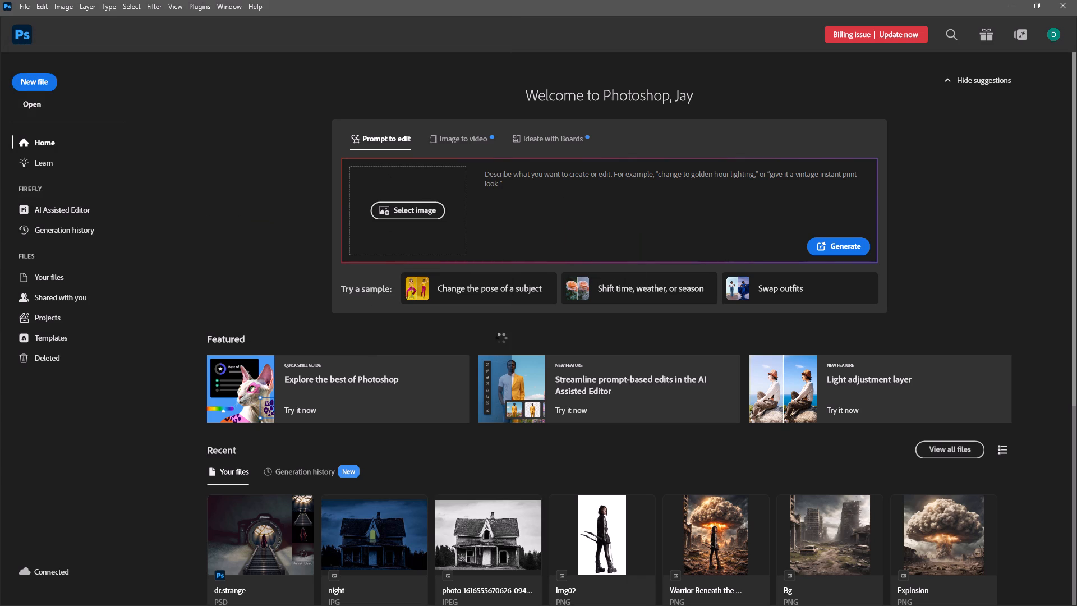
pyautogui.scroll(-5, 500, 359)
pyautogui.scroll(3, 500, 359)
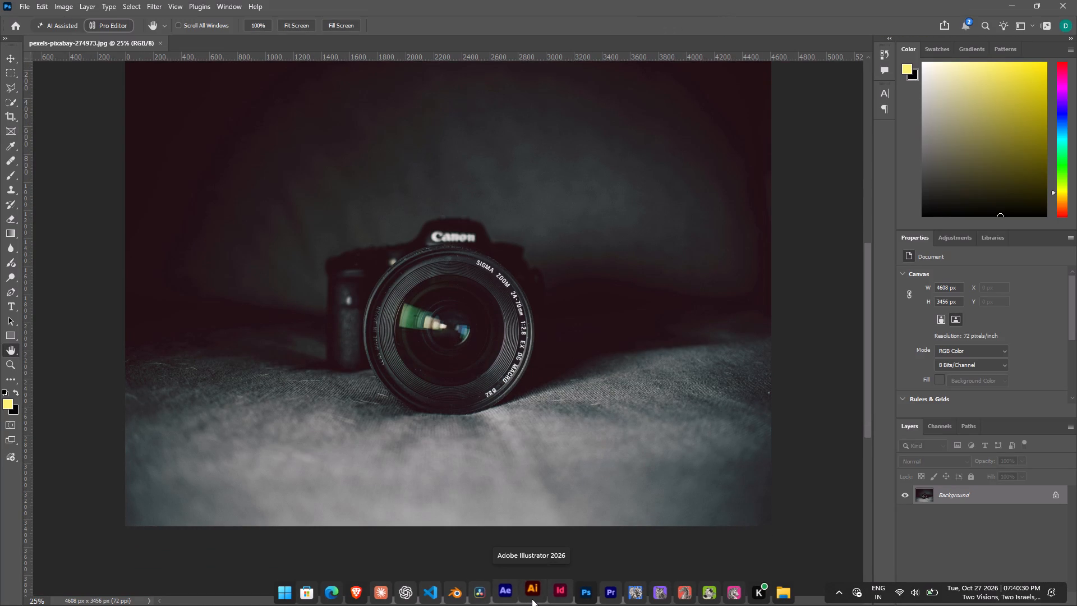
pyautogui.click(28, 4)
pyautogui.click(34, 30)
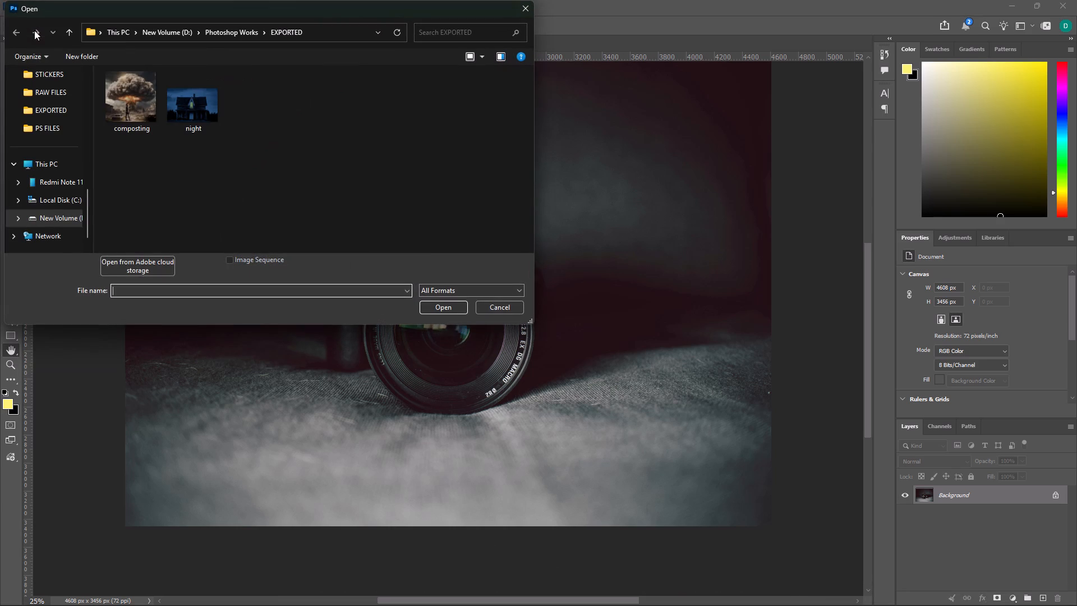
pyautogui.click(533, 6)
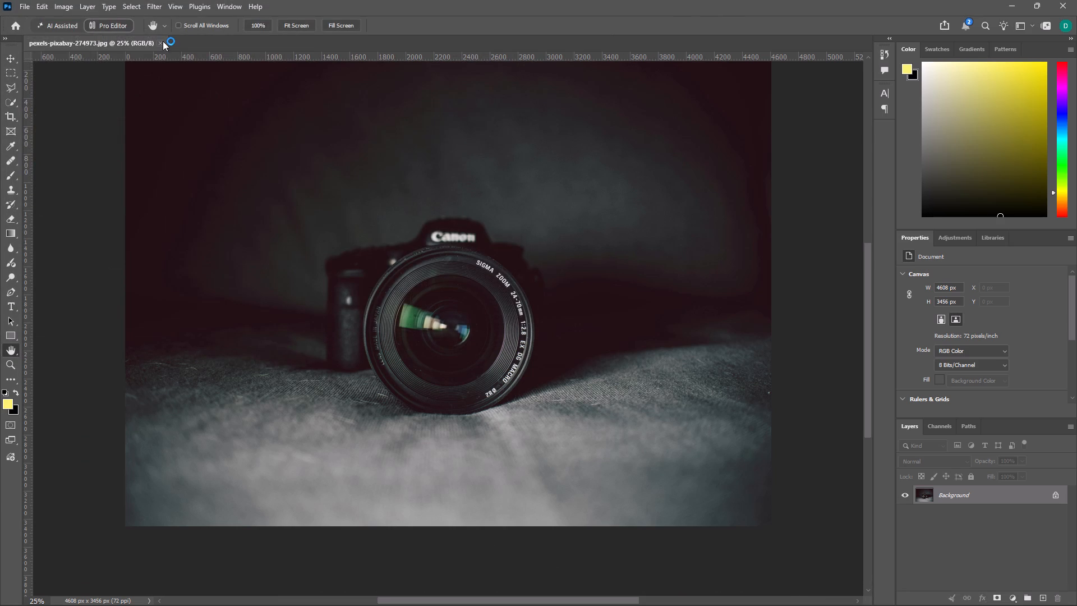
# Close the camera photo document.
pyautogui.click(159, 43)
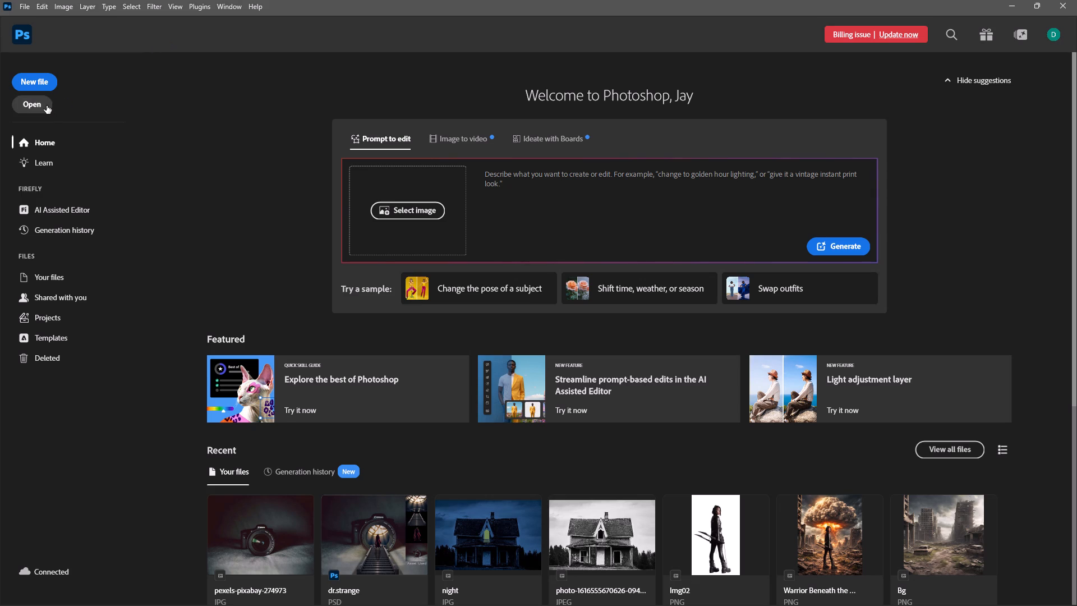
# Open the new document setup.
pyautogui.click(41, 87)
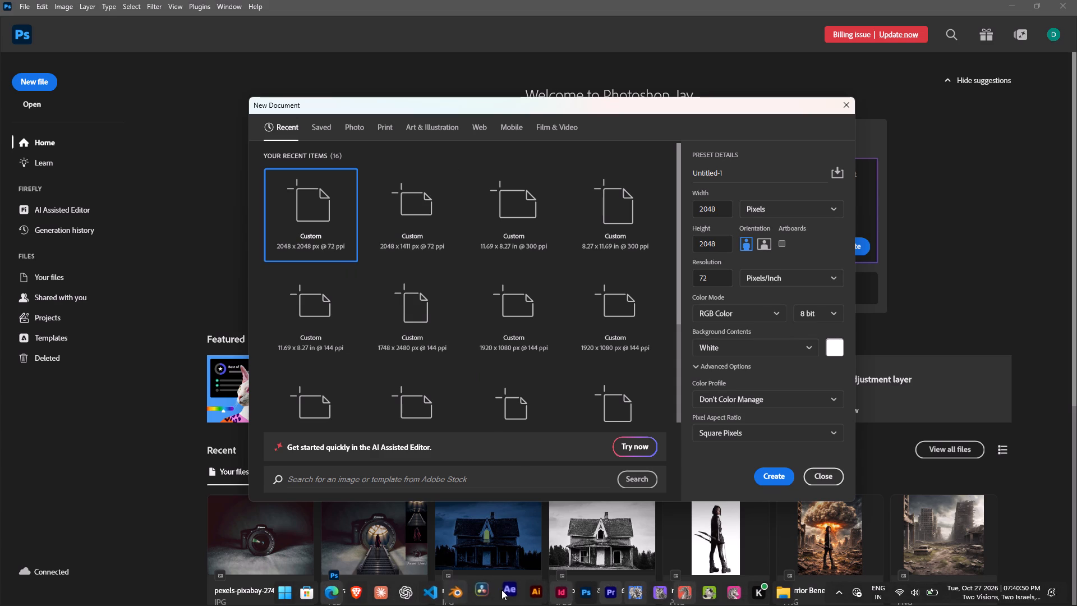
# Return to the browser tutorial and replay the project setup from 0:18 until the first image is dropped onto the canvas.
pyautogui.click(363, 590)
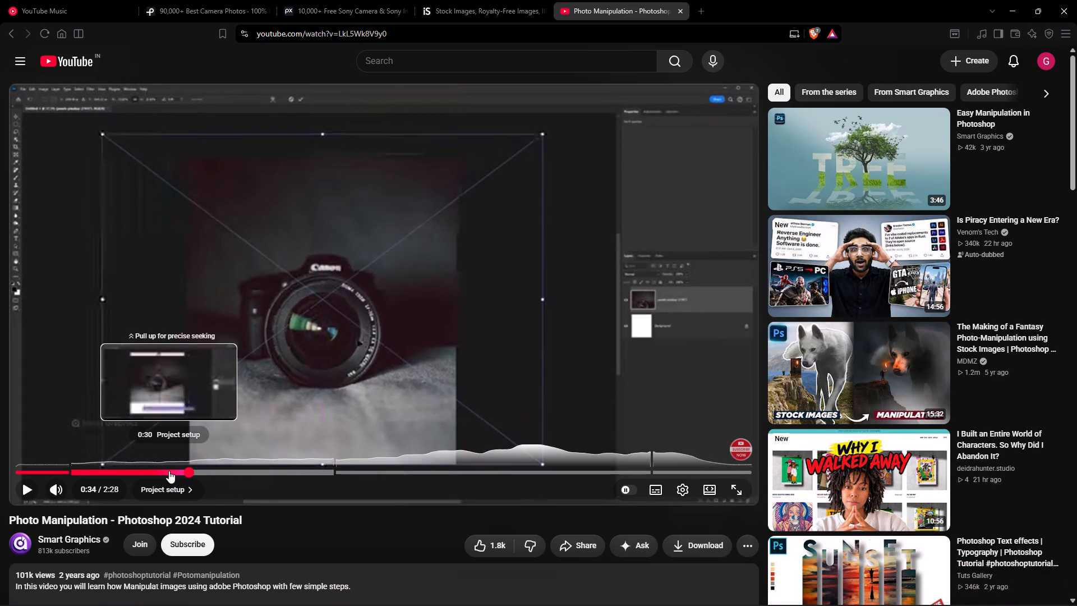
pyautogui.click(145, 472)
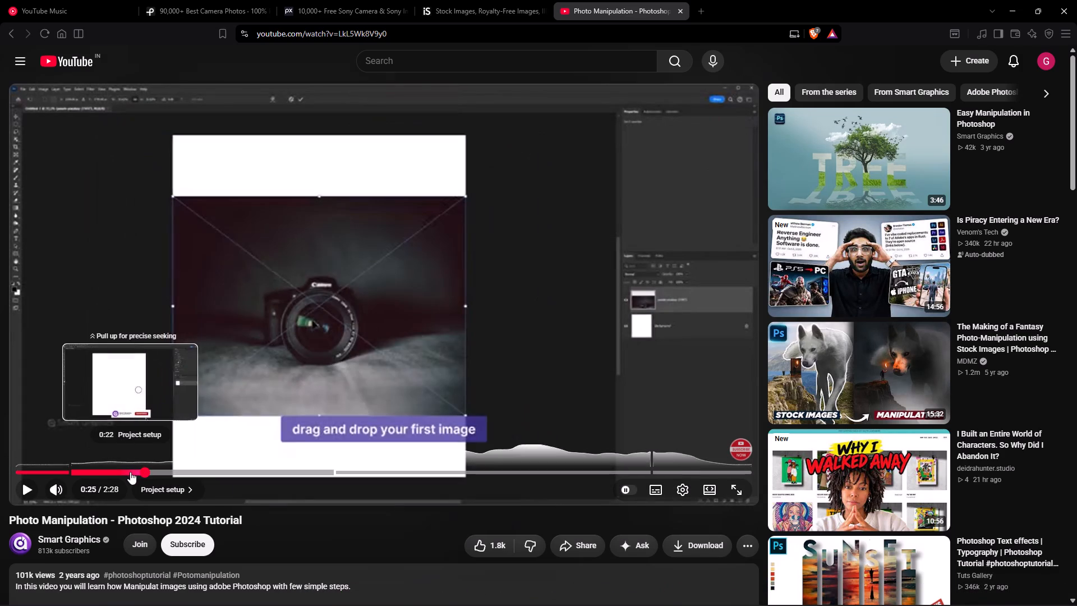
pyautogui.click(130, 472)
pyautogui.click(120, 473)
pyautogui.click(108, 472)
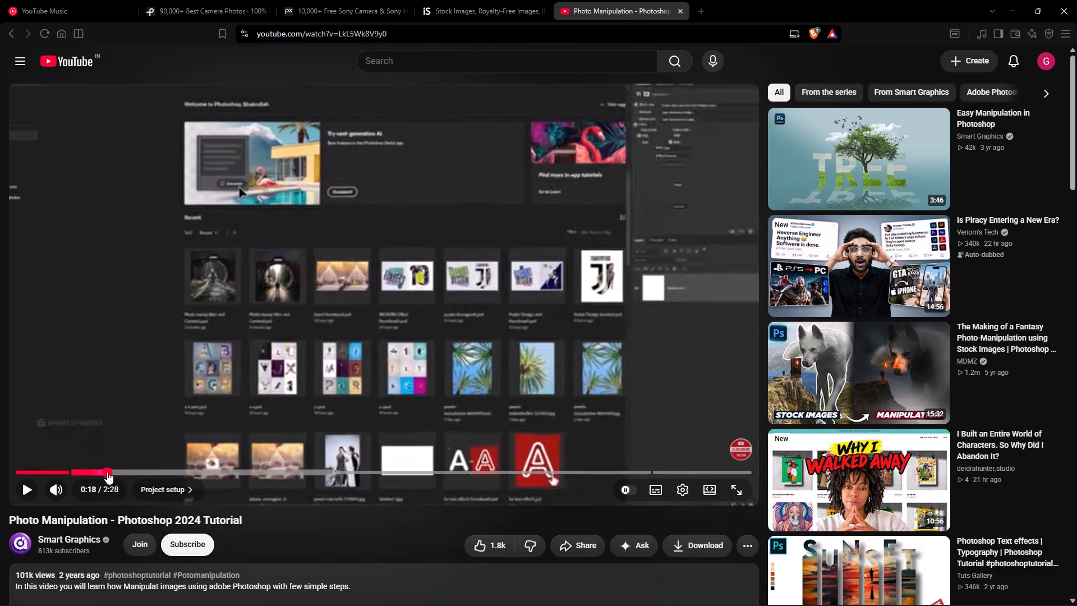
pyautogui.click(334, 319)
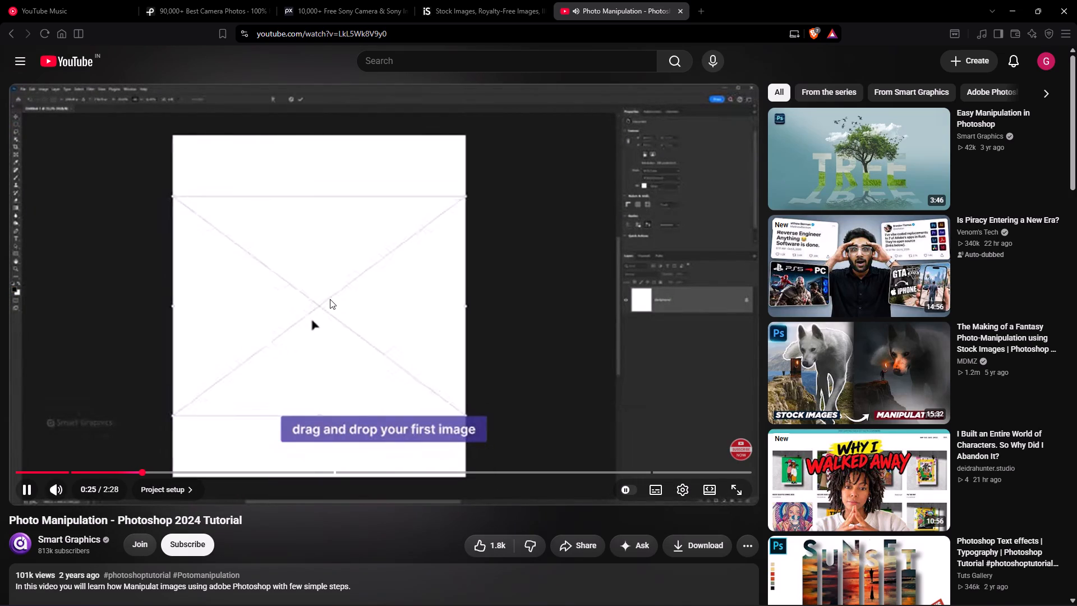
pyautogui.click(330, 299)
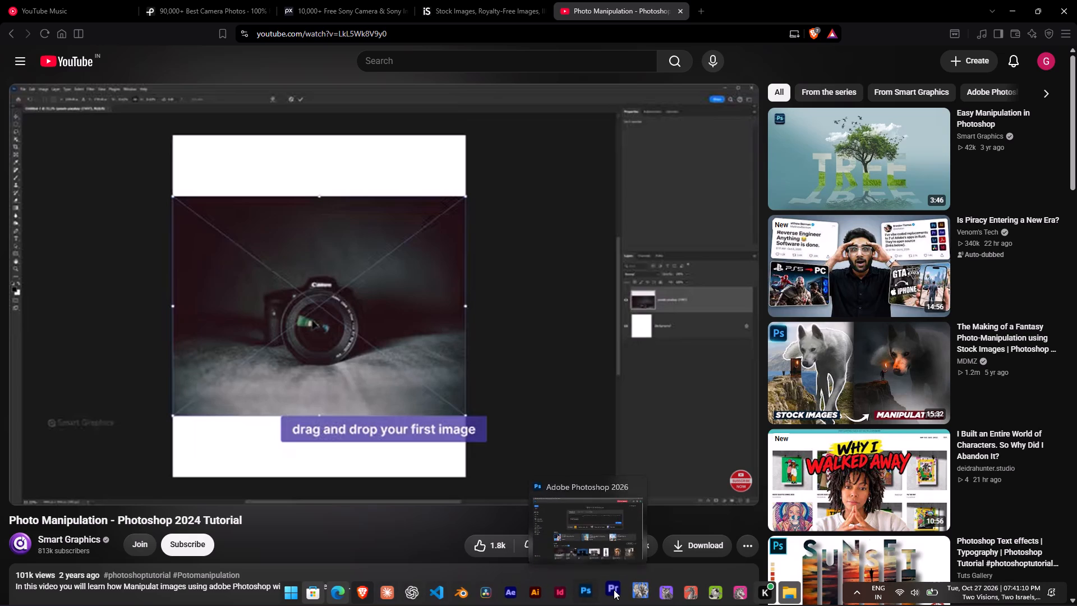
# Switch to Photoshop and look through the Recent, Saved, Photo, Print and Art & Illustration document presets, including A4.
pyautogui.click(586, 590)
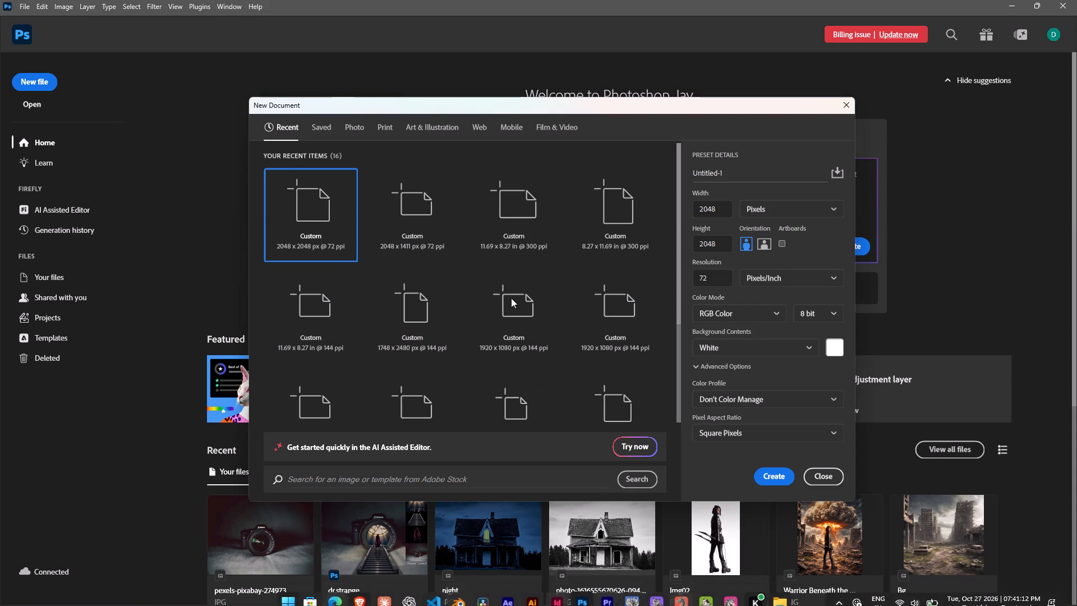
pyautogui.scroll(-7, 506, 280)
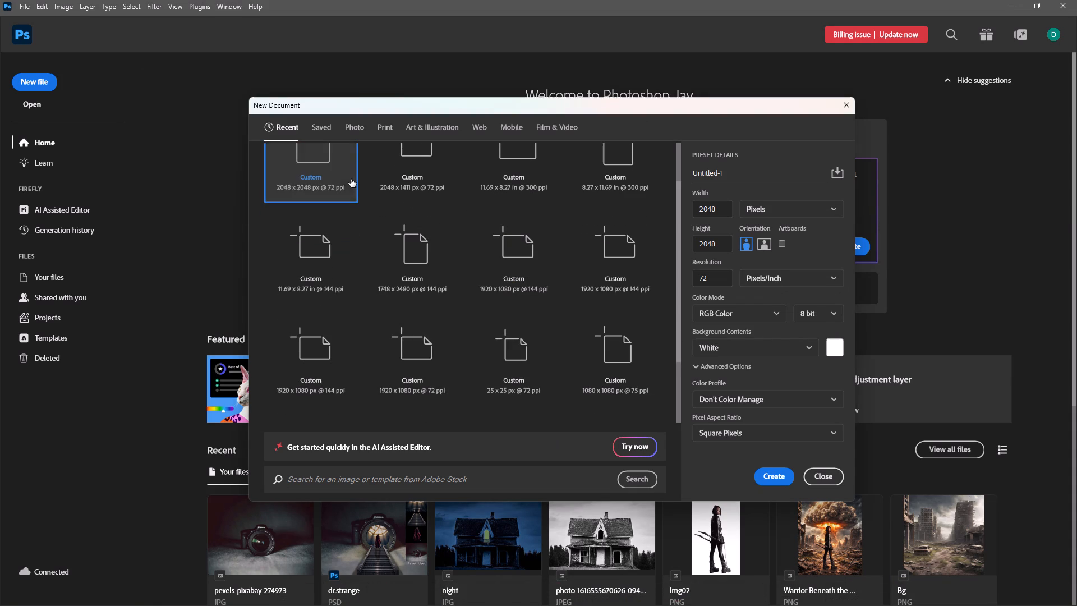
pyautogui.click(324, 129)
pyautogui.click(351, 127)
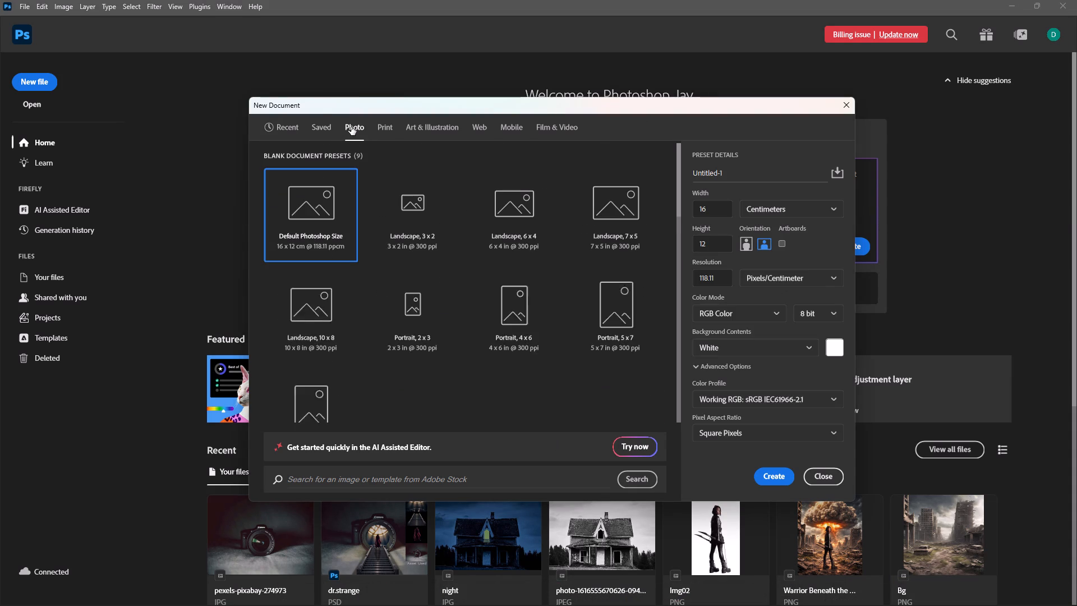
pyautogui.click(381, 132)
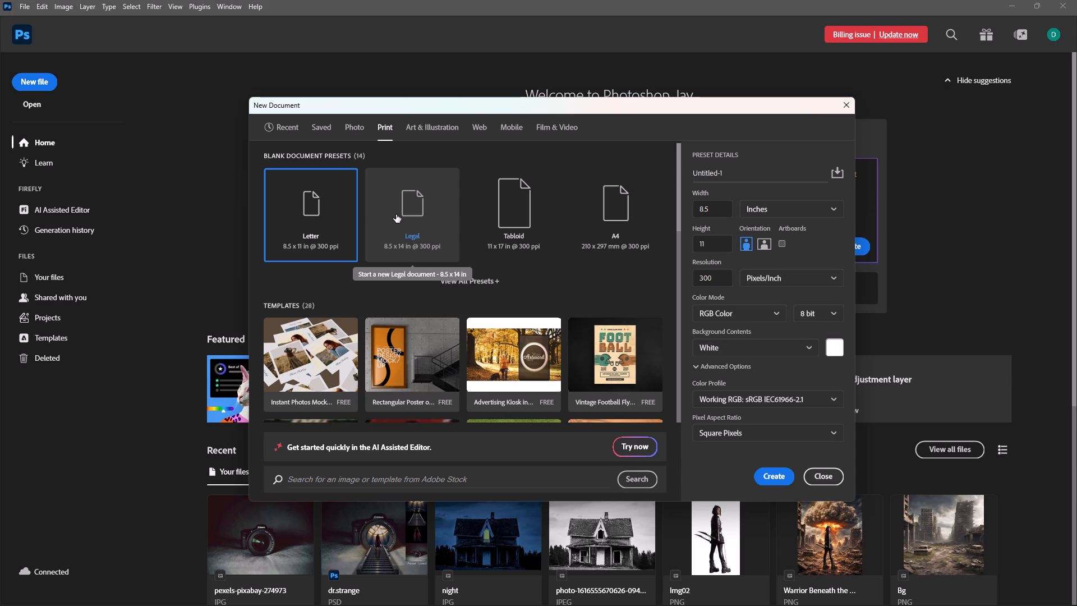
pyautogui.click(605, 240)
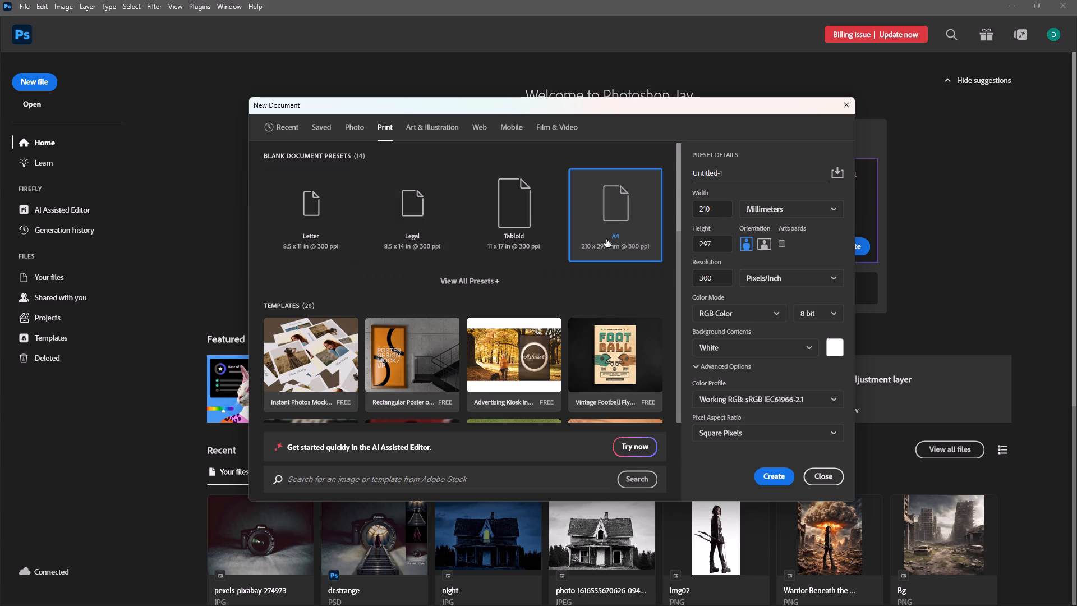
pyautogui.click(438, 128)
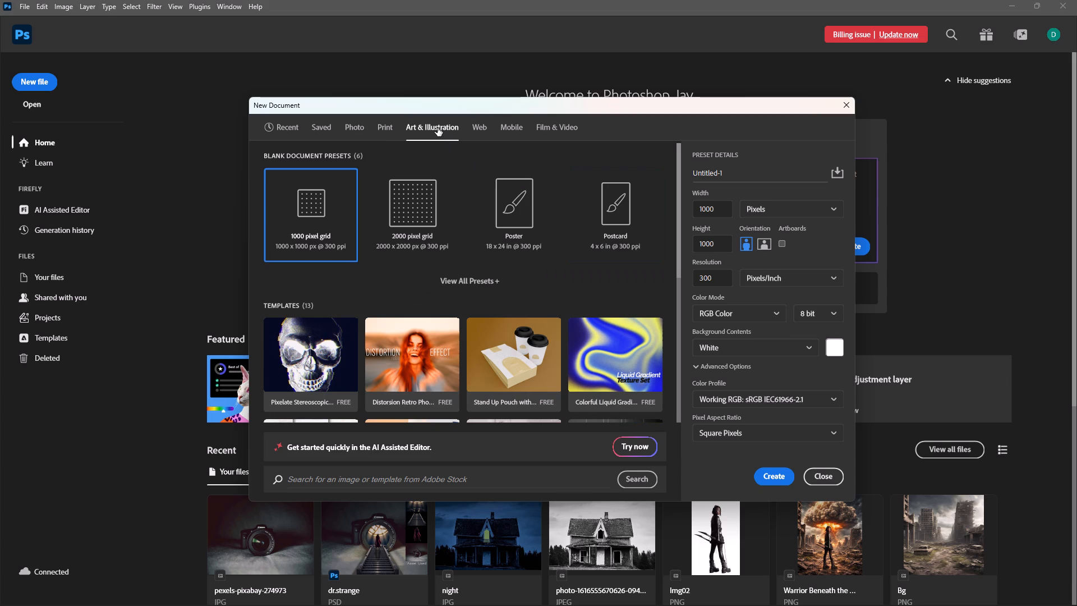
pyautogui.click(386, 126)
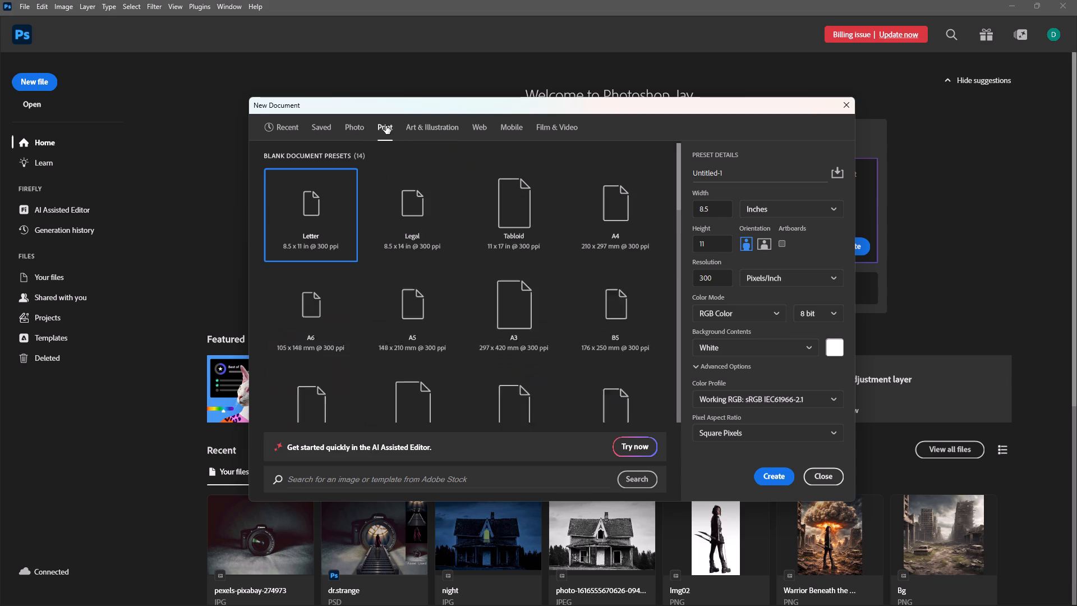
pyautogui.click(315, 128)
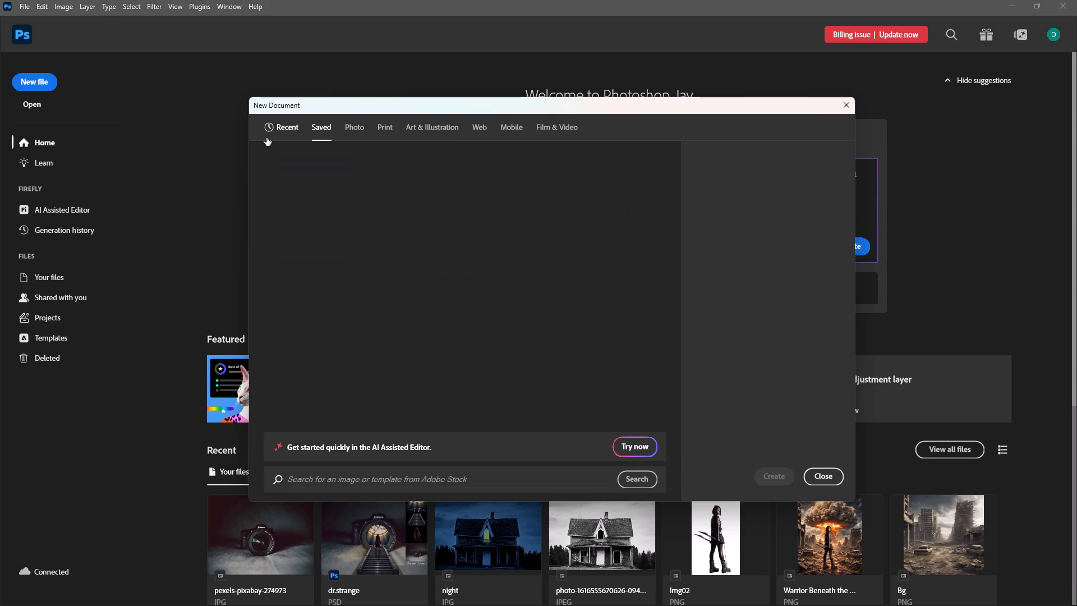
# Create a new document from the recent custom preset of 1748 x 2480 px at 144 ppi.
pyautogui.click(282, 129)
pyautogui.scroll(-16, 586, 249)
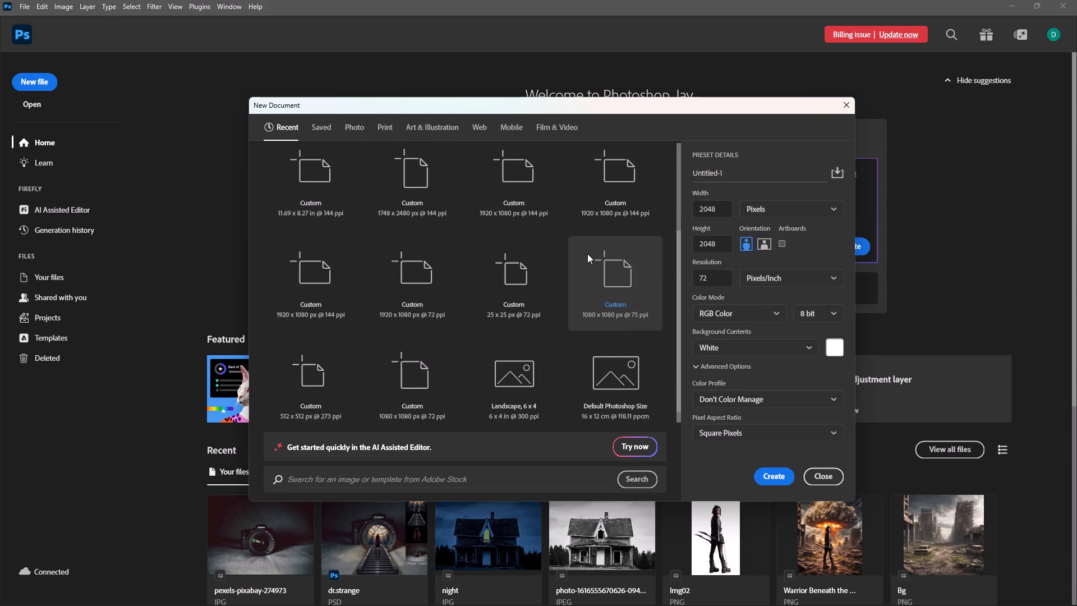
pyautogui.scroll(-5, 587, 254)
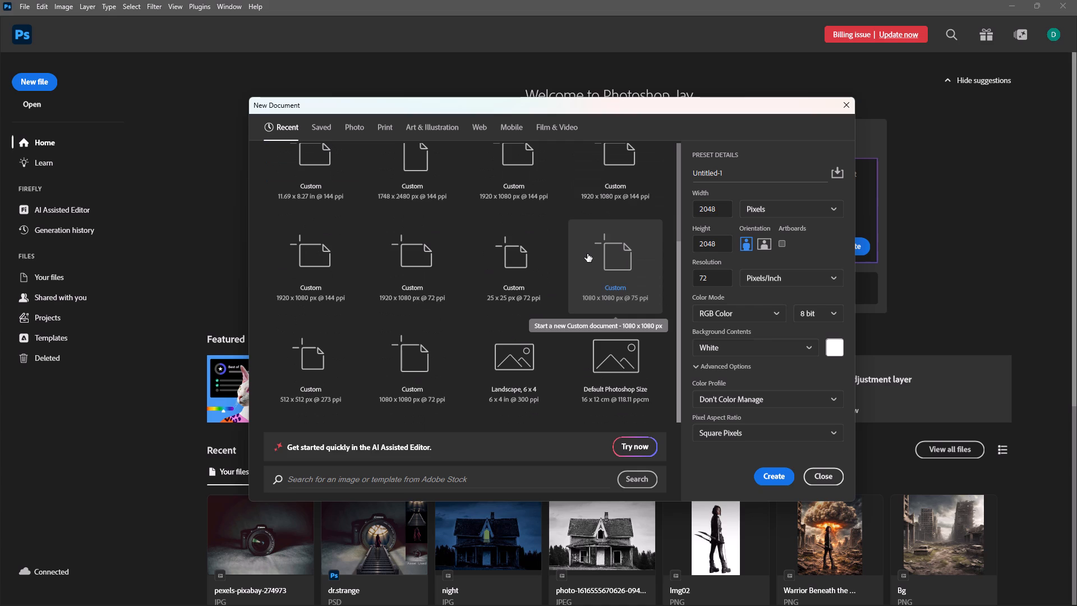
pyautogui.scroll(9, 320, 283)
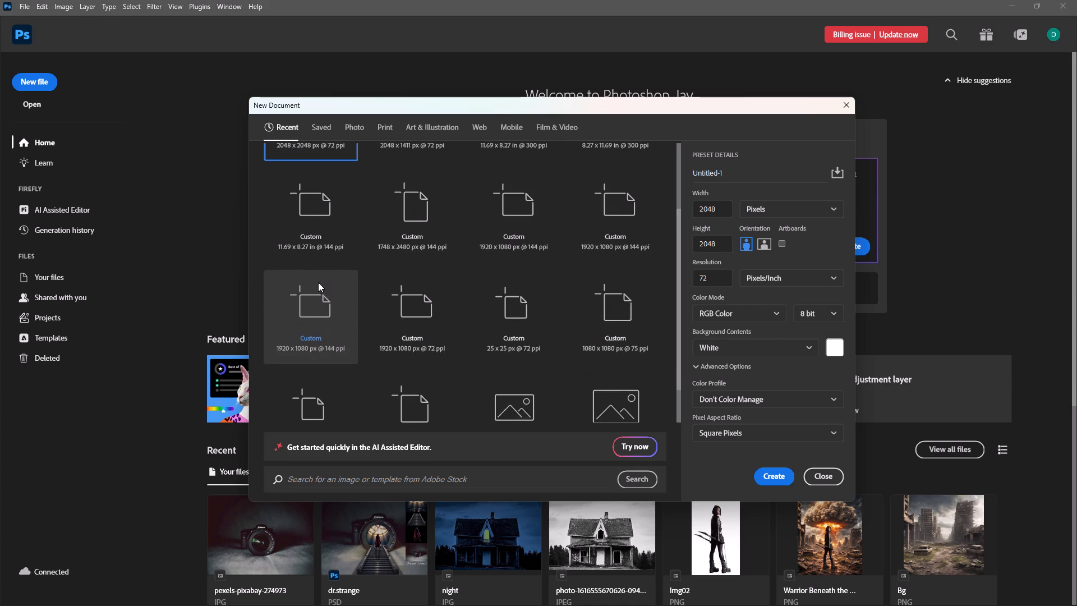
pyautogui.scroll(1, 318, 282)
pyautogui.click(417, 256)
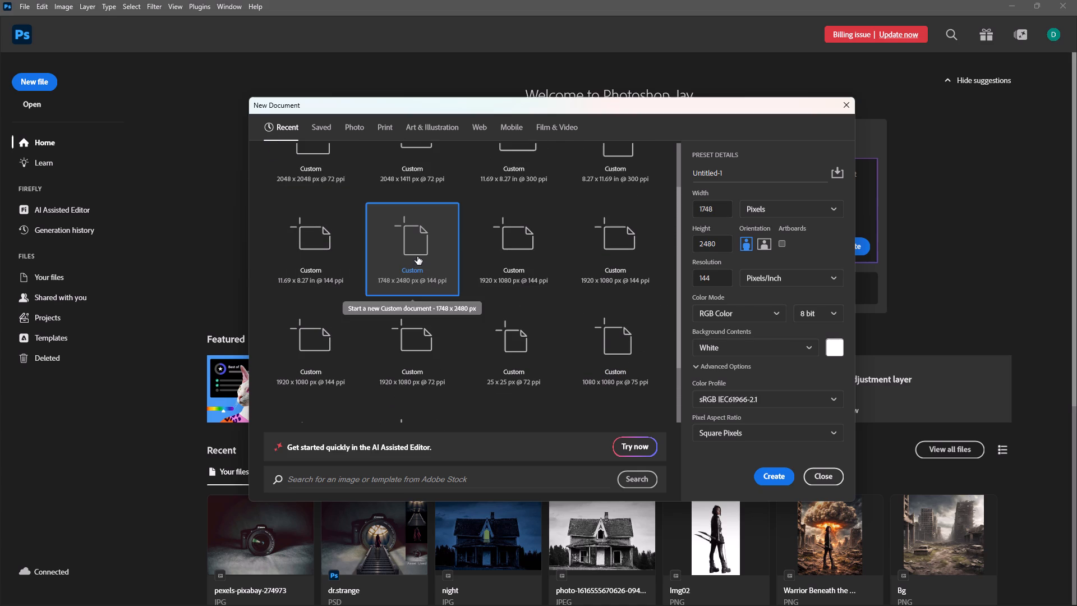
pyautogui.click(772, 479)
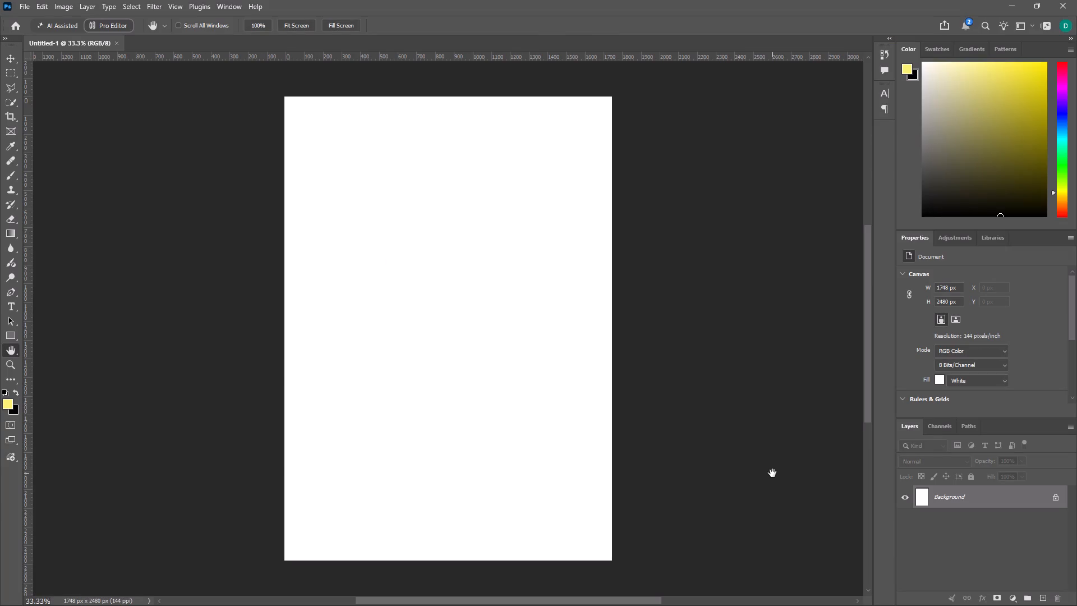
# Place the camera photo pexels-pixabay-274973 from the RAW FILES folder onto the blank canvas.
pyautogui.scroll(-5, 587, 347)
pyautogui.scroll(5, 588, 346)
pyautogui.click(778, 590)
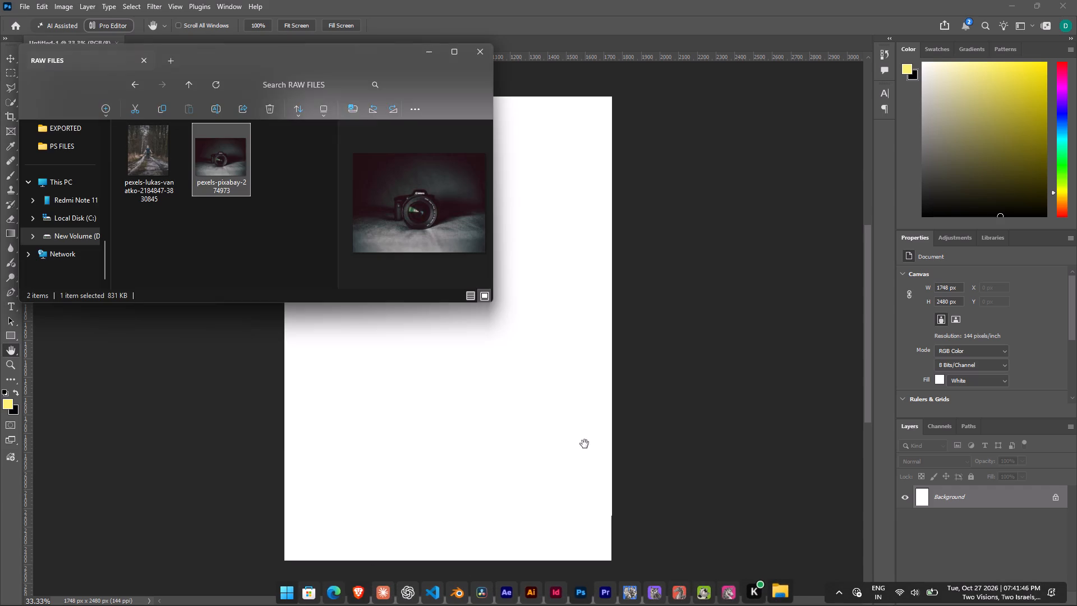
pyautogui.moveTo(229, 166); pyautogui.dragTo(472, 416)
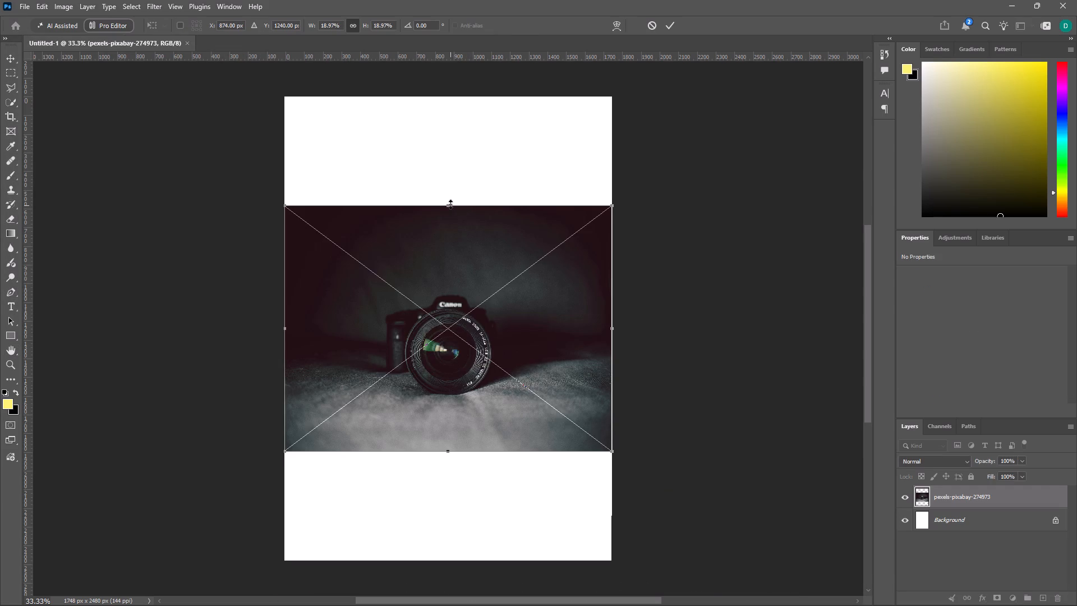
# Scale the placed camera photo proportionally to about 3307 x 2480 px so it fills the canvas height, and commit it.
pyautogui.moveTo(450, 204); pyautogui.dragTo(455, 98)
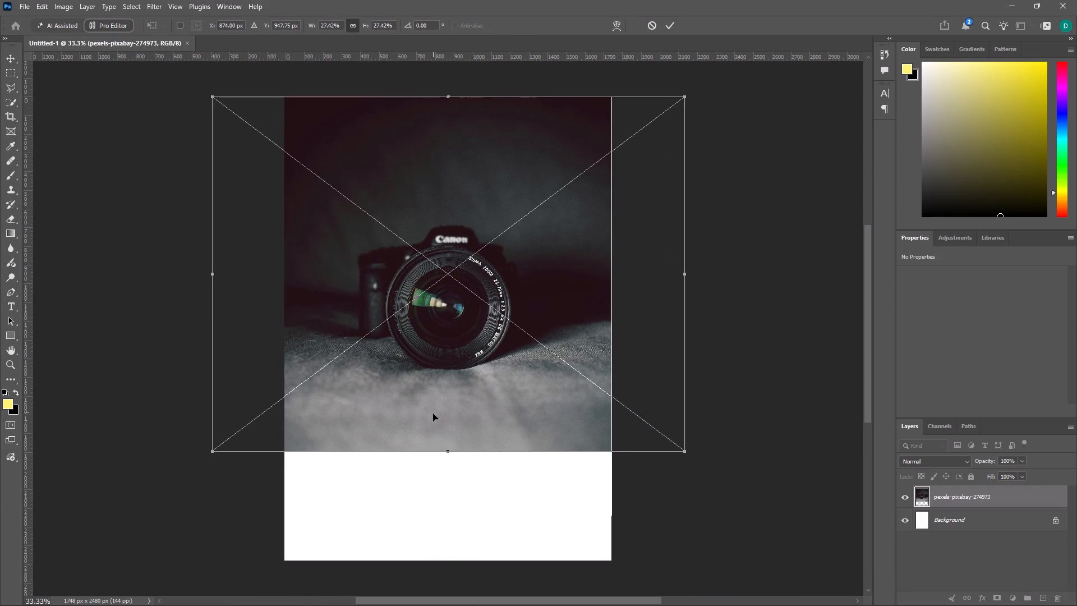
pyautogui.moveTo(448, 448); pyautogui.dragTo(451, 553)
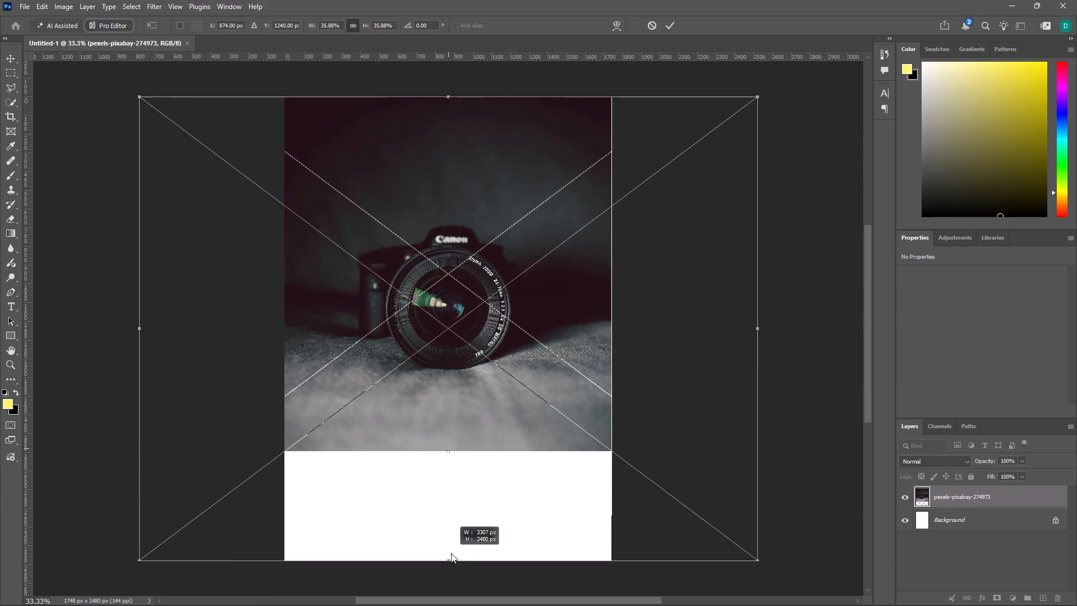
pyautogui.moveTo(451, 553); pyautogui.dragTo(454, 557)
pyautogui.click(668, 381)
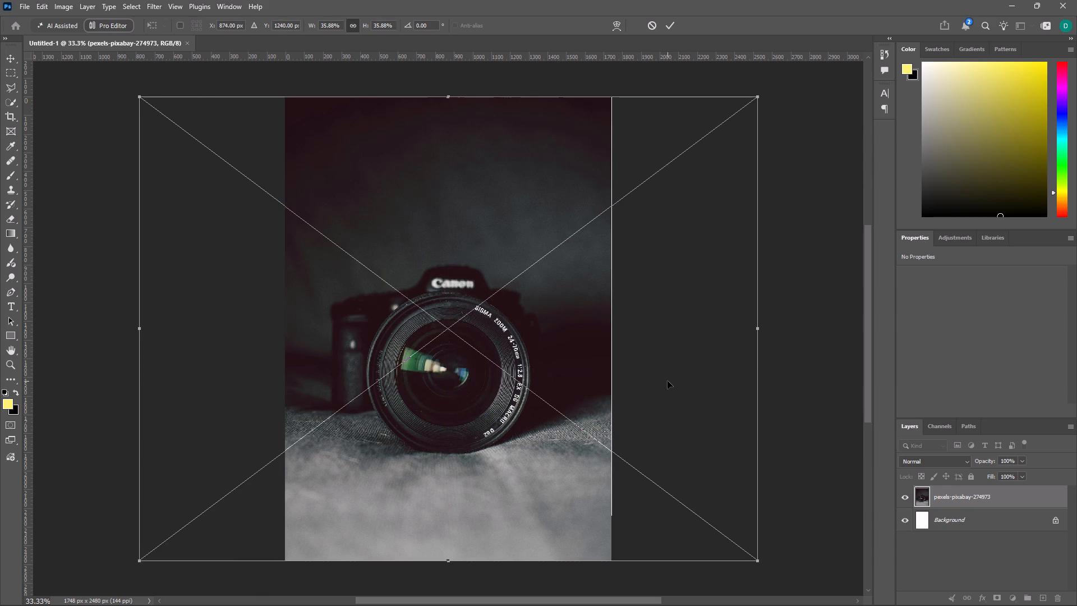
pyautogui.scroll(-9, 668, 380)
pyautogui.scroll(11, 667, 381)
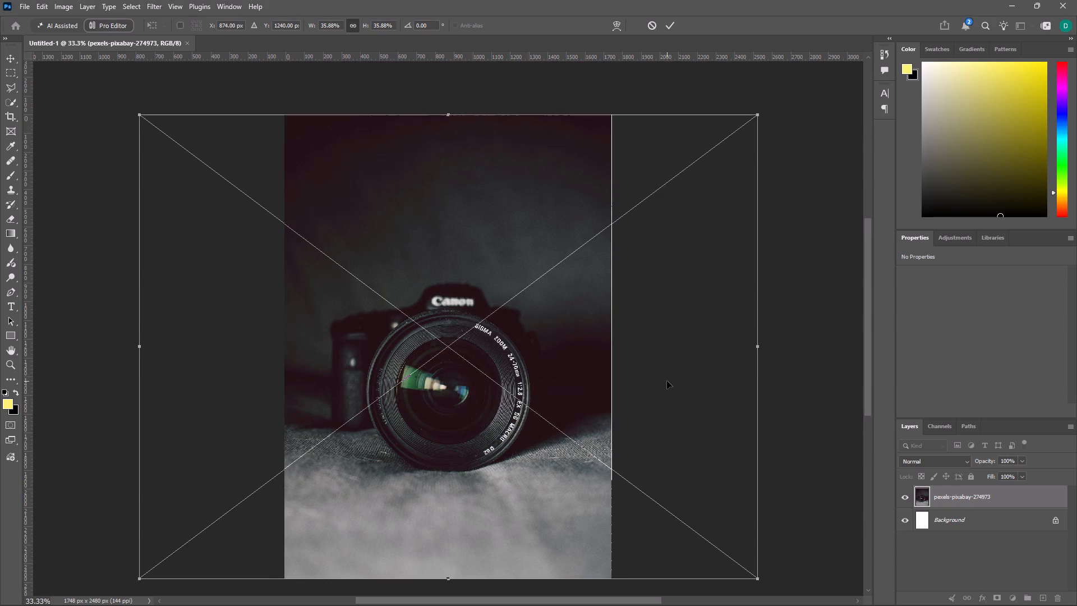
pyautogui.click(834, 350)
pyautogui.click(935, 521)
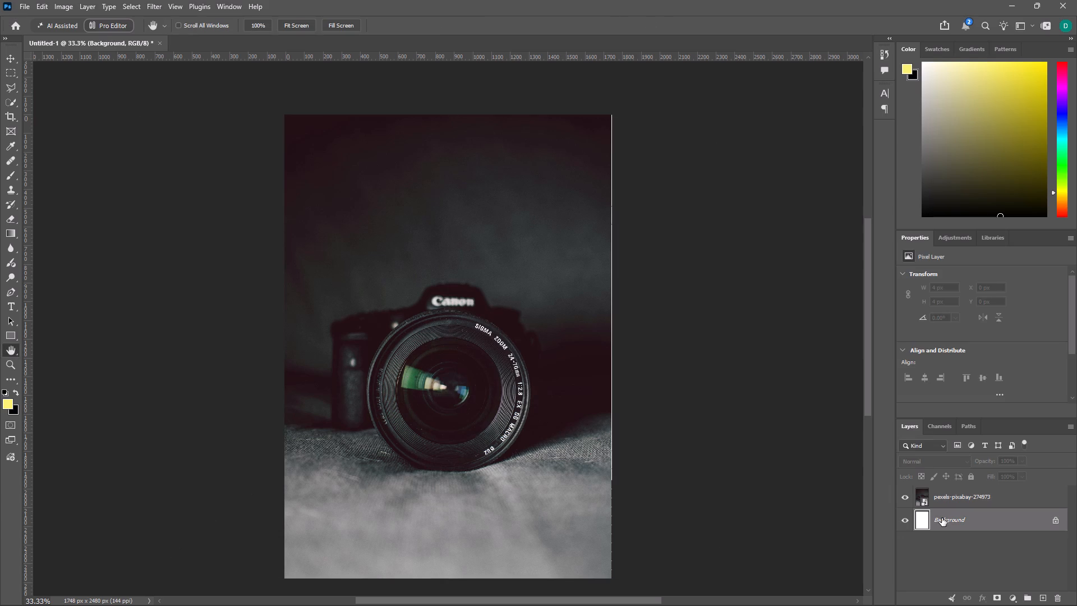
# Save the document as Untitled-1 in Photoshop format in the PS FILES folder under Photoshop Works on drive D.
pyautogui.scroll(4, 709, 447)
pyautogui.scroll(-13, 709, 447)
pyautogui.scroll(5, 715, 441)
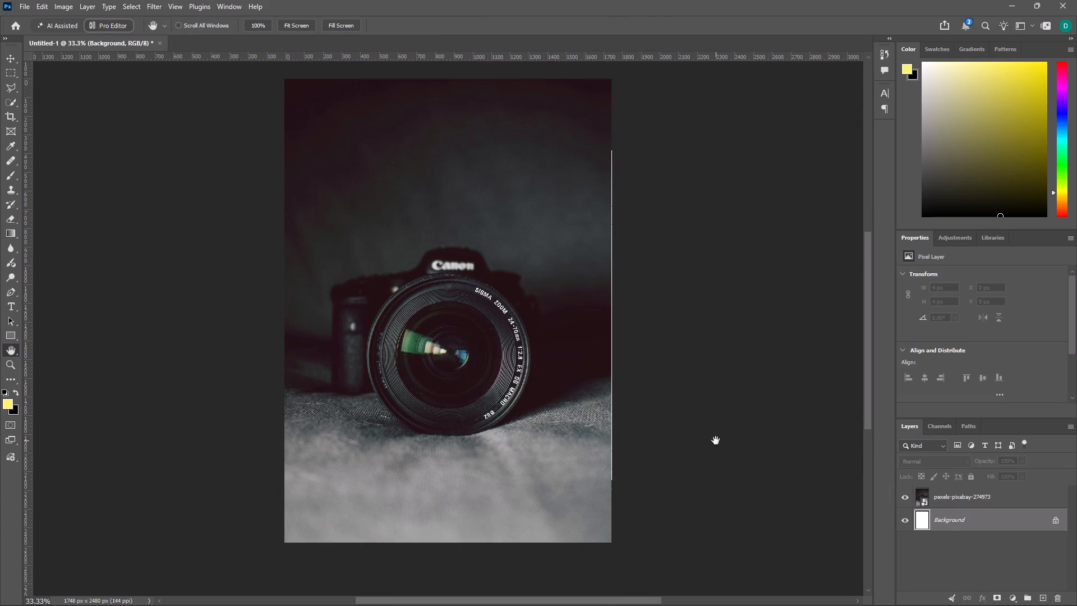
pyautogui.hotkey('ctrl', 's')
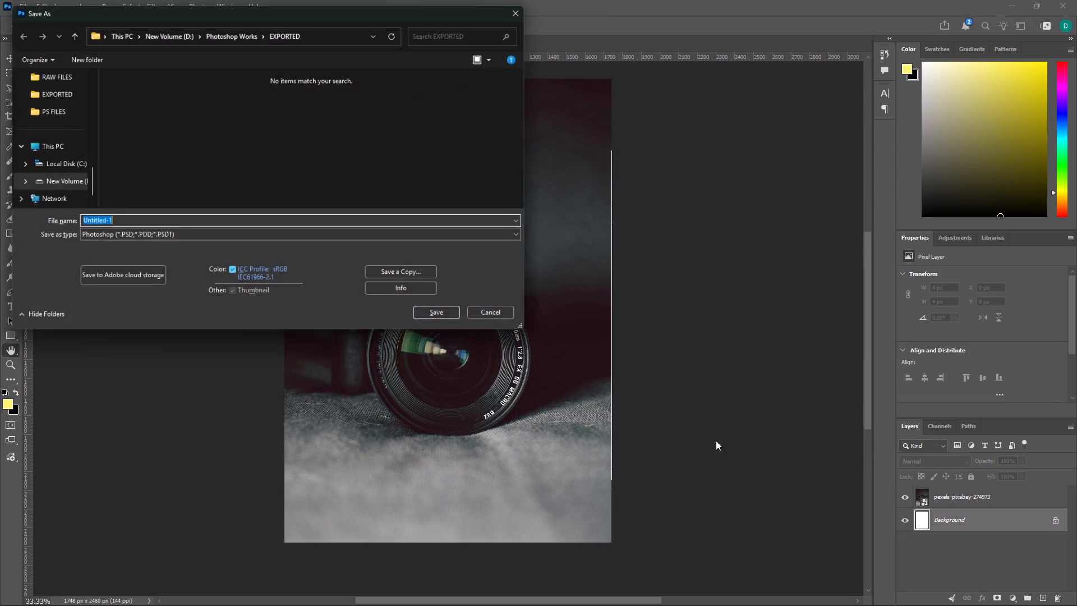
pyautogui.click(232, 32)
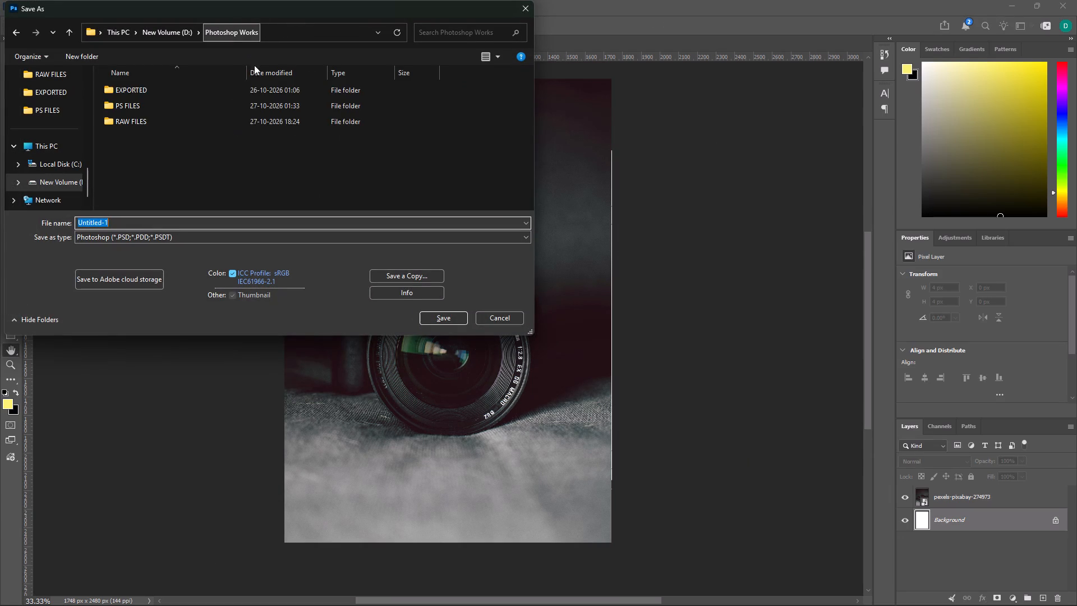
pyautogui.click(185, 103)
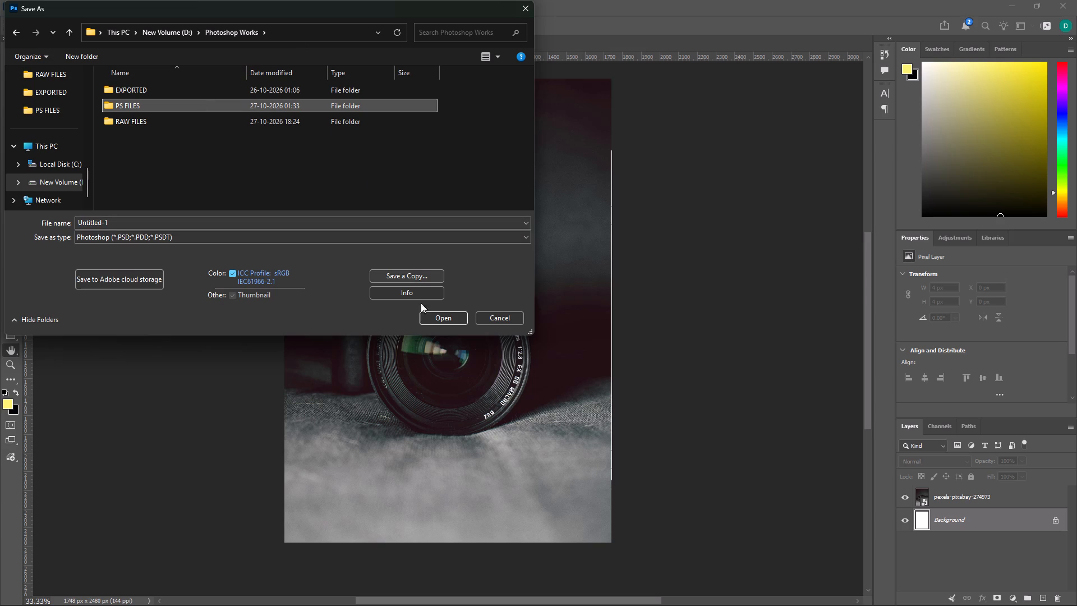
pyautogui.click(432, 325)
pyautogui.click(441, 320)
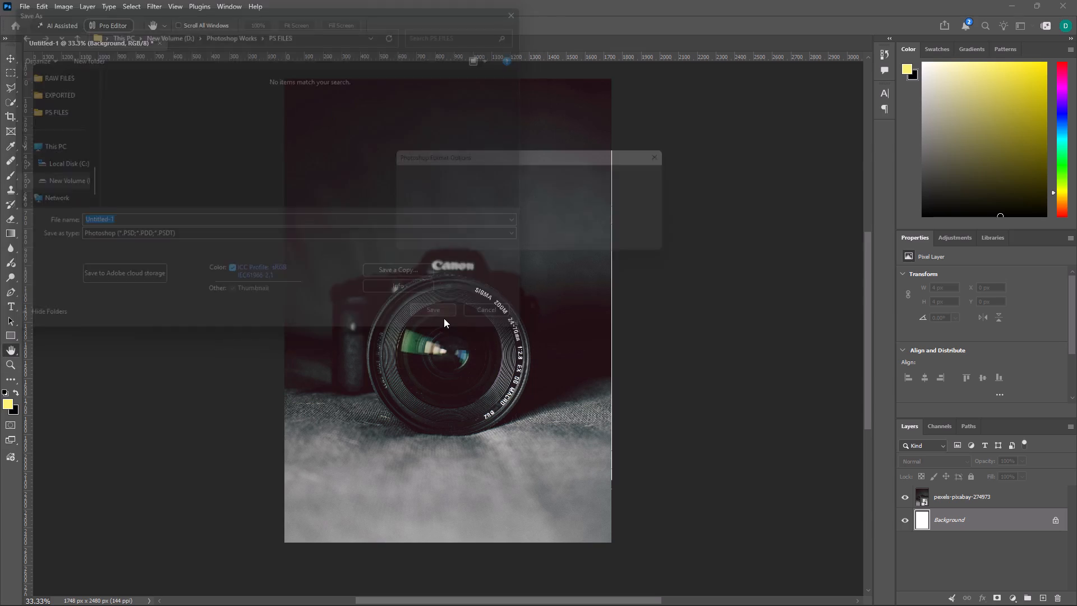
pyautogui.click(670, 172)
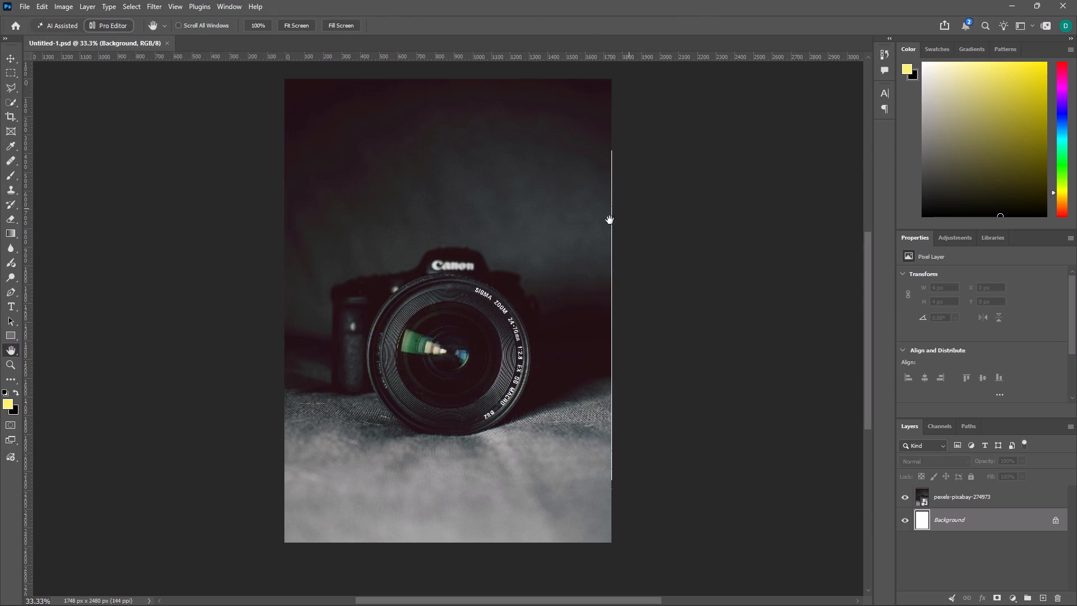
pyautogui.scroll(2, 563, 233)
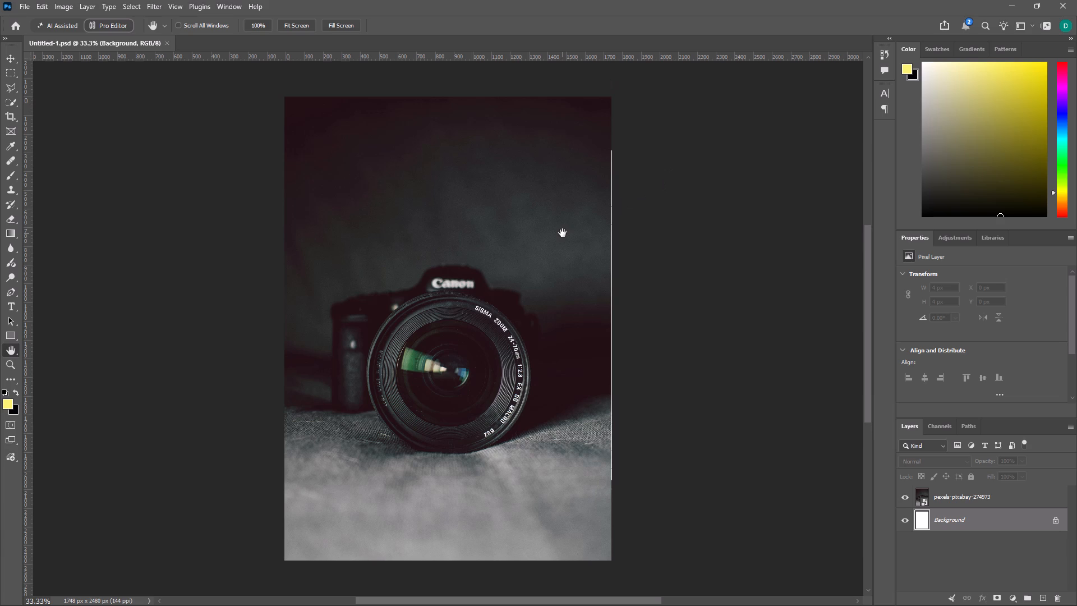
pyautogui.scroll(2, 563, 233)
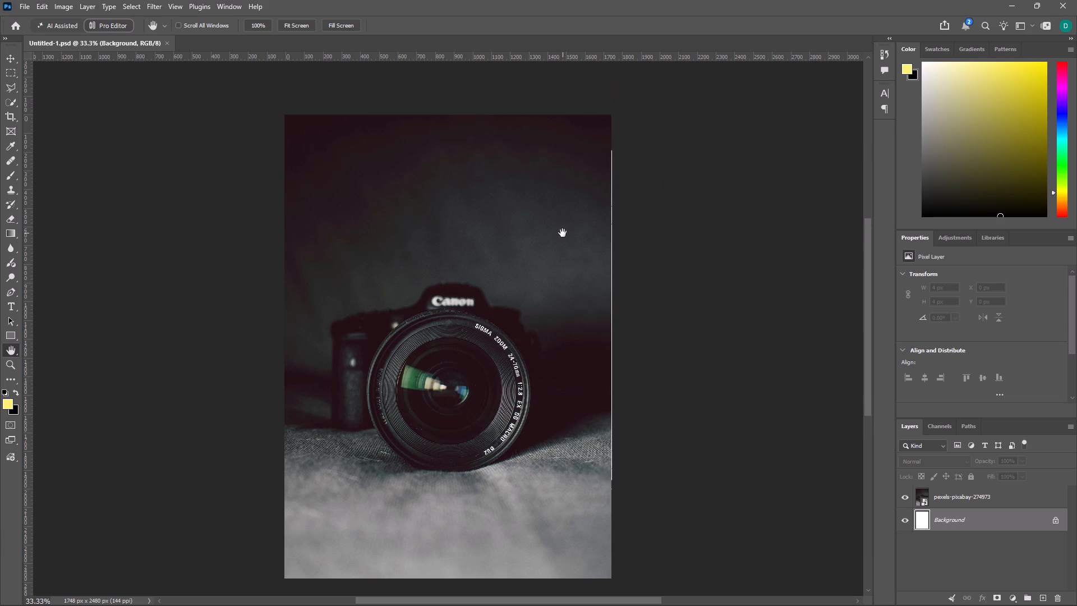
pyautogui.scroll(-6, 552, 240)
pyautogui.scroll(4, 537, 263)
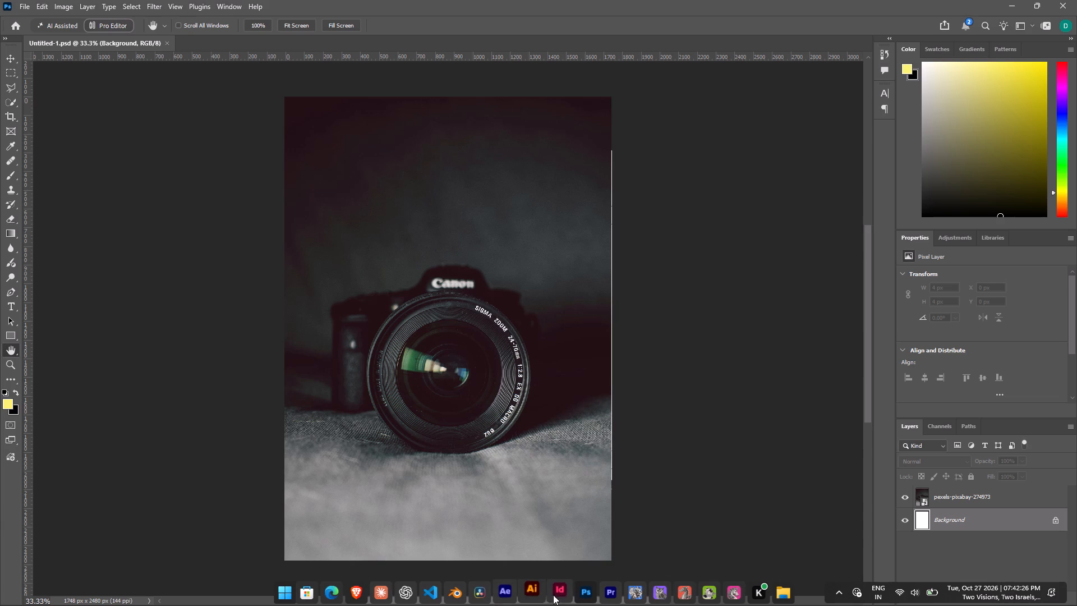
# Return to the browser tutorial and resume playback to watch how the first image is resized.
pyautogui.click(575, 598)
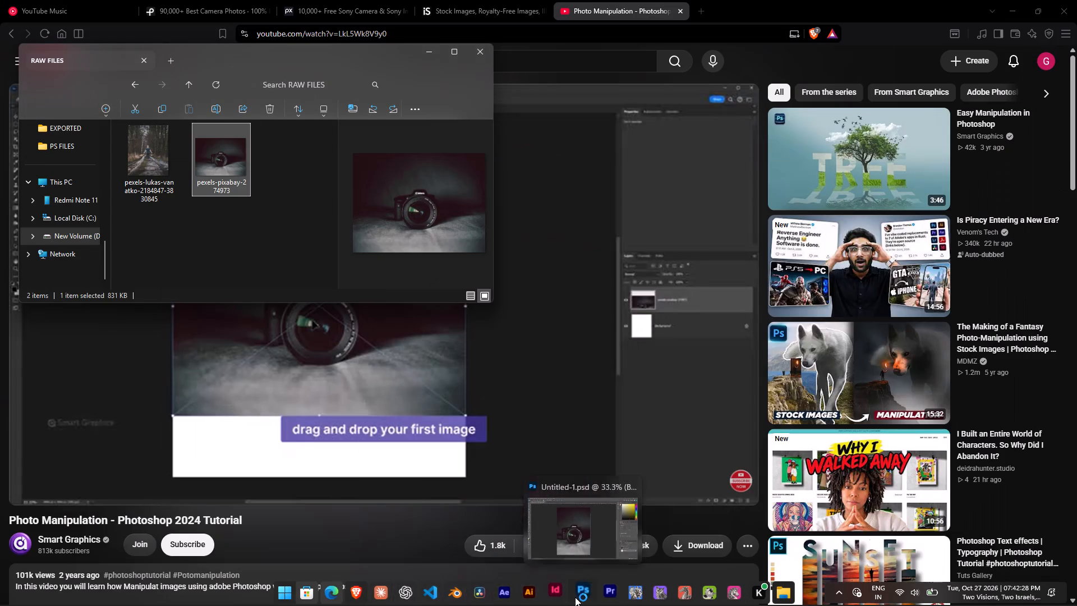
pyautogui.click(351, 350)
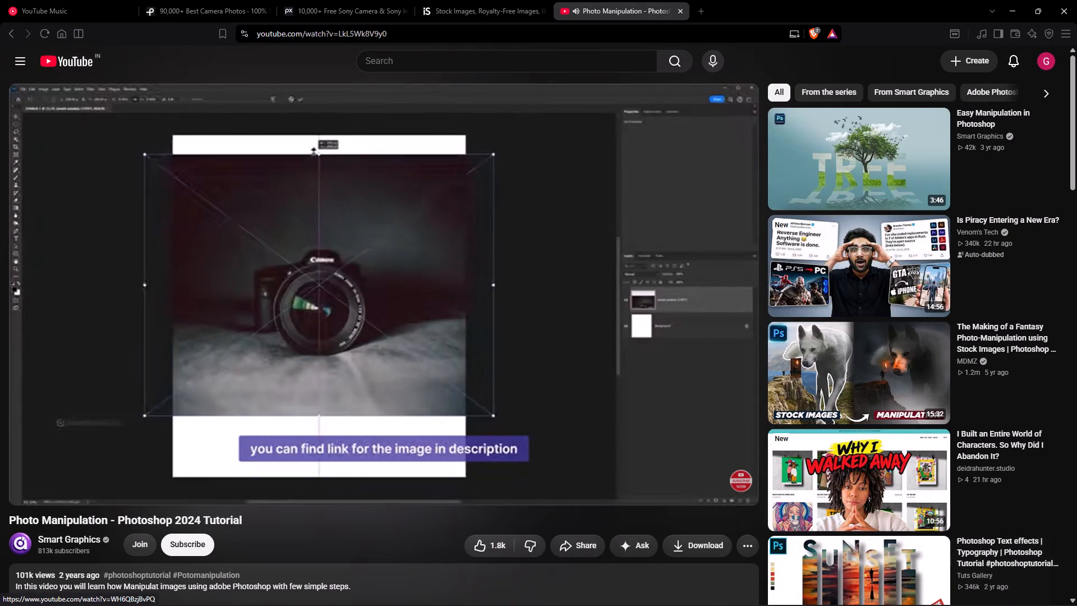
pyautogui.scroll(-4, 651, 419)
pyautogui.scroll(6, 651, 419)
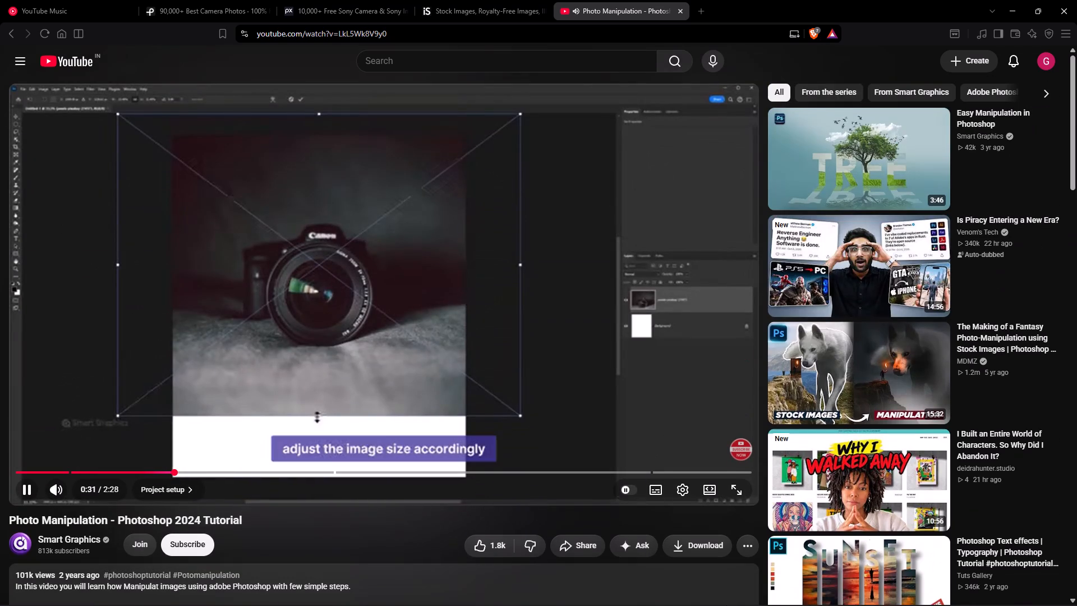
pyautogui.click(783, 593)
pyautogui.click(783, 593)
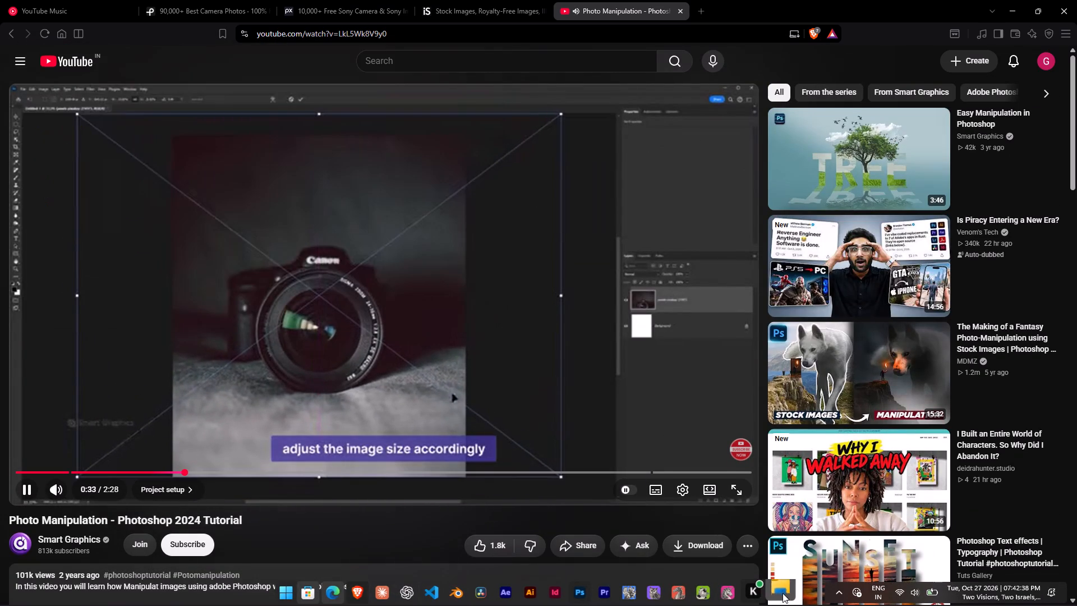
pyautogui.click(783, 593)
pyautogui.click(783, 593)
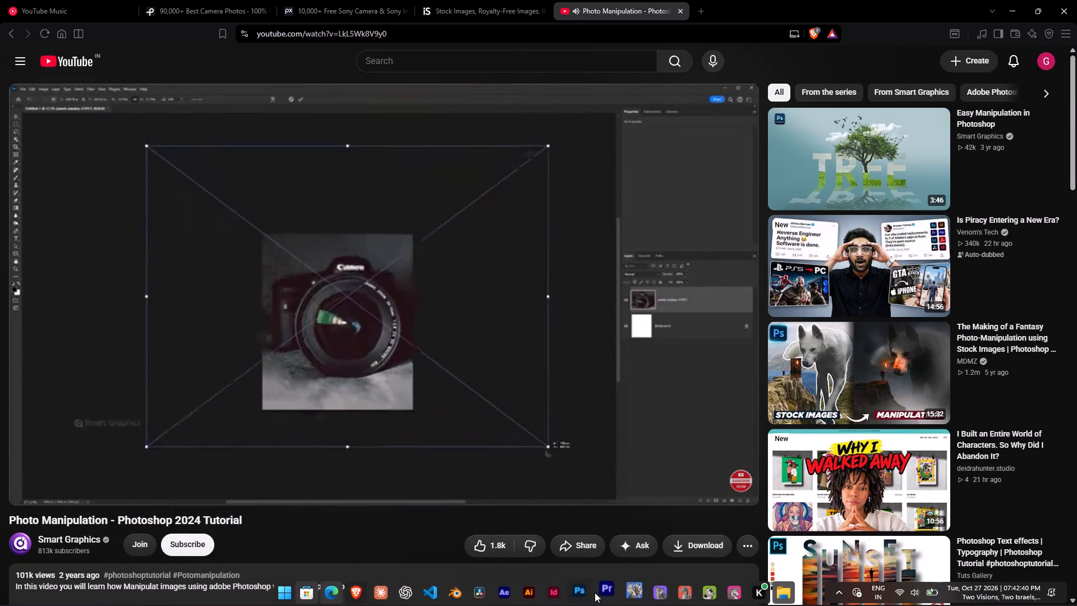
# Open the Windows search for apps.
pyautogui.click(289, 587)
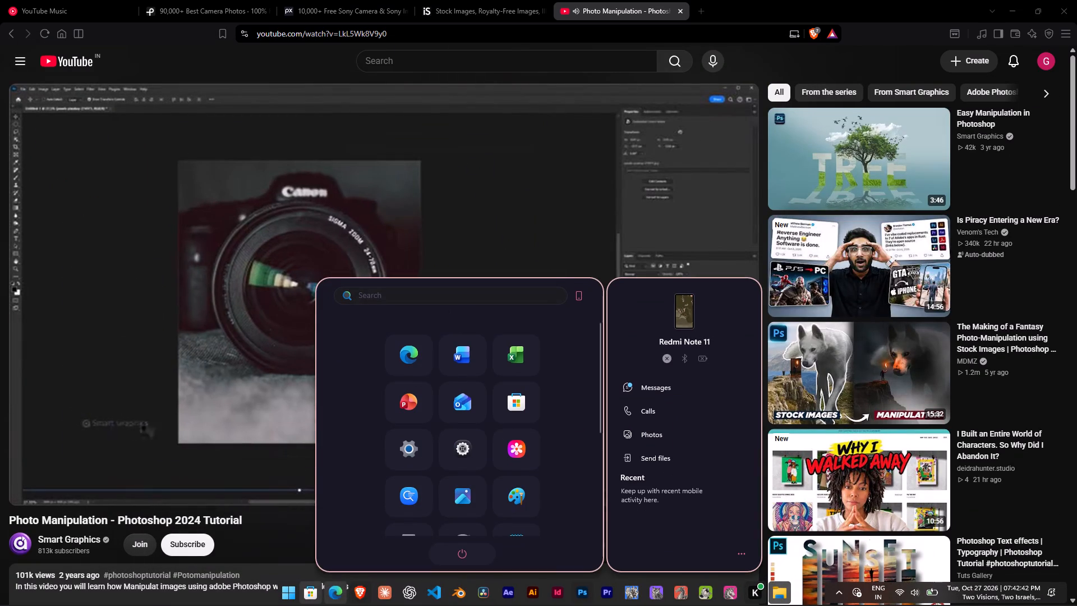
pyautogui.click(441, 300)
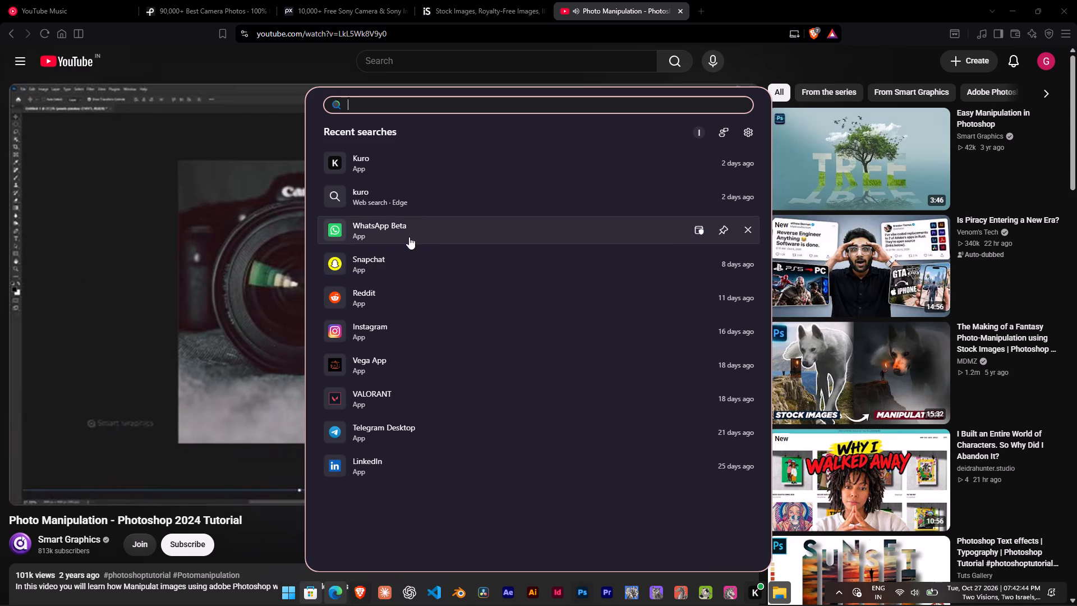
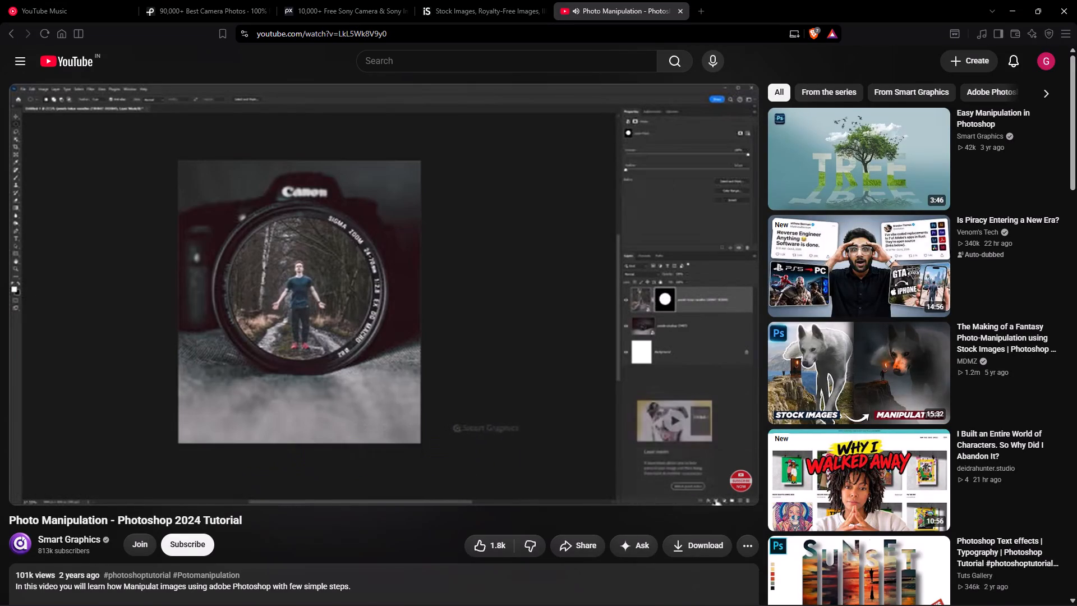
# Rewind the tutorial video to rewatch how the circular selection is drawn around the camera lens.
pyautogui.press('Left')
pyautogui.press('Left')
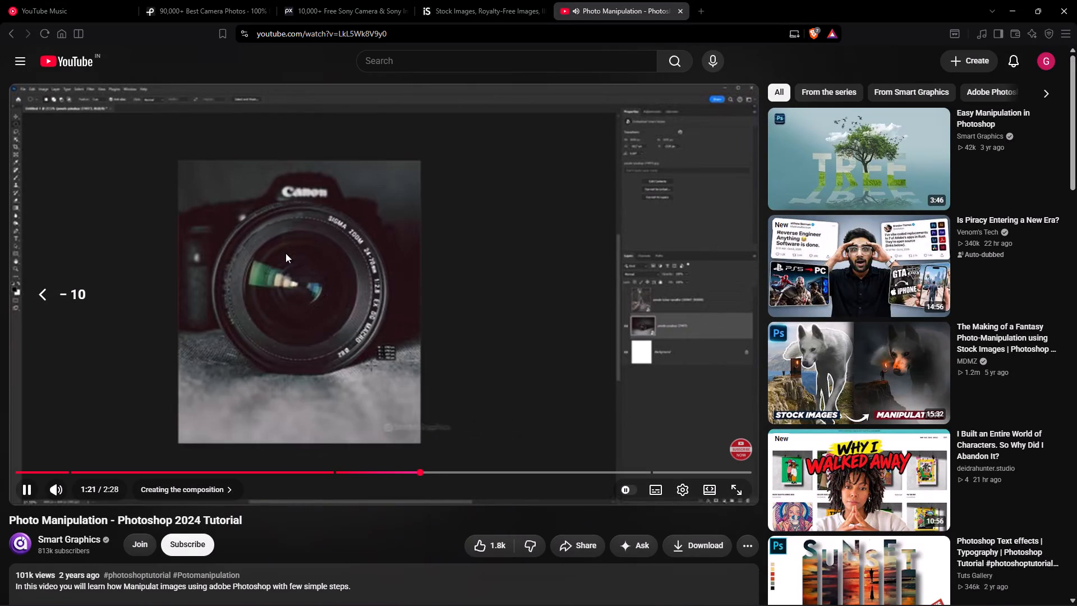
pyautogui.press('Left')
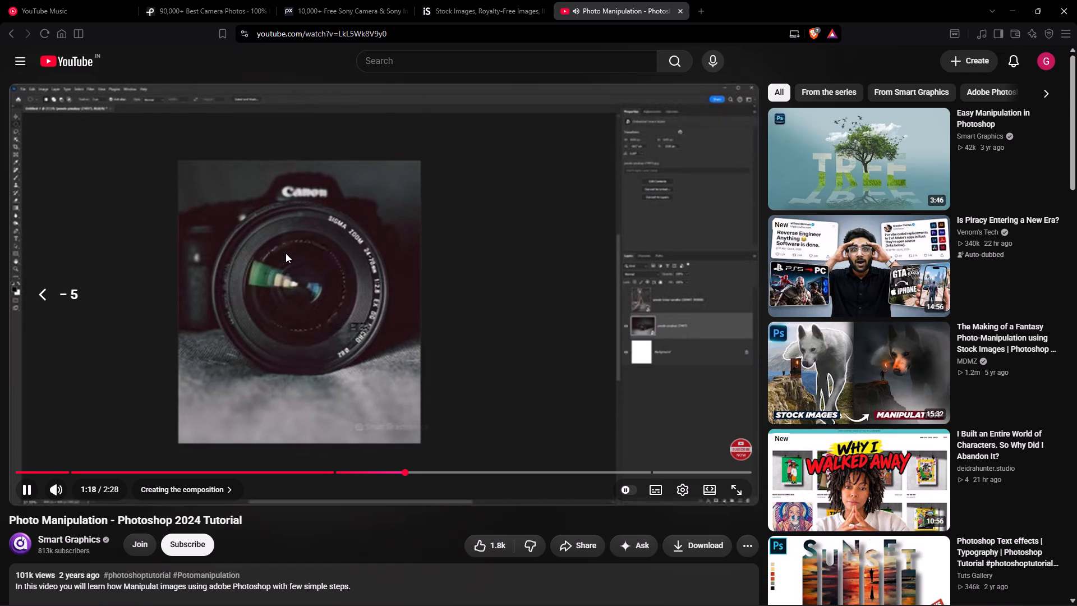
pyautogui.press('Left')
pyautogui.press('Left')
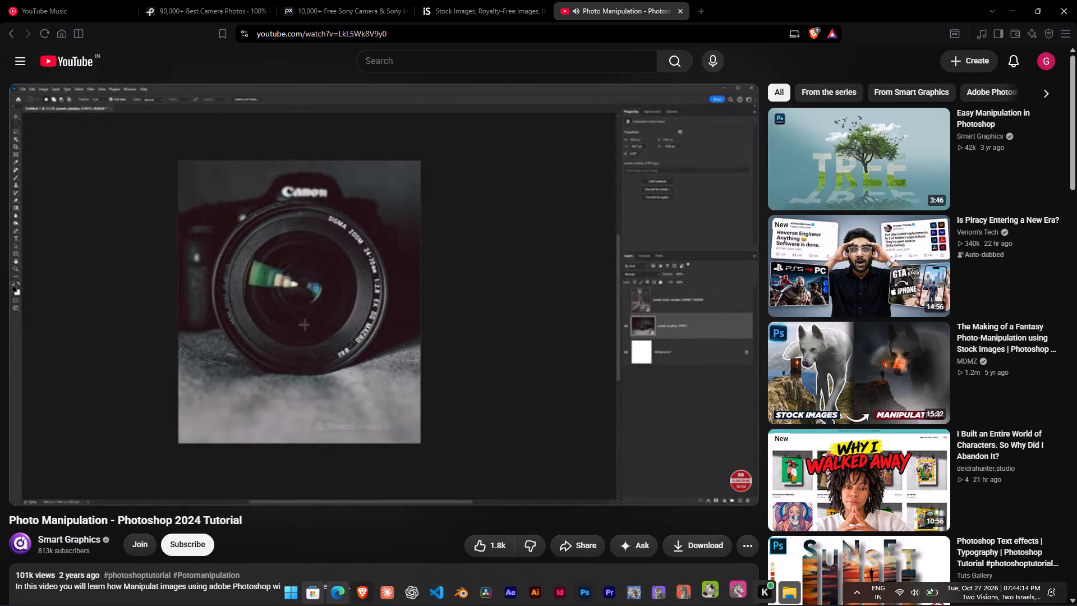
# Open the Windows search for apps.
pyautogui.click(283, 598)
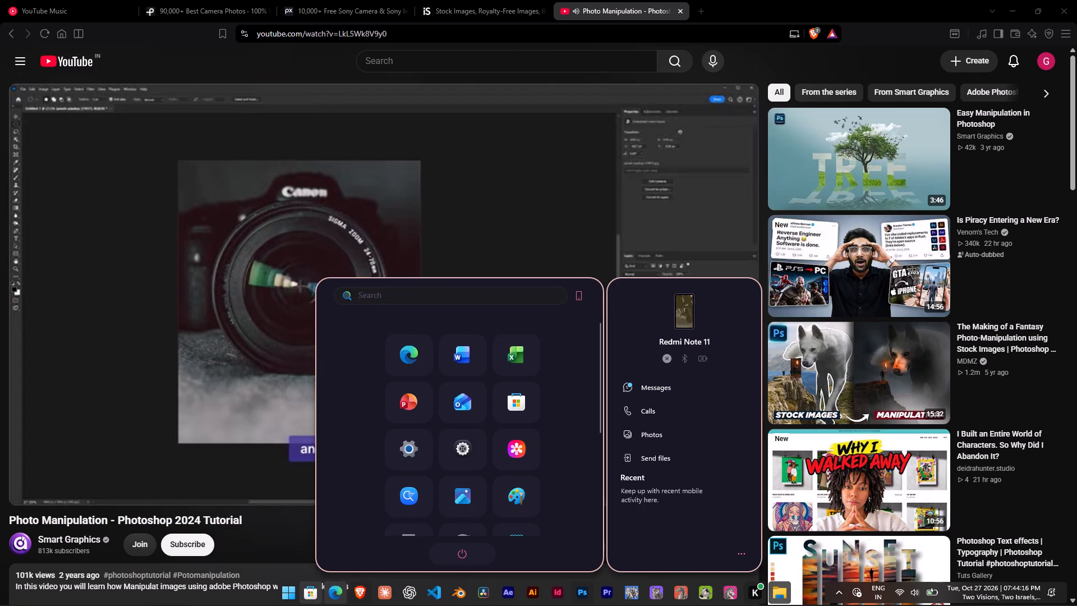
pyautogui.click(410, 297)
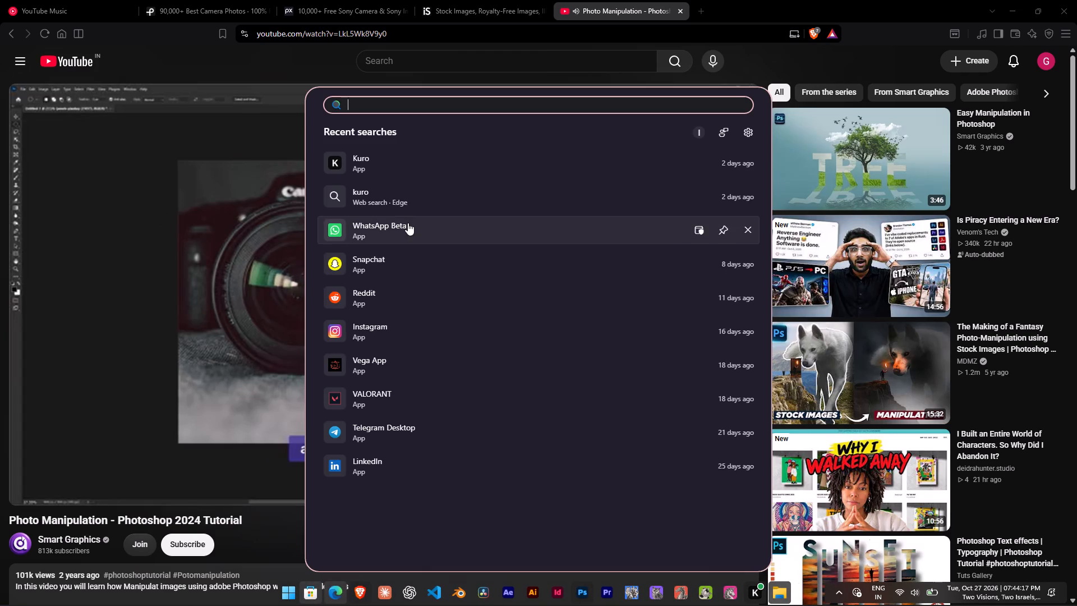
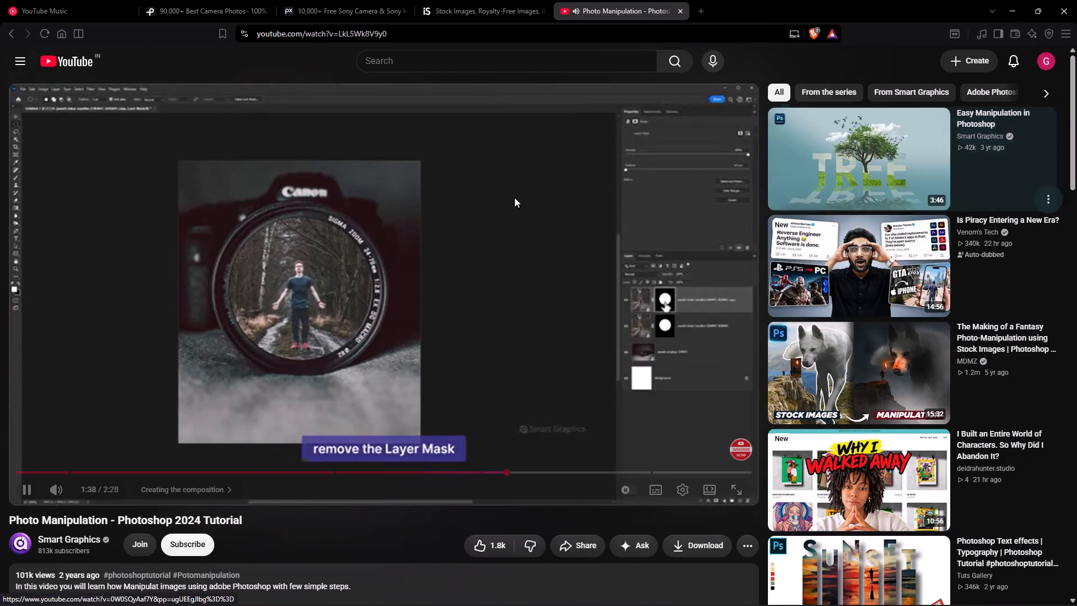
# Pause the tutorial video at the part about removing the layer mask from the copied forest layer.
pyautogui.click(428, 286)
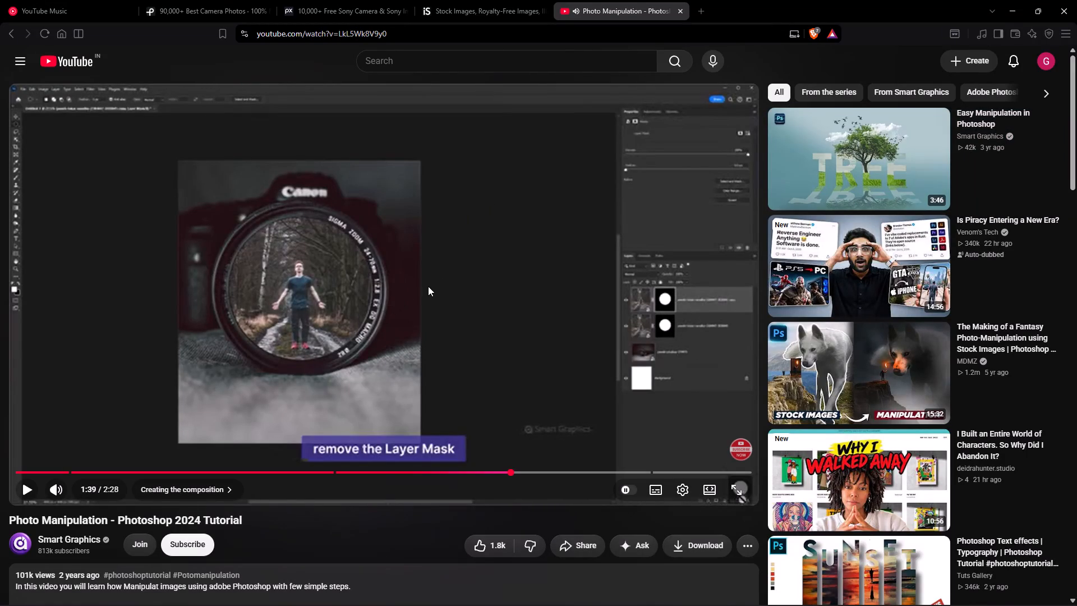
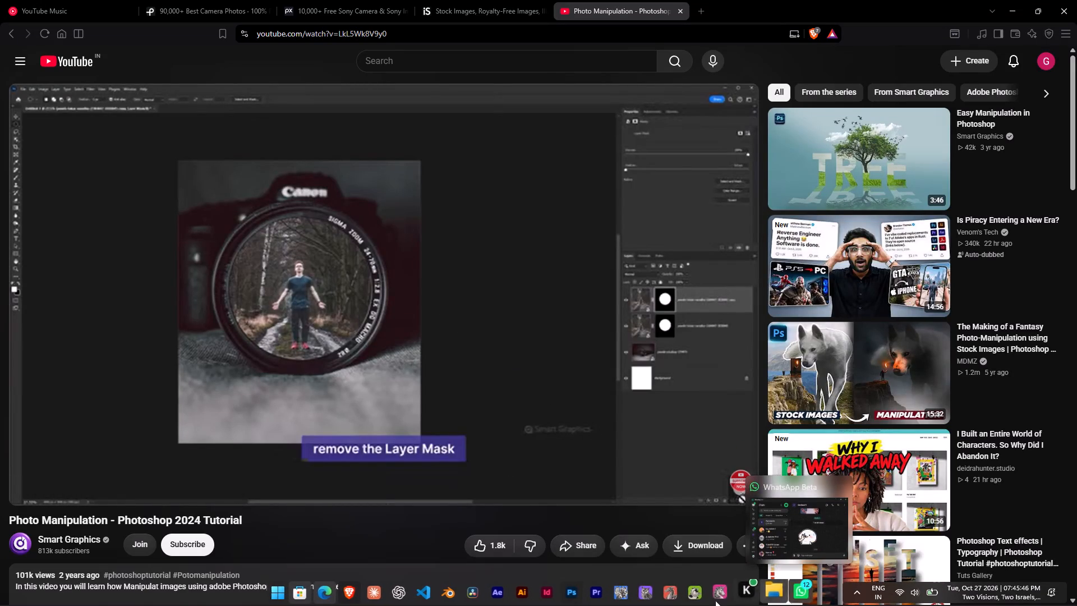
# Switch to Photoshop and draw a circular Elliptical Marquee selection about 730 px across around the camera lens, along its front lettering ring.
pyautogui.click(579, 590)
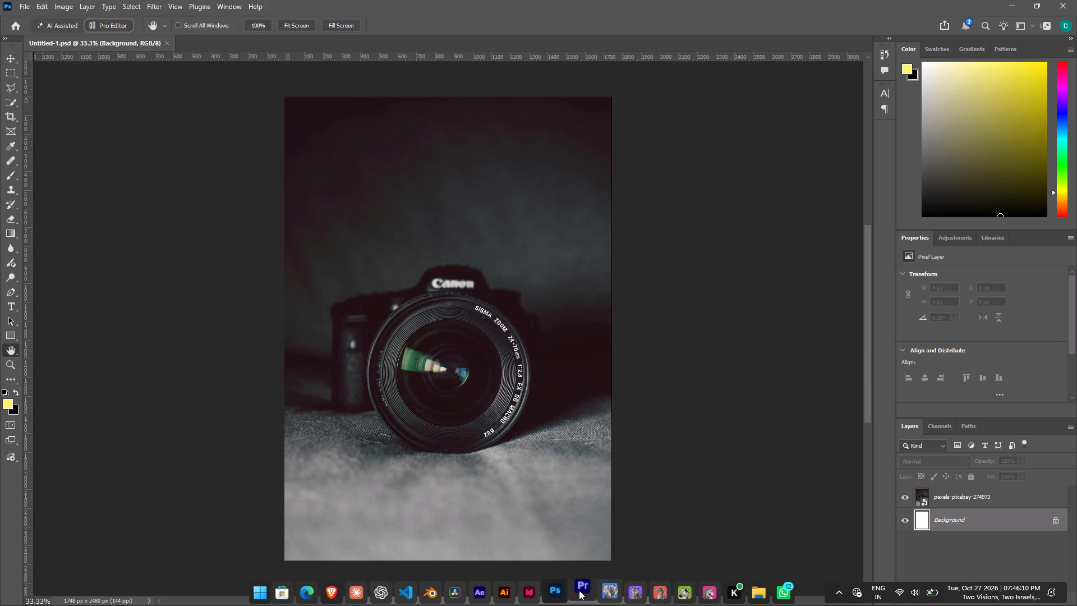
pyautogui.click(10, 60)
pyautogui.click(10, 59)
pyautogui.click(5, 78)
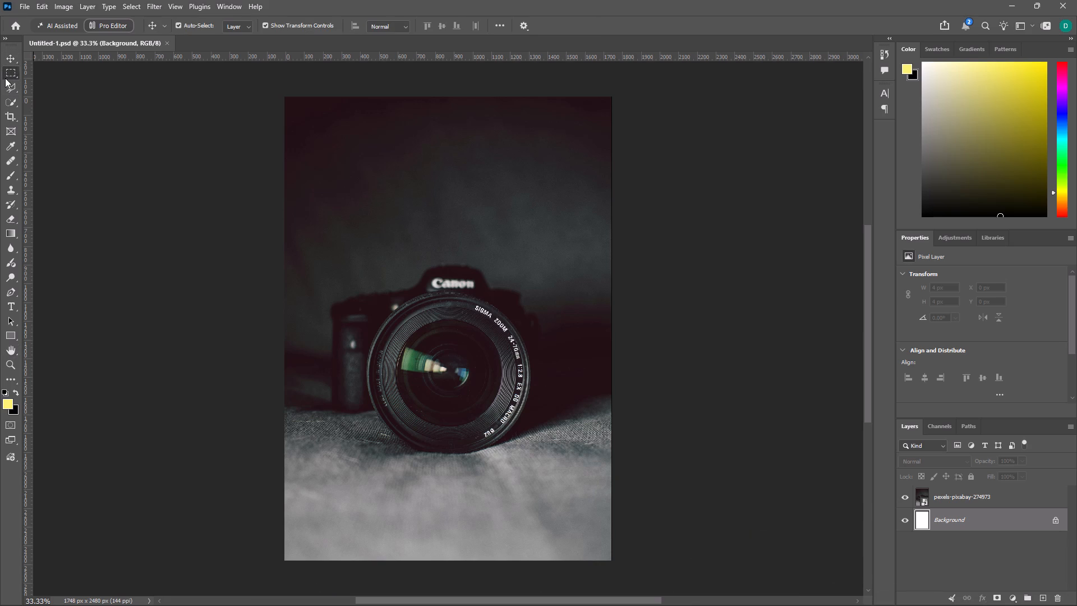
pyautogui.rightClick(4, 75)
pyautogui.click(53, 86)
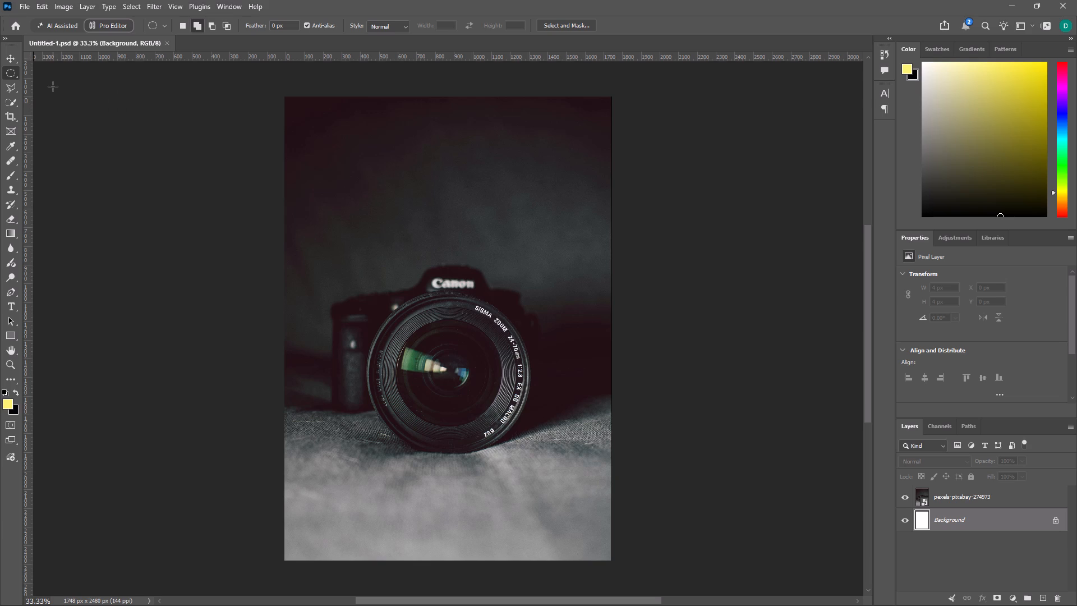
pyautogui.keyDown('shift'); pyautogui.moveTo(402, 355); pyautogui.dragTo(450, 393); pyautogui.keyUp('shift')
pyautogui.keyDown('shift'); pyautogui.moveTo(450, 393); pyautogui.dragTo(504, 458); pyautogui.keyUp('shift')
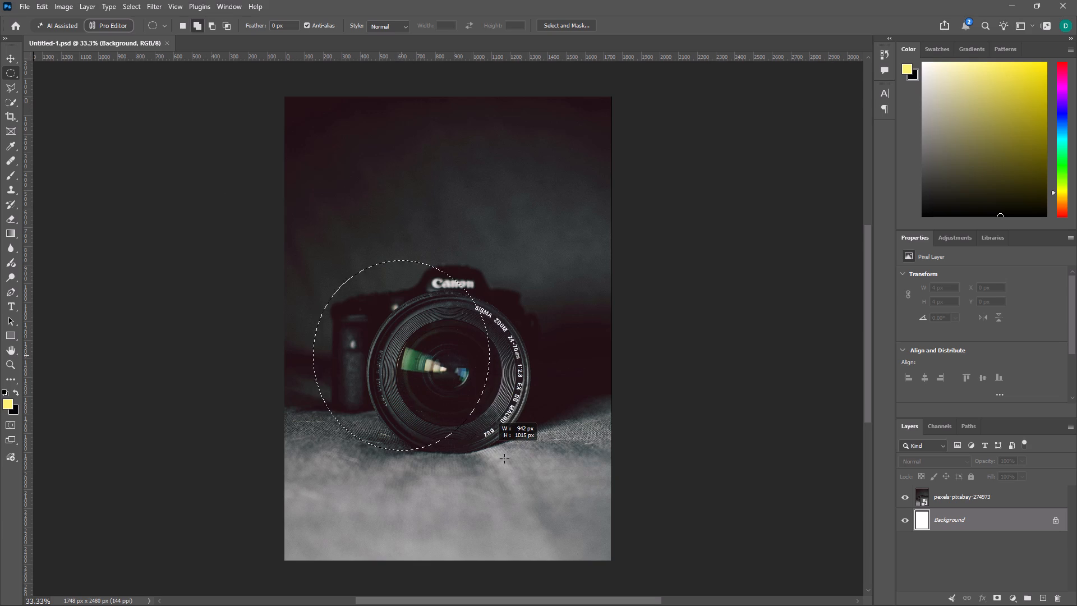
pyautogui.keyDown('shift'); pyautogui.moveTo(504, 458); pyautogui.dragTo(479, 443); pyautogui.keyUp('shift')
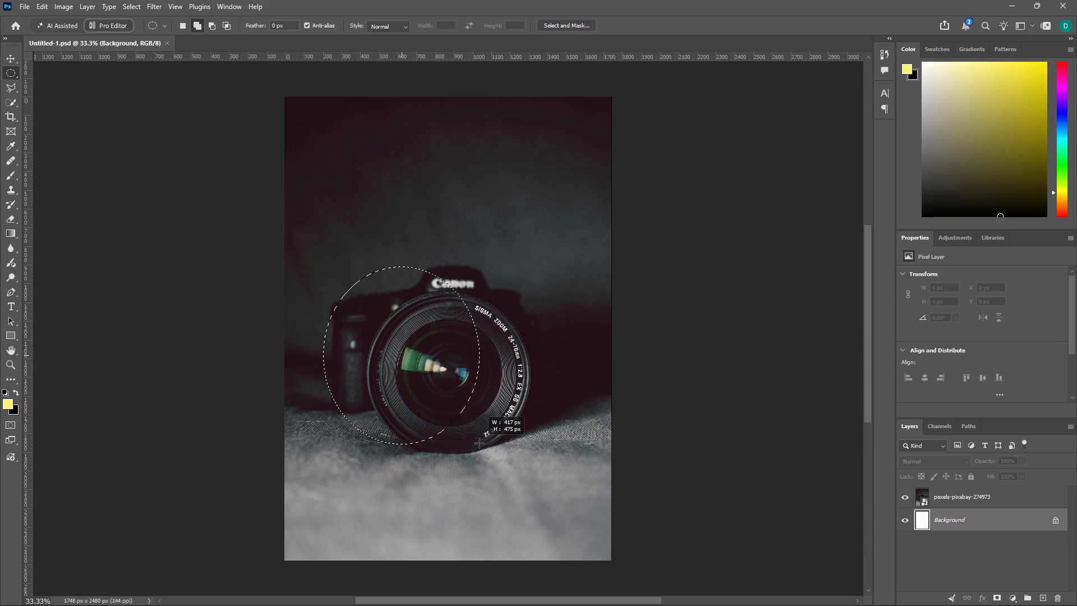
pyautogui.keyDown('shift'); pyautogui.moveTo(479, 443); pyautogui.dragTo(503, 447); pyautogui.keyUp('shift')
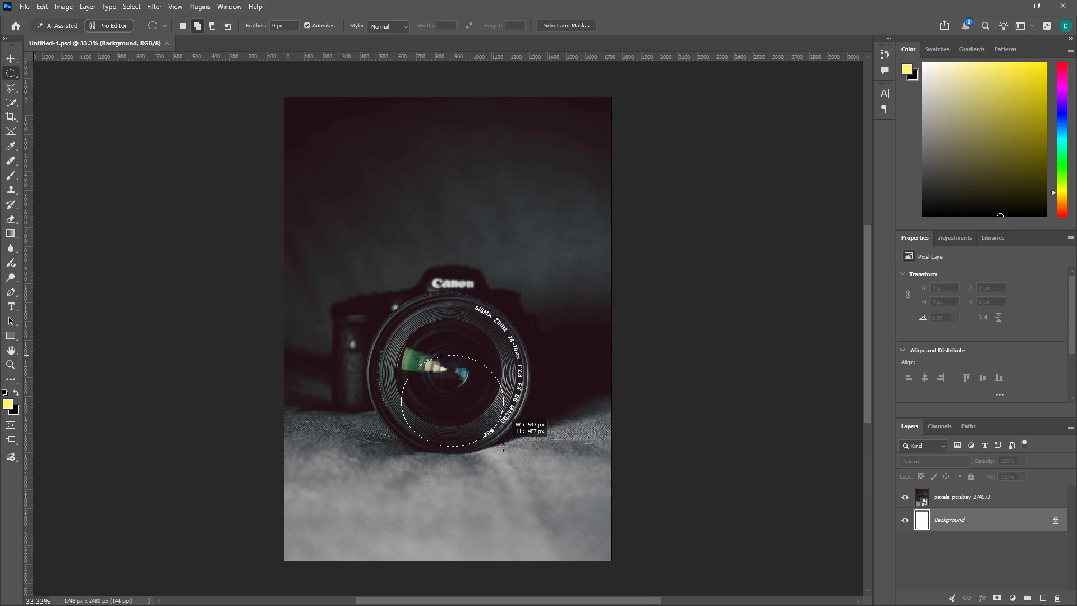
pyautogui.keyDown('shift'); pyautogui.moveTo(503, 447); pyautogui.dragTo(481, 450); pyautogui.keyUp('shift')
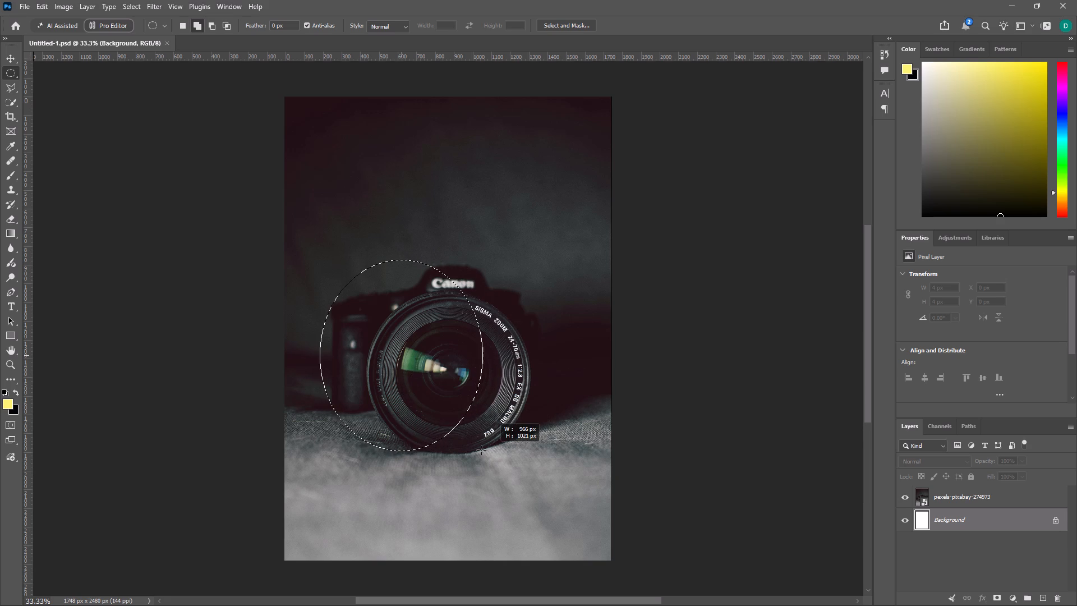
pyautogui.keyDown('shift'); pyautogui.moveTo(481, 450); pyautogui.dragTo(493, 453); pyautogui.keyUp('shift')
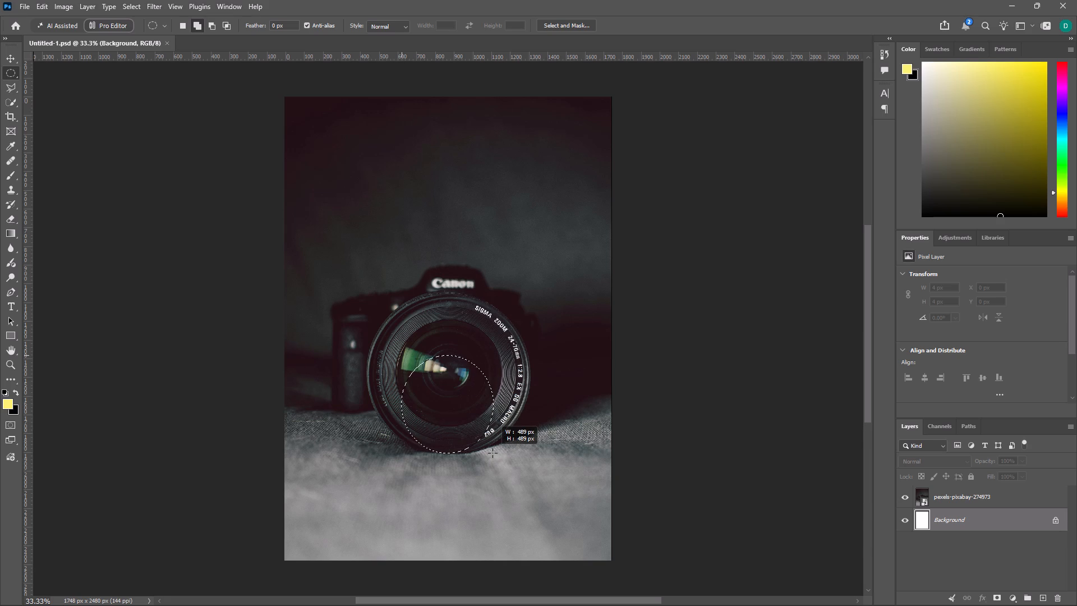
pyautogui.keyDown('shift'); pyautogui.moveTo(493, 453); pyautogui.dragTo(521, 444); pyautogui.keyUp('shift')
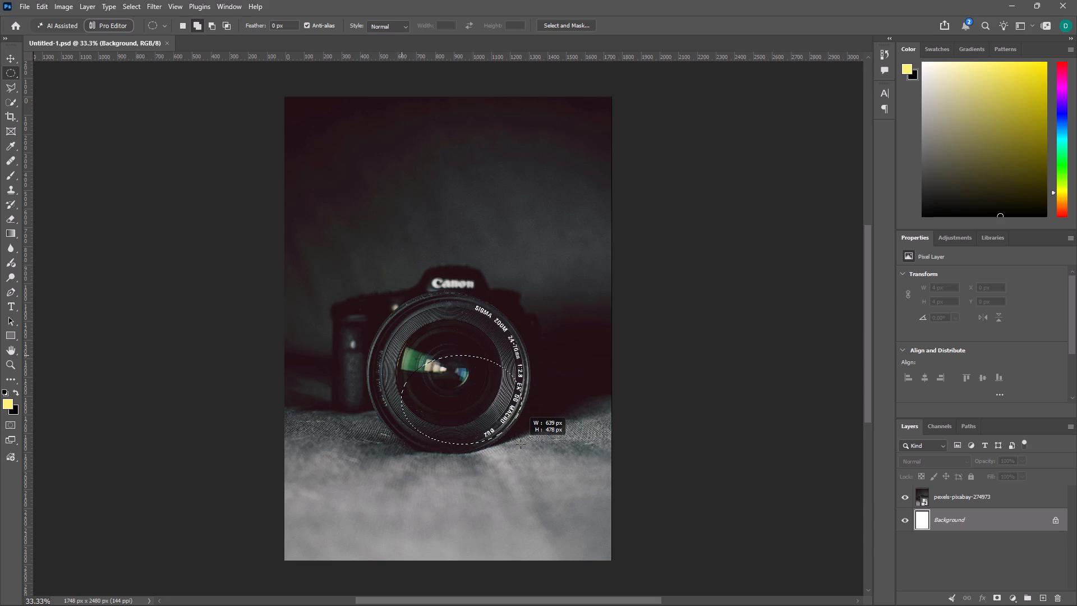
pyautogui.keyDown('shift'); pyautogui.moveTo(521, 444); pyautogui.dragTo(505, 407); pyautogui.keyUp('shift')
pyautogui.press('space')
pyautogui.press('space')
pyautogui.press('space')
pyautogui.press('space')
pyautogui.press('space')
pyautogui.press('space')
pyautogui.press('space')
pyautogui.press('space')
pyautogui.press('space')
pyautogui.press('space')
pyautogui.press('space')
pyautogui.press('space')
pyautogui.press('space')
pyautogui.press('space')
pyautogui.press('space')
pyautogui.press('space')
pyautogui.press('space')
pyautogui.press('space')
pyautogui.press('space')
pyautogui.press('space')
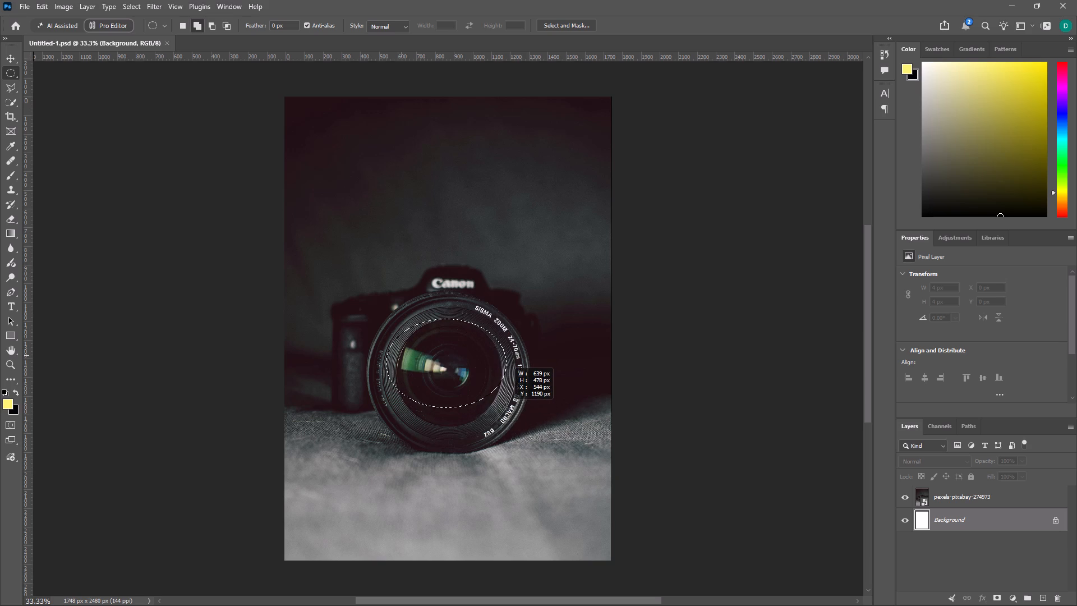
pyautogui.keyDown('shift'); pyautogui.moveTo(505, 407); pyautogui.dragTo(509, 414); pyautogui.keyUp('shift')
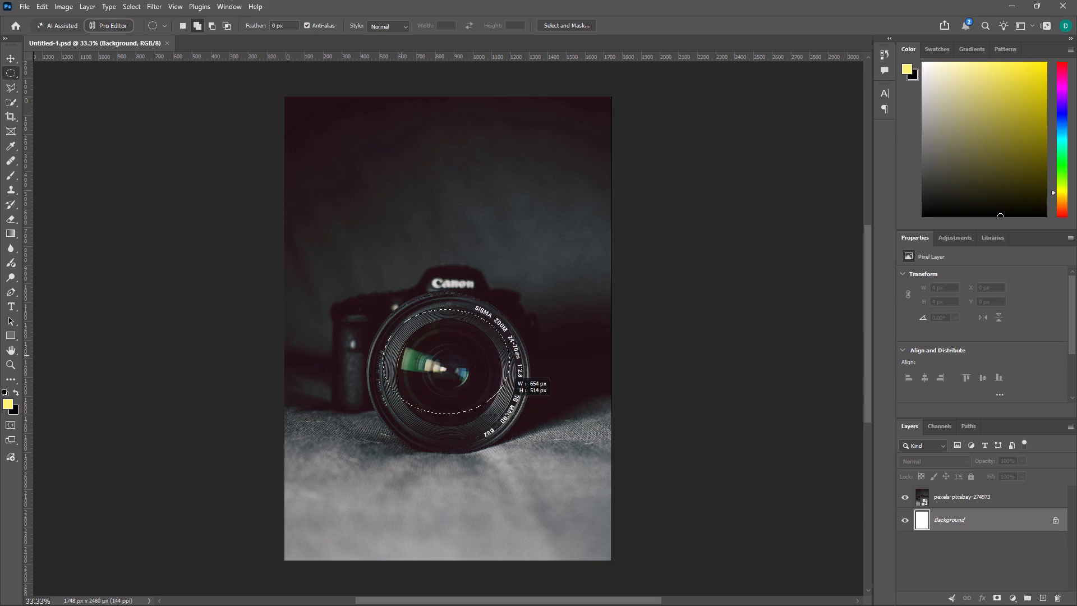
pyautogui.keyDown('shift'); pyautogui.moveTo(509, 414); pyautogui.dragTo(517, 437); pyautogui.keyUp('shift')
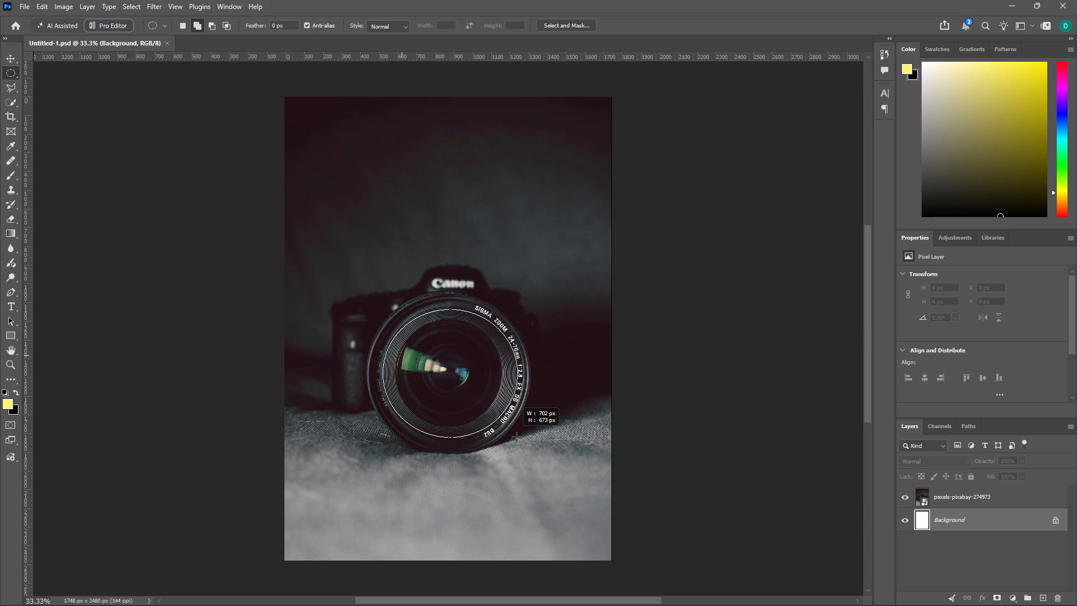
pyautogui.keyDown('shift'); pyautogui.moveTo(517, 437); pyautogui.dragTo(520, 442); pyautogui.keyUp('shift')
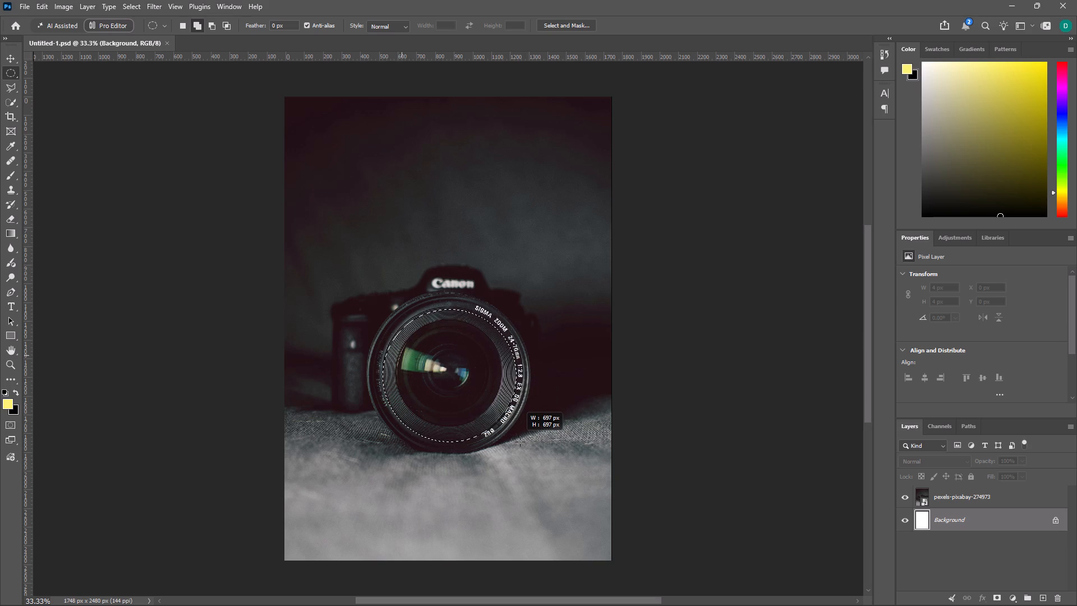
pyautogui.keyDown('shift'); pyautogui.moveTo(520, 442); pyautogui.dragTo(523, 447); pyautogui.keyUp('shift')
pyautogui.hotkey('shift', 'space')
pyautogui.hotkey('shift', 'space')
pyautogui.hotkey('shift', 'space')
pyautogui.hotkey('shift', 'space')
pyautogui.hotkey('shift', 'space')
pyautogui.hotkey('shift', 'space')
pyautogui.hotkey('shift', 'space')
pyautogui.hotkey('shift', 'space')
pyautogui.hotkey('shift', 'space')
pyautogui.hotkey('shift', 'space')
pyautogui.hotkey('shift', 'space')
pyautogui.hotkey('shift', 'space')
pyautogui.hotkey('shift', 'space')
pyautogui.hotkey('shift', 'space')
pyautogui.hotkey('shift', 'space')
pyautogui.hotkey('shift', 'space')
pyautogui.hotkey('shift', 'space')
pyautogui.hotkey('shift', 'space')
pyautogui.hotkey('shift', 'space')
pyautogui.hotkey('shift', 'space')
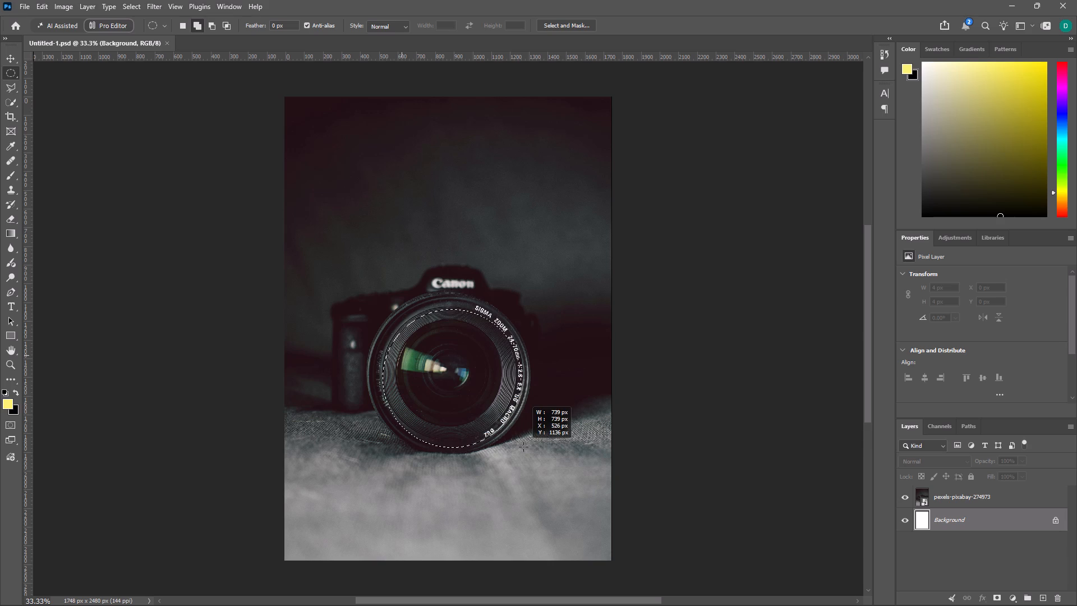
pyautogui.keyDown('shift'); pyautogui.moveTo(523, 447); pyautogui.dragTo(520, 443); pyautogui.keyUp('shift')
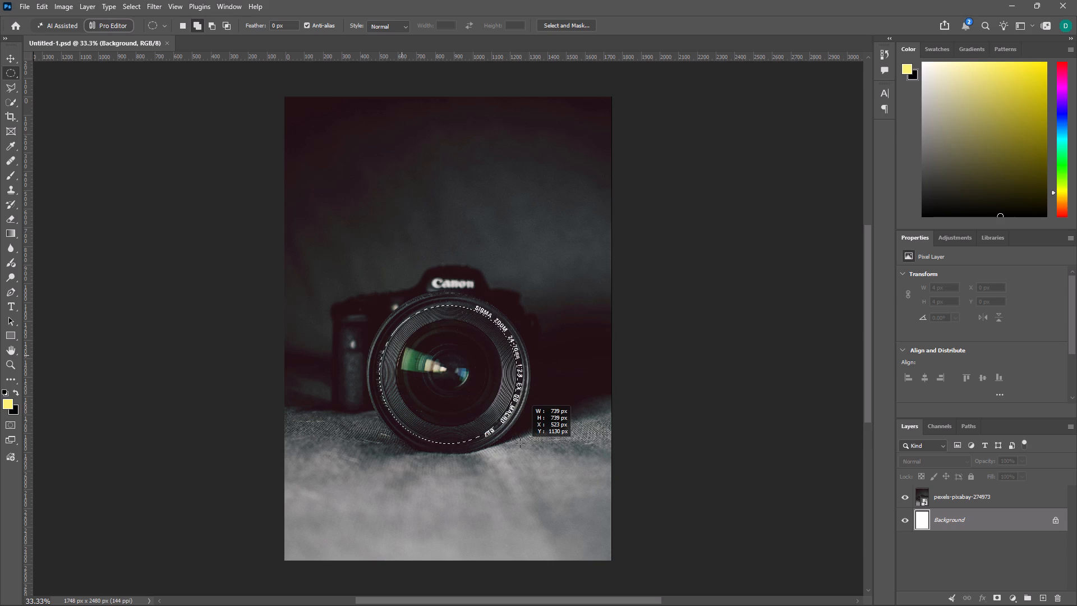
pyautogui.keyDown('shift'); pyautogui.moveTo(520, 443); pyautogui.dragTo(517, 440); pyautogui.keyUp('shift')
pyautogui.hotkey('shift', 'space')
pyautogui.hotkey('shift', 'space')
pyautogui.hotkey('shift', 'space')
pyautogui.hotkey('shift', 'space')
pyautogui.hotkey('shift', 'space')
pyautogui.hotkey('shift', 'space')
pyautogui.hotkey('shift', 'space')
pyautogui.hotkey('shift', 'space')
pyautogui.hotkey('shift', 'space')
pyautogui.hotkey('shift', 'space')
pyautogui.hotkey('shift', 'space')
pyautogui.hotkey('shift', 'space')
pyautogui.hotkey('shift', 'space')
pyautogui.hotkey('shift', 'space')
pyautogui.hotkey('shift', 'space')
pyautogui.hotkey('shift', 'space')
pyautogui.hotkey('shift', 'space')
pyautogui.hotkey('shift', 'space')
pyautogui.hotkey('shift', 'space')
pyautogui.hotkey('shift', 'space')
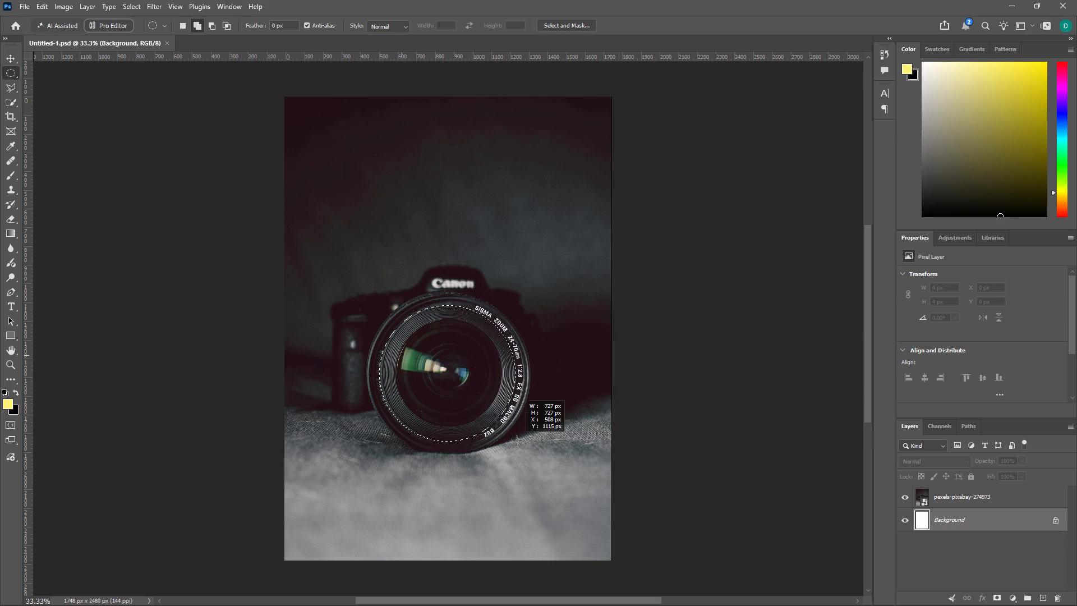
pyautogui.keyDown('shift'); pyautogui.moveTo(517, 440); pyautogui.dragTo(517, 442); pyautogui.keyUp('shift')
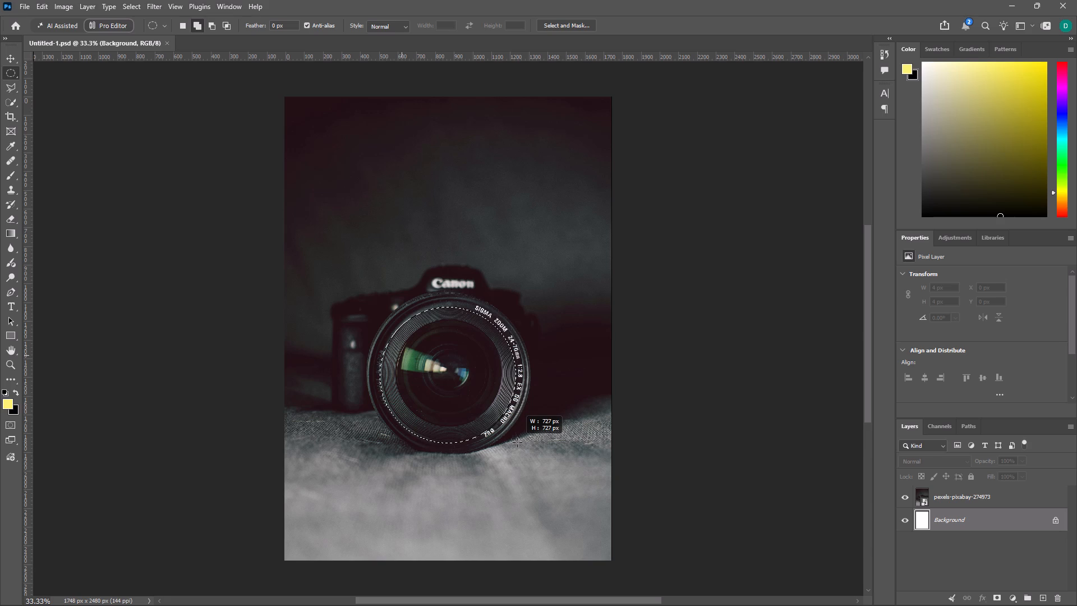
pyautogui.keyDown('shift'); pyautogui.moveTo(517, 442); pyautogui.dragTo(519, 437); pyautogui.keyUp('shift')
pyautogui.hotkey('shift', 'space')
pyautogui.hotkey('shift', 'space')
pyautogui.hotkey('shift', 'space')
pyautogui.hotkey('shift', 'space')
pyautogui.hotkey('shift', 'space')
pyautogui.hotkey('shift', 'space')
pyautogui.hotkey('shift', 'space')
pyautogui.hotkey('shift', 'space')
pyautogui.hotkey('shift', 'space')
pyautogui.hotkey('shift', 'space')
pyautogui.hotkey('shift', 'space')
pyautogui.hotkey('shift', 'space')
pyautogui.hotkey('shift', 'space')
pyautogui.hotkey('shift', 'space')
pyautogui.hotkey('shift', 'space')
pyautogui.hotkey('shift', 'space')
pyautogui.hotkey('shift', 'space')
pyautogui.hotkey('shift', 'space')
pyautogui.hotkey('shift', 'space')
pyautogui.hotkey('shift', 'space')
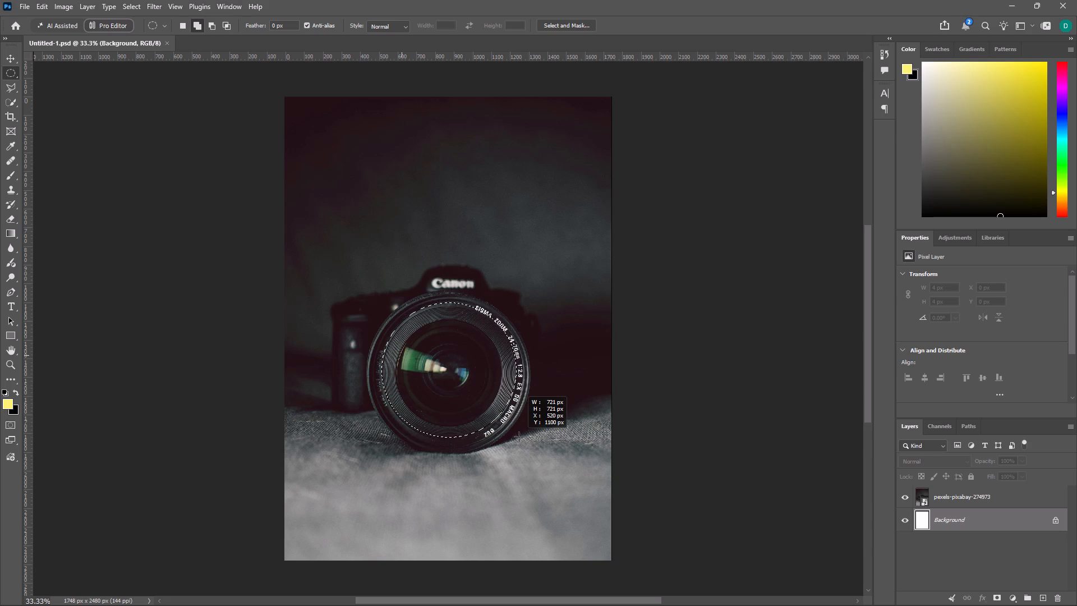
pyautogui.keyDown('shift'); pyautogui.moveTo(519, 437); pyautogui.dragTo(516, 440); pyautogui.keyUp('shift')
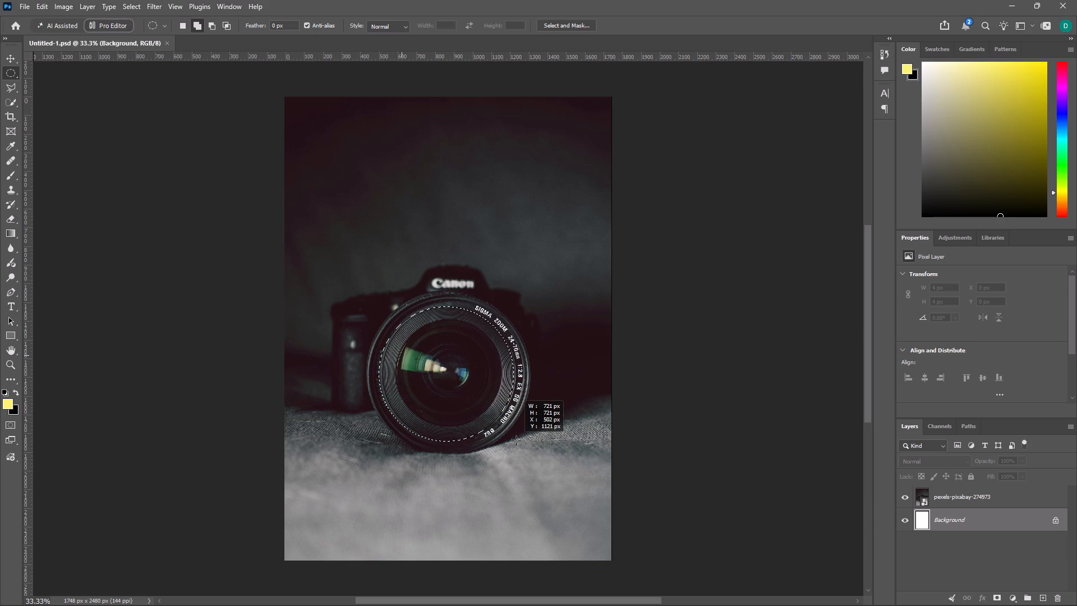
pyautogui.keyDown('shift'); pyautogui.moveTo(516, 440); pyautogui.dragTo(519, 443); pyautogui.keyUp('shift')
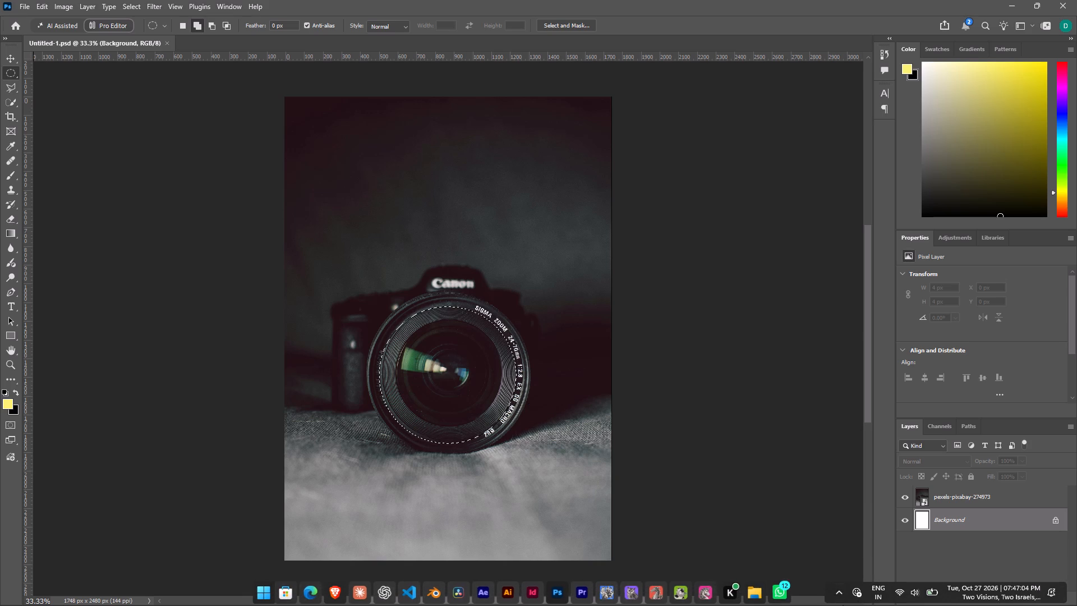
# Place the forest path photo from the RAW FILES folder into the document as a new layer and commit the placement.
pyautogui.click(754, 586)
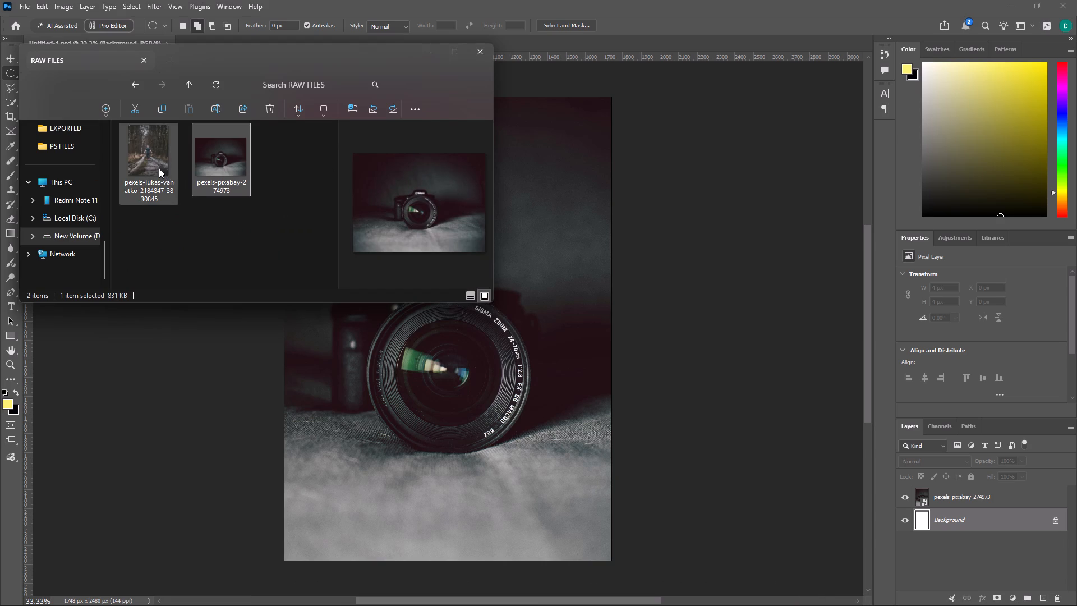
pyautogui.moveTo(159, 168); pyautogui.dragTo(510, 320)
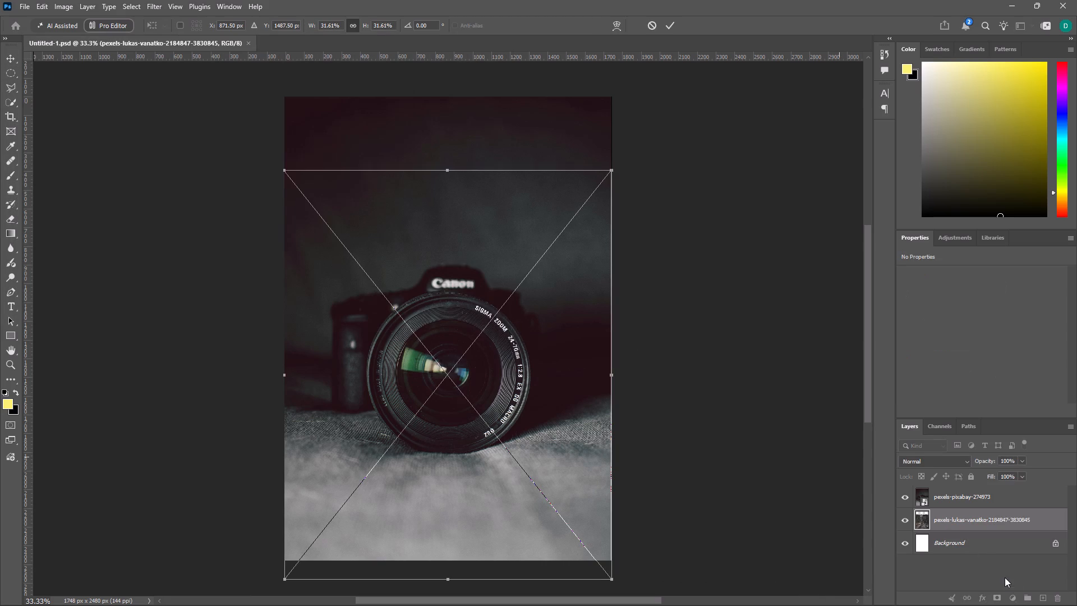
pyautogui.click(956, 525)
pyautogui.click(907, 517)
pyautogui.click(907, 517)
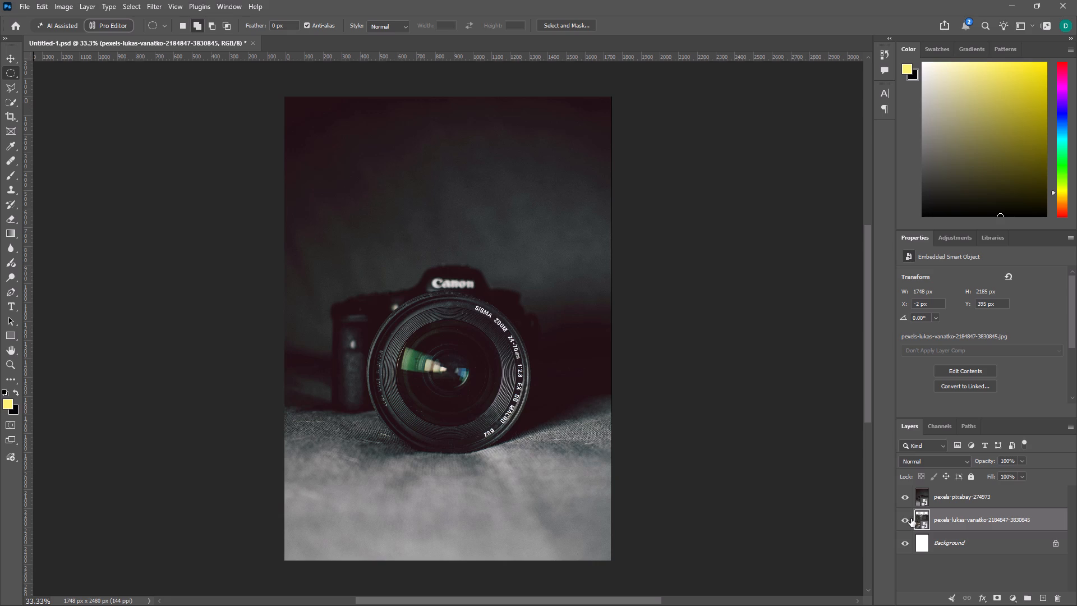
# Reorder the layers so the forest path photo sits above the camera photo, and check its visibility.
pyautogui.moveTo(968, 525); pyautogui.dragTo(965, 502)
pyautogui.moveTo(954, 495); pyautogui.dragTo(952, 524)
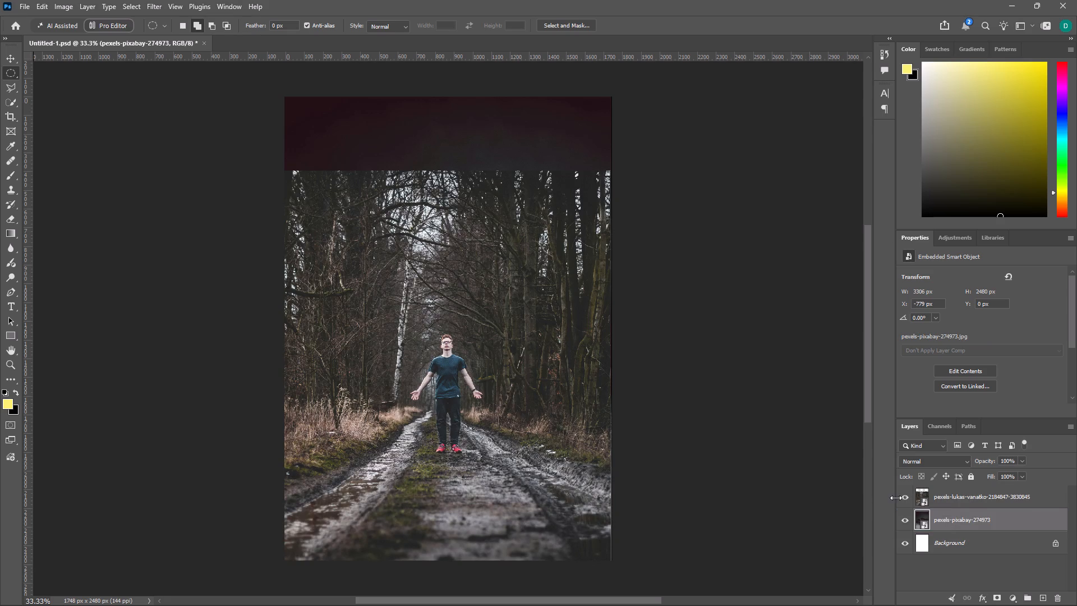
pyautogui.click(906, 496)
pyautogui.click(906, 496)
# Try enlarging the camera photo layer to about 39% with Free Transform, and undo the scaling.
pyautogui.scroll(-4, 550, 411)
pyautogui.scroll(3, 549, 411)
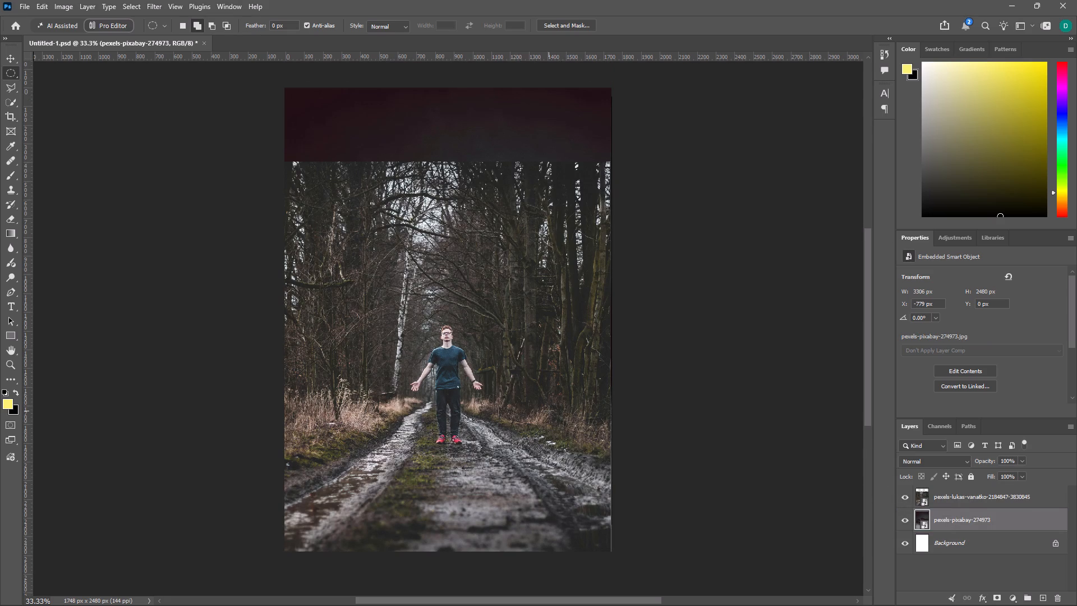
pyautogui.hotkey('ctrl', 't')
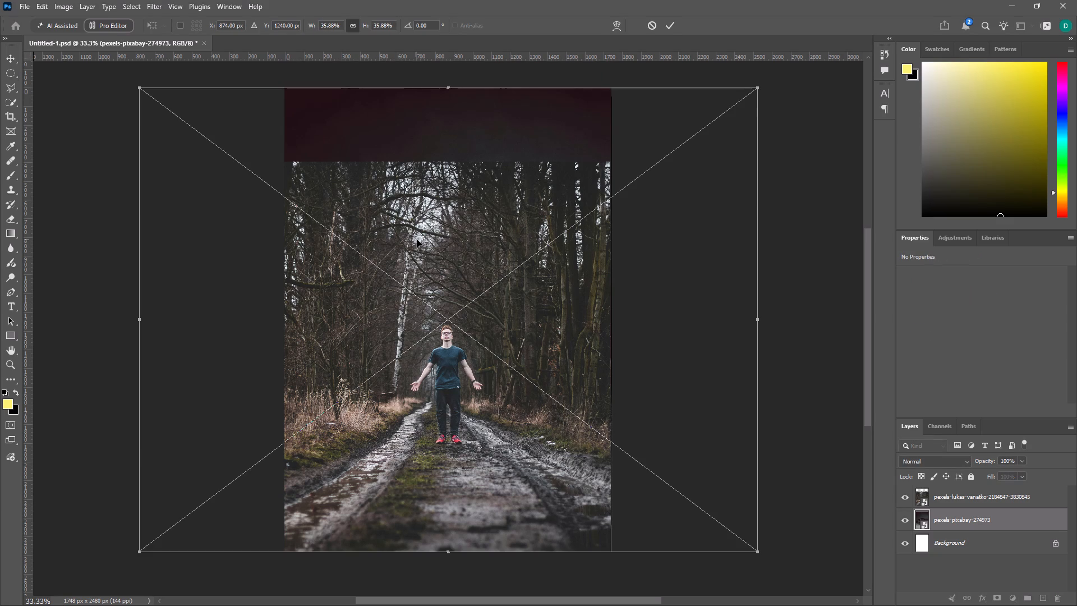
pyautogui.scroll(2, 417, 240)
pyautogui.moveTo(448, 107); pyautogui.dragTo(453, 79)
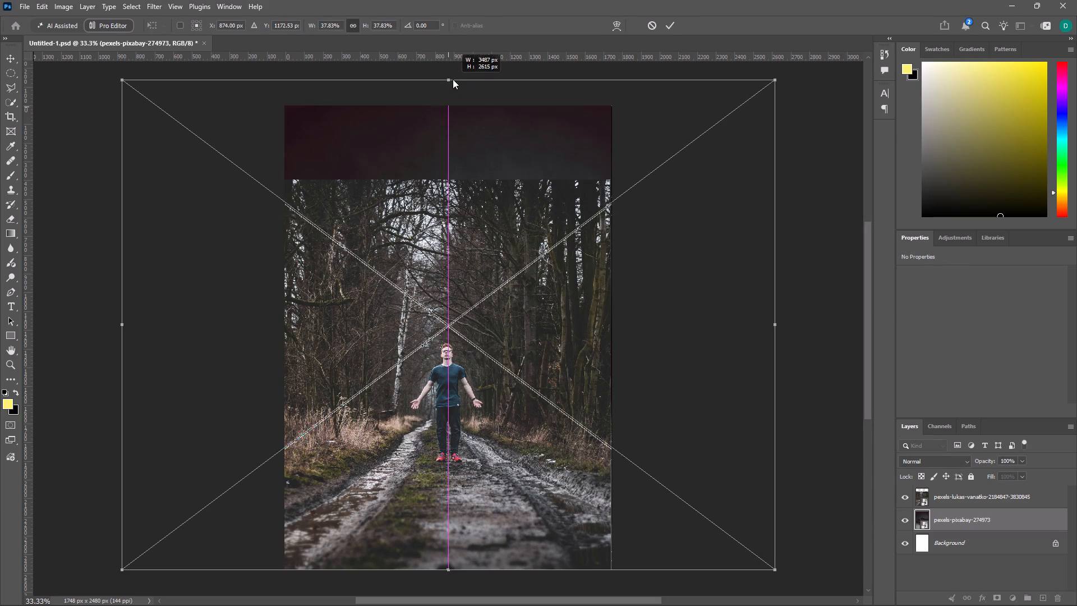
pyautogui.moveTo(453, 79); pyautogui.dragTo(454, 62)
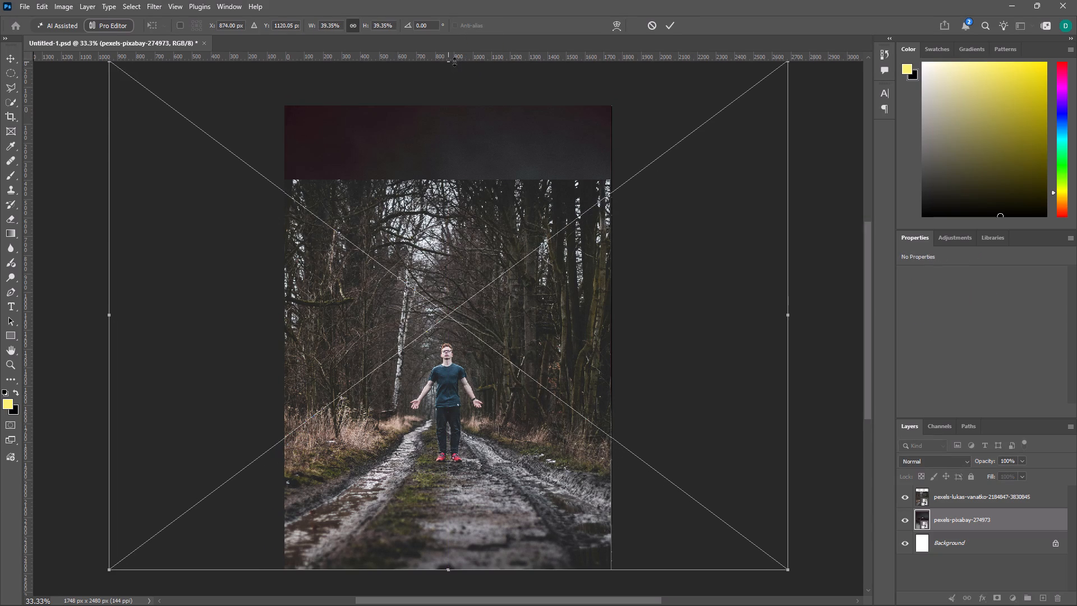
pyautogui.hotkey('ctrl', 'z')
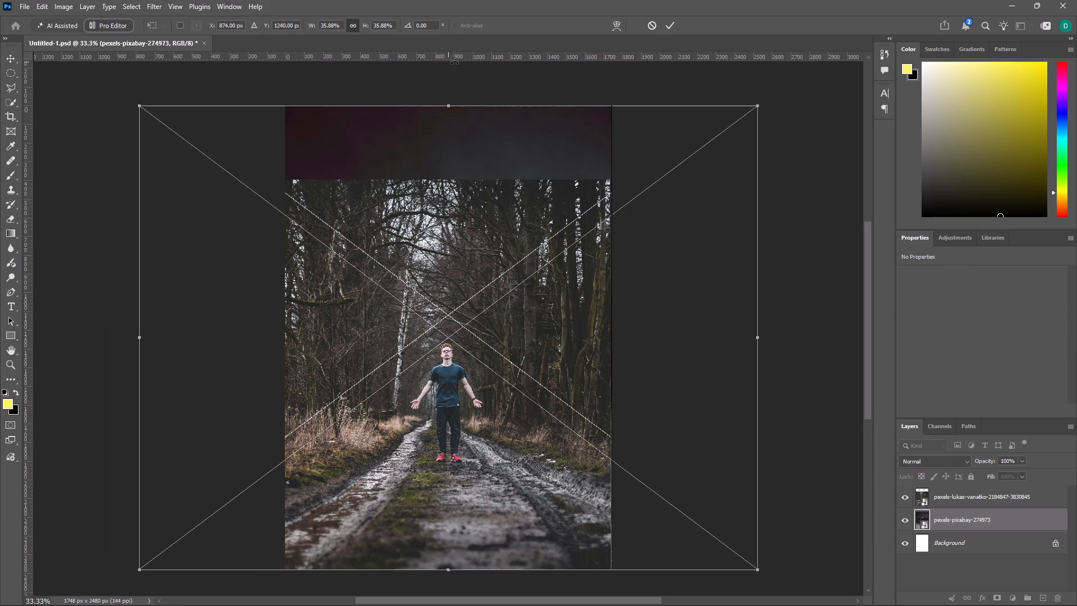
# Enlarge the forest path photo with Free Transform to about 35.88% so it fills the full 2480 px document height, and commit it.
pyautogui.click(937, 494)
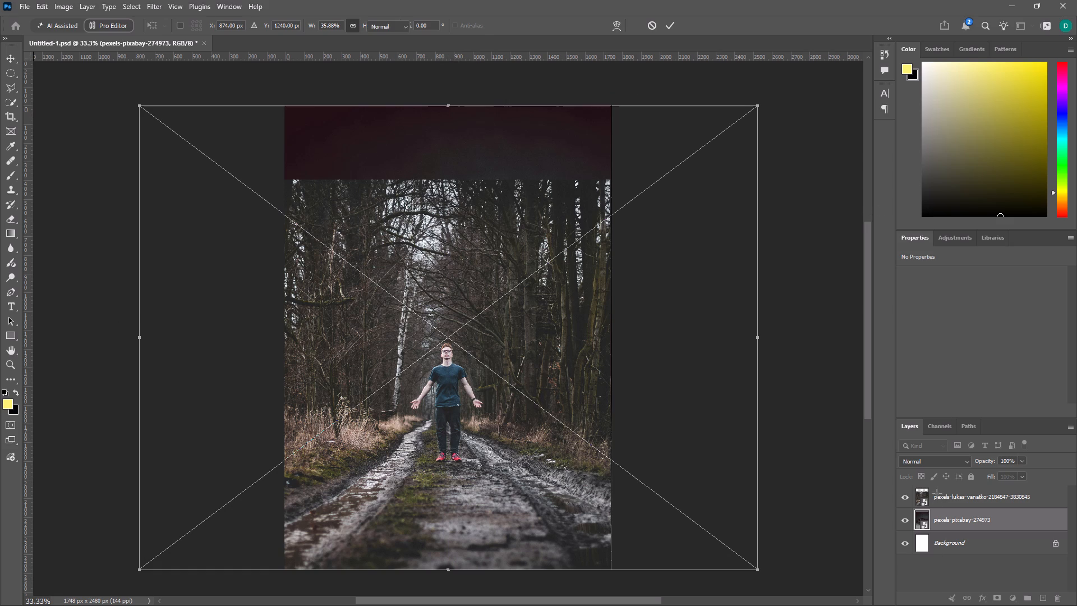
pyautogui.hotkey('ctrl', 't')
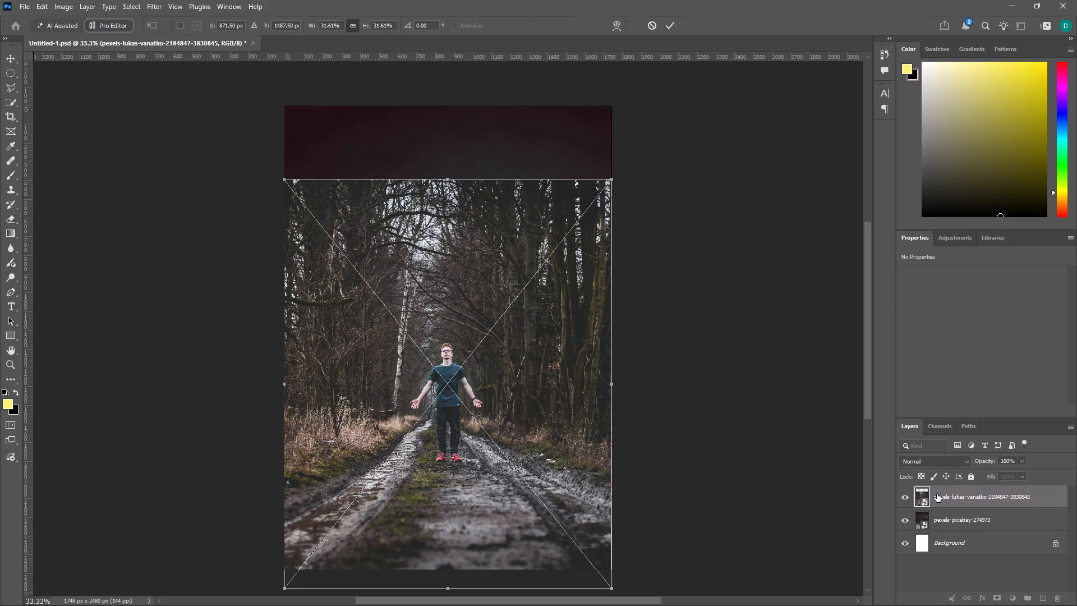
pyautogui.moveTo(447, 180); pyautogui.dragTo(452, 145)
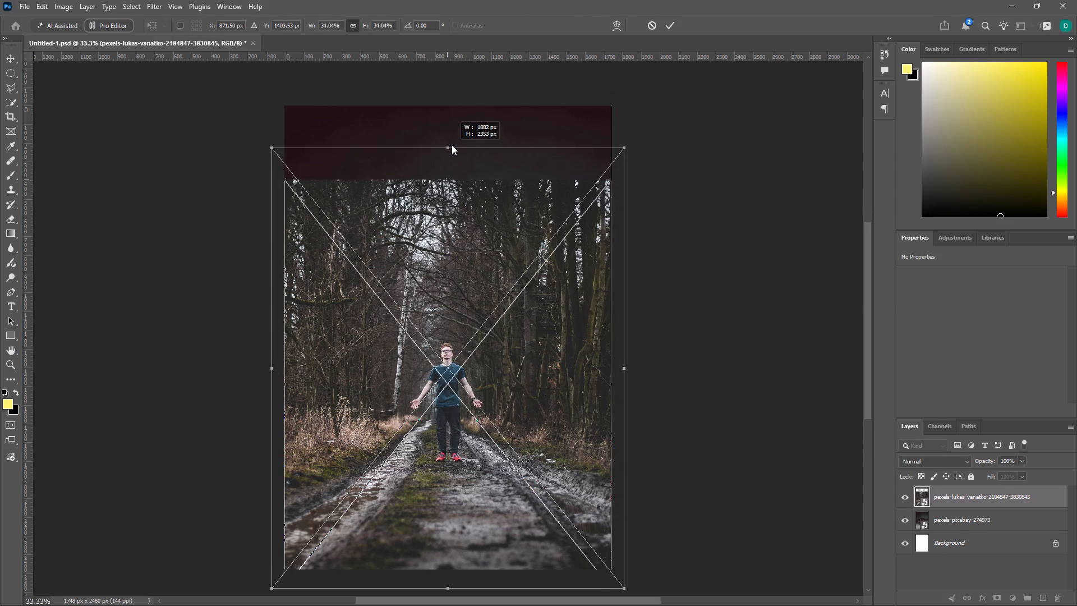
pyautogui.moveTo(452, 145); pyautogui.dragTo(452, 108)
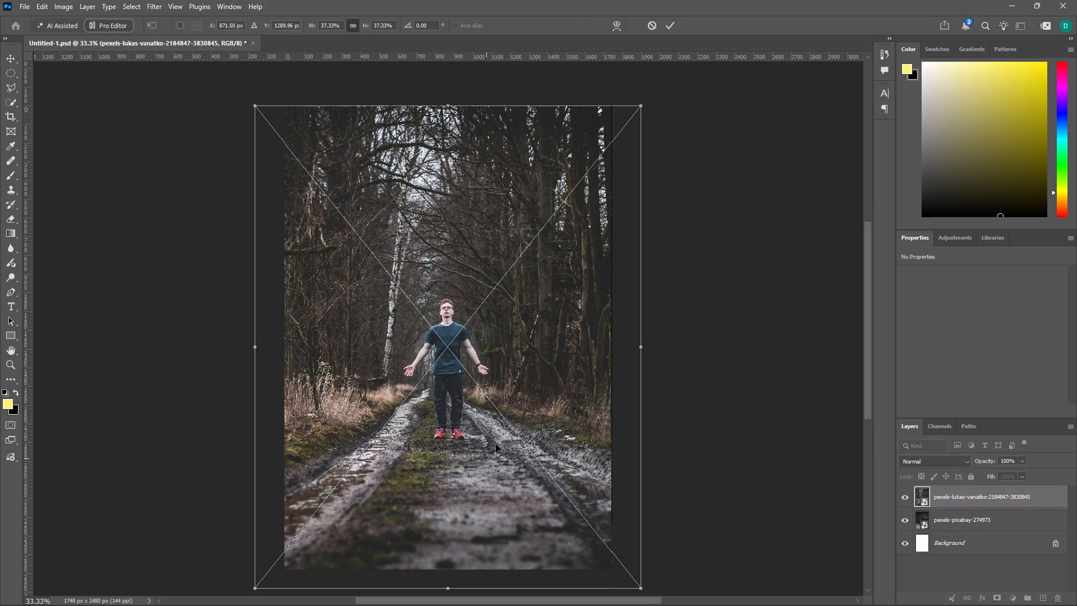
pyautogui.scroll(-3, 522, 402)
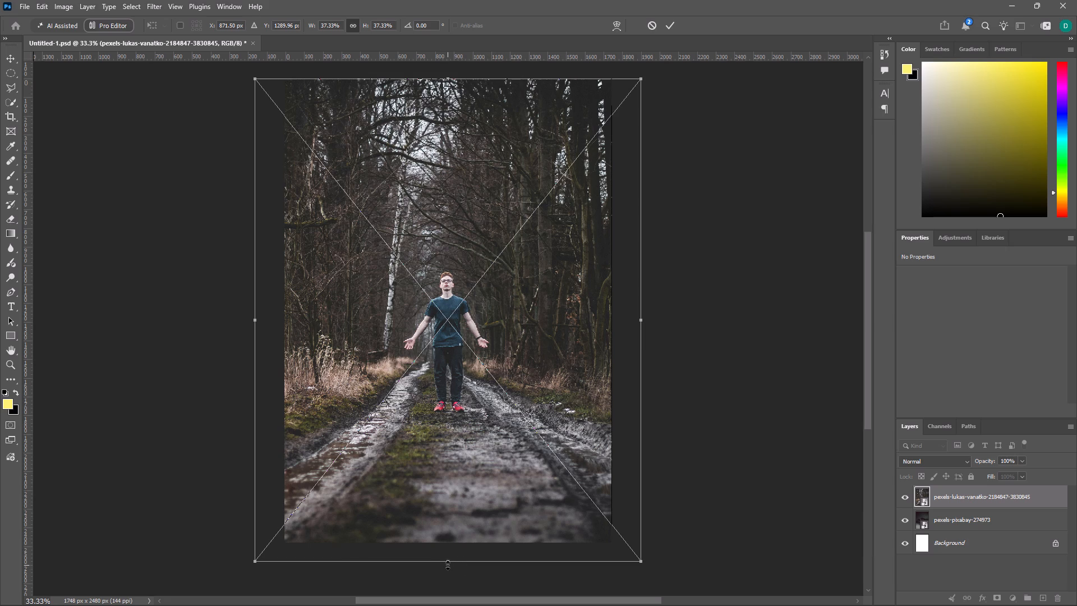
pyautogui.moveTo(448, 563); pyautogui.dragTo(445, 548)
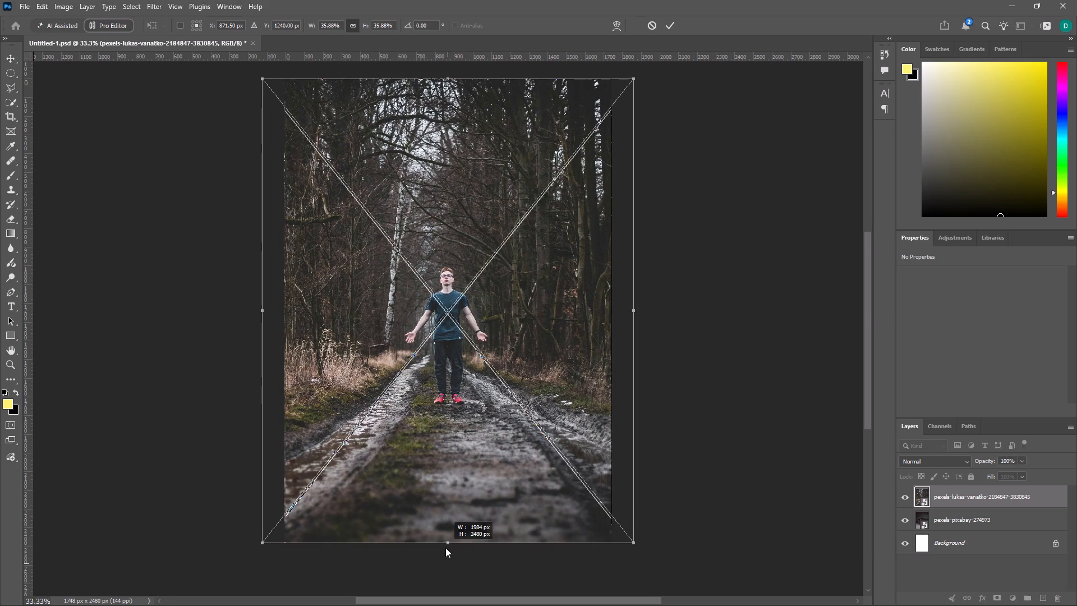
pyautogui.moveTo(445, 548); pyautogui.dragTo(446, 548)
pyautogui.click(908, 516)
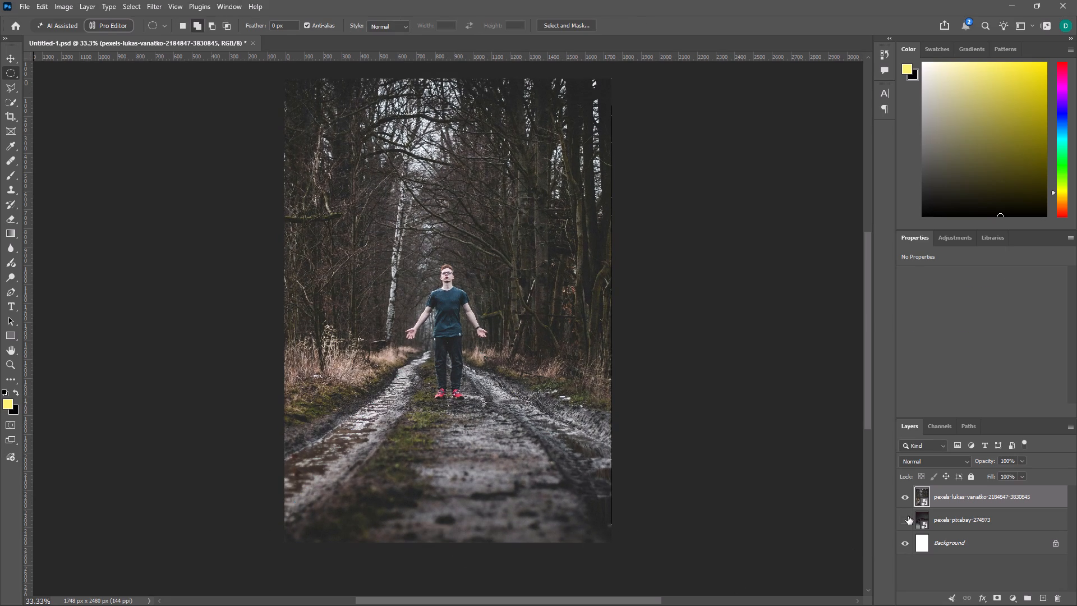
pyautogui.click(908, 516)
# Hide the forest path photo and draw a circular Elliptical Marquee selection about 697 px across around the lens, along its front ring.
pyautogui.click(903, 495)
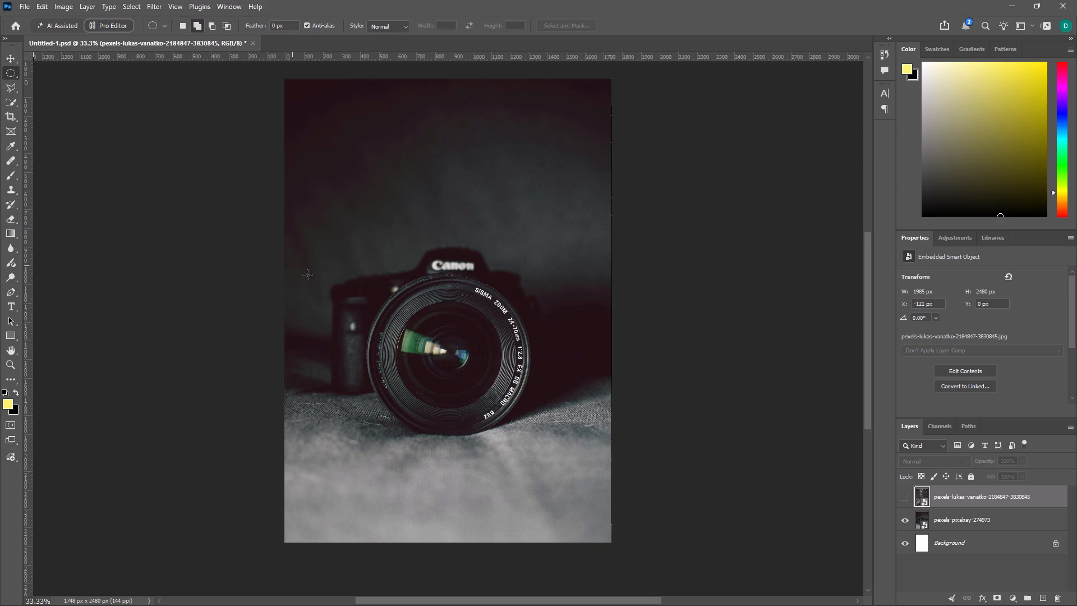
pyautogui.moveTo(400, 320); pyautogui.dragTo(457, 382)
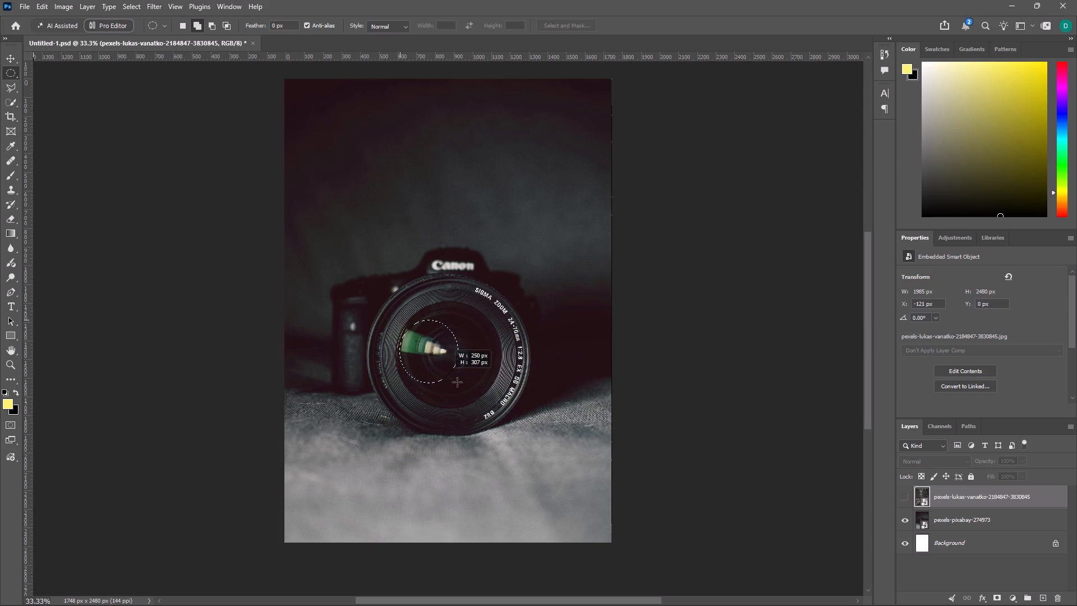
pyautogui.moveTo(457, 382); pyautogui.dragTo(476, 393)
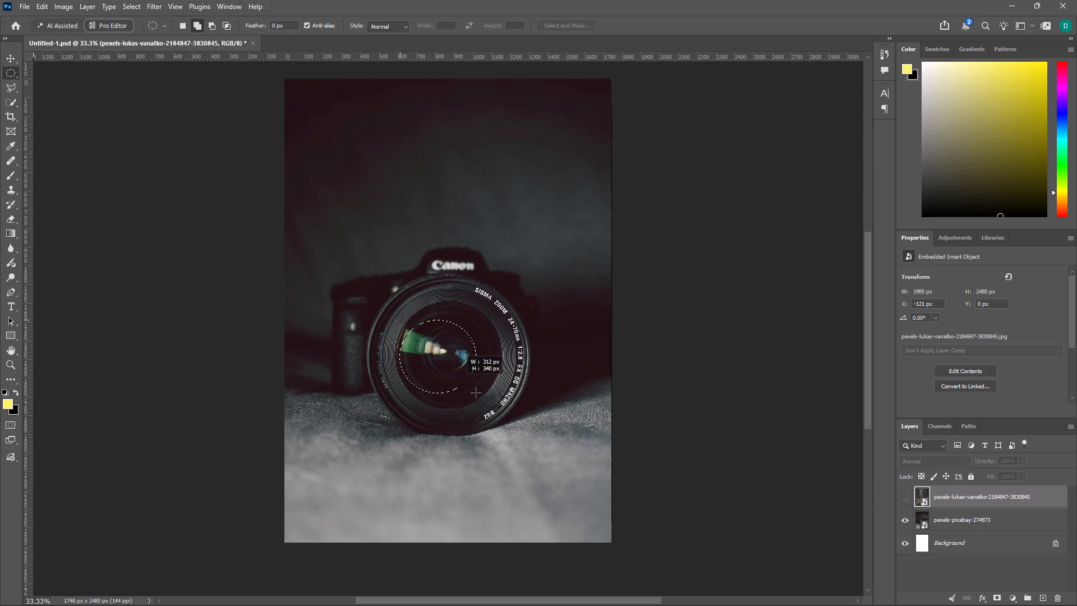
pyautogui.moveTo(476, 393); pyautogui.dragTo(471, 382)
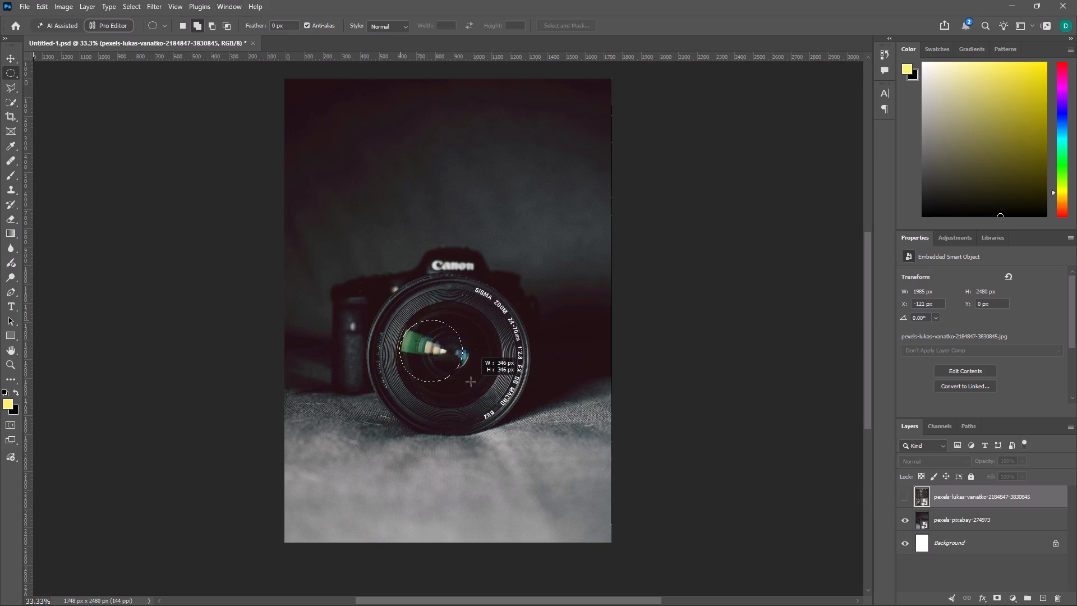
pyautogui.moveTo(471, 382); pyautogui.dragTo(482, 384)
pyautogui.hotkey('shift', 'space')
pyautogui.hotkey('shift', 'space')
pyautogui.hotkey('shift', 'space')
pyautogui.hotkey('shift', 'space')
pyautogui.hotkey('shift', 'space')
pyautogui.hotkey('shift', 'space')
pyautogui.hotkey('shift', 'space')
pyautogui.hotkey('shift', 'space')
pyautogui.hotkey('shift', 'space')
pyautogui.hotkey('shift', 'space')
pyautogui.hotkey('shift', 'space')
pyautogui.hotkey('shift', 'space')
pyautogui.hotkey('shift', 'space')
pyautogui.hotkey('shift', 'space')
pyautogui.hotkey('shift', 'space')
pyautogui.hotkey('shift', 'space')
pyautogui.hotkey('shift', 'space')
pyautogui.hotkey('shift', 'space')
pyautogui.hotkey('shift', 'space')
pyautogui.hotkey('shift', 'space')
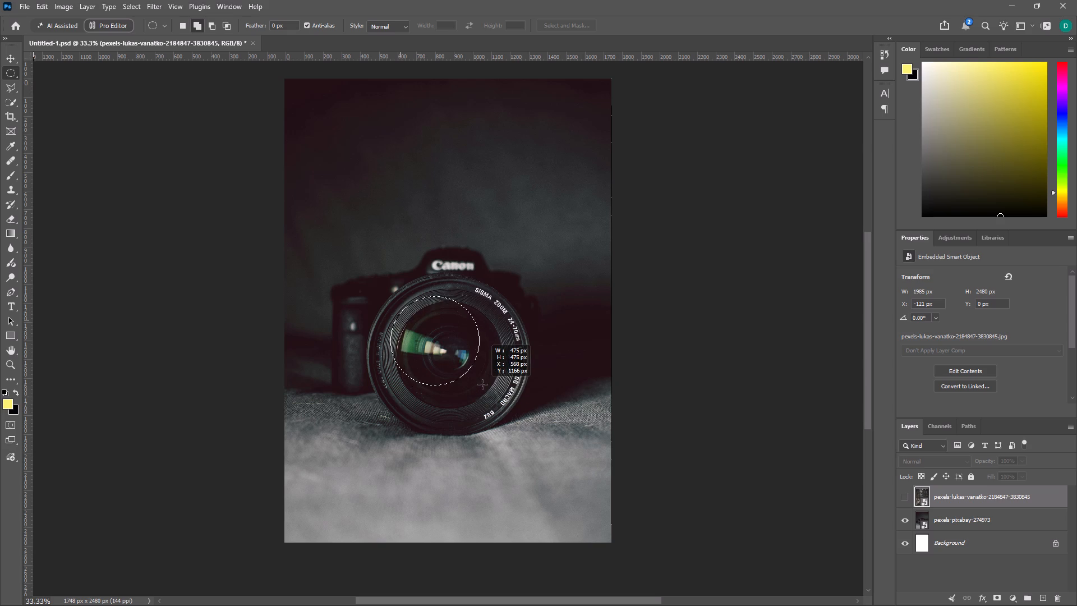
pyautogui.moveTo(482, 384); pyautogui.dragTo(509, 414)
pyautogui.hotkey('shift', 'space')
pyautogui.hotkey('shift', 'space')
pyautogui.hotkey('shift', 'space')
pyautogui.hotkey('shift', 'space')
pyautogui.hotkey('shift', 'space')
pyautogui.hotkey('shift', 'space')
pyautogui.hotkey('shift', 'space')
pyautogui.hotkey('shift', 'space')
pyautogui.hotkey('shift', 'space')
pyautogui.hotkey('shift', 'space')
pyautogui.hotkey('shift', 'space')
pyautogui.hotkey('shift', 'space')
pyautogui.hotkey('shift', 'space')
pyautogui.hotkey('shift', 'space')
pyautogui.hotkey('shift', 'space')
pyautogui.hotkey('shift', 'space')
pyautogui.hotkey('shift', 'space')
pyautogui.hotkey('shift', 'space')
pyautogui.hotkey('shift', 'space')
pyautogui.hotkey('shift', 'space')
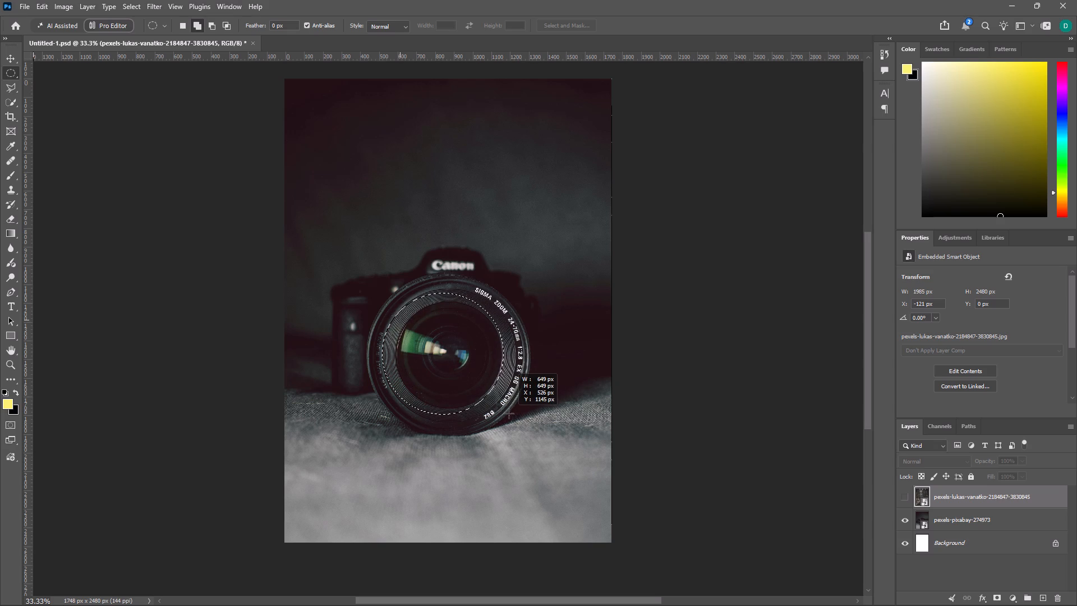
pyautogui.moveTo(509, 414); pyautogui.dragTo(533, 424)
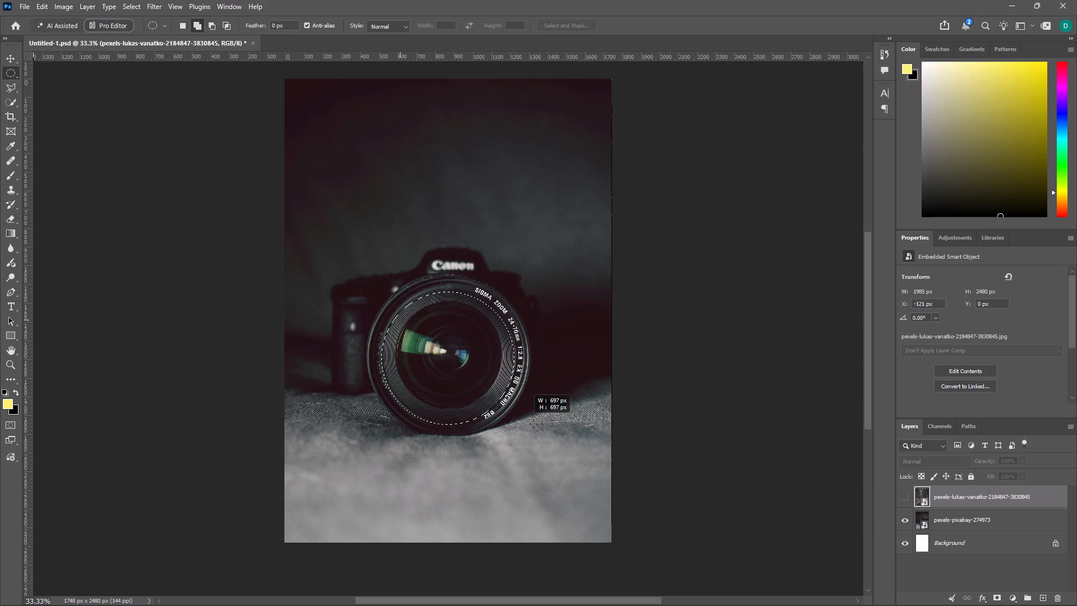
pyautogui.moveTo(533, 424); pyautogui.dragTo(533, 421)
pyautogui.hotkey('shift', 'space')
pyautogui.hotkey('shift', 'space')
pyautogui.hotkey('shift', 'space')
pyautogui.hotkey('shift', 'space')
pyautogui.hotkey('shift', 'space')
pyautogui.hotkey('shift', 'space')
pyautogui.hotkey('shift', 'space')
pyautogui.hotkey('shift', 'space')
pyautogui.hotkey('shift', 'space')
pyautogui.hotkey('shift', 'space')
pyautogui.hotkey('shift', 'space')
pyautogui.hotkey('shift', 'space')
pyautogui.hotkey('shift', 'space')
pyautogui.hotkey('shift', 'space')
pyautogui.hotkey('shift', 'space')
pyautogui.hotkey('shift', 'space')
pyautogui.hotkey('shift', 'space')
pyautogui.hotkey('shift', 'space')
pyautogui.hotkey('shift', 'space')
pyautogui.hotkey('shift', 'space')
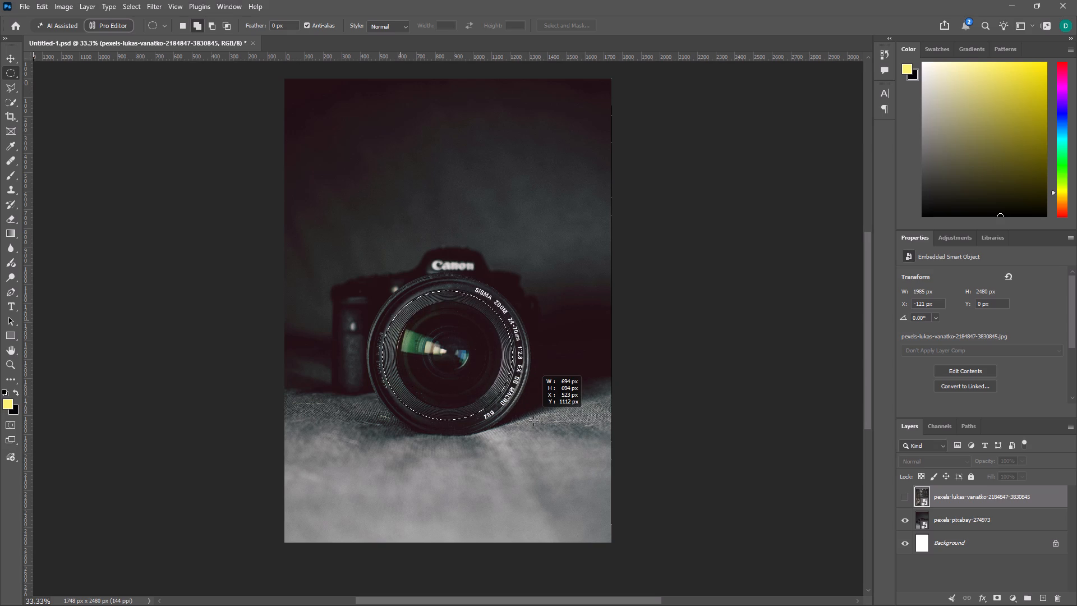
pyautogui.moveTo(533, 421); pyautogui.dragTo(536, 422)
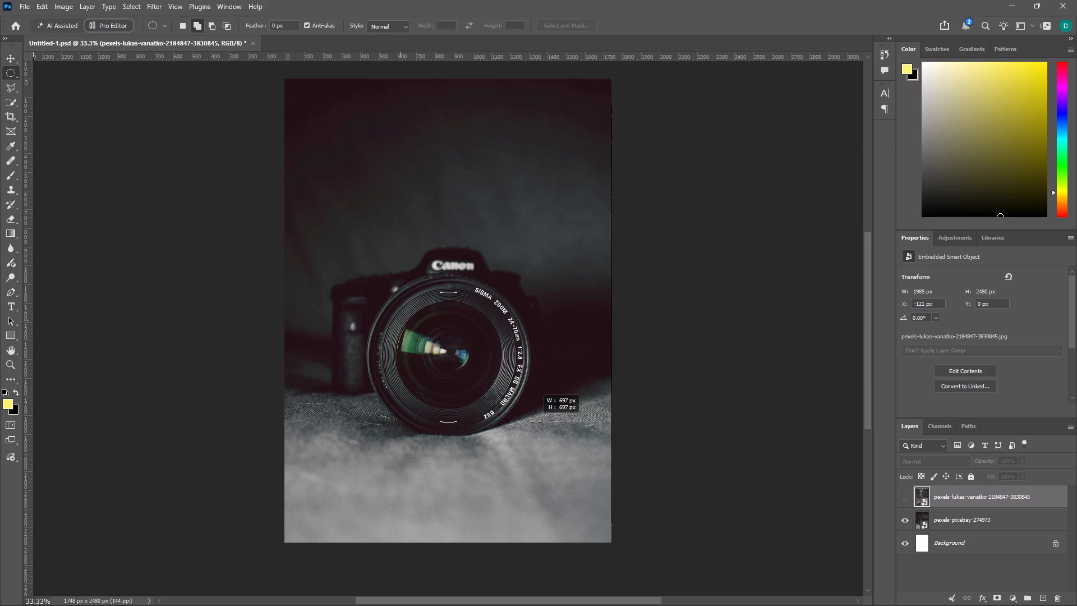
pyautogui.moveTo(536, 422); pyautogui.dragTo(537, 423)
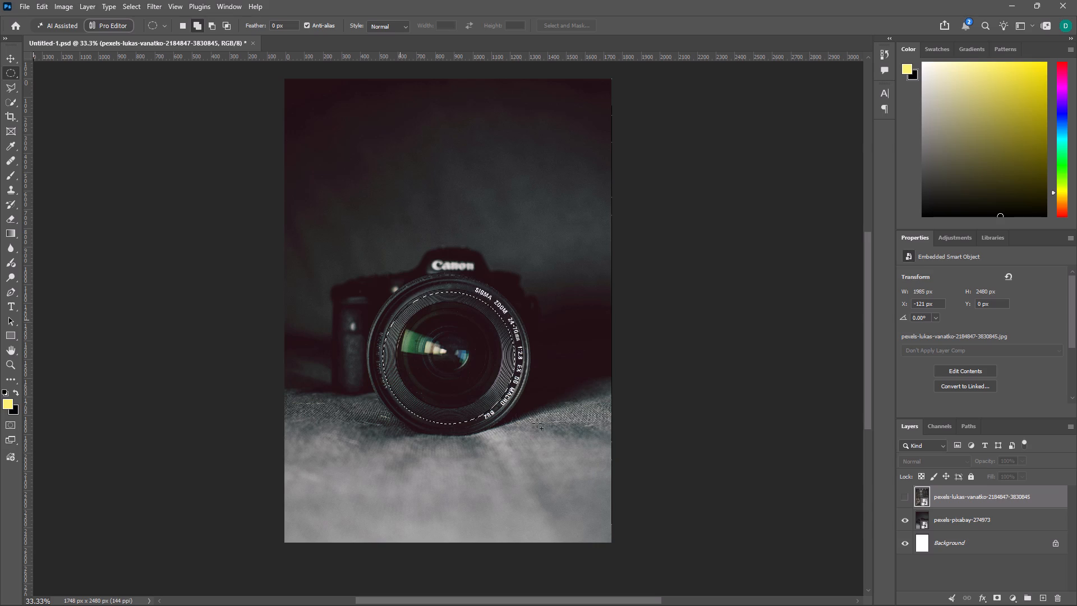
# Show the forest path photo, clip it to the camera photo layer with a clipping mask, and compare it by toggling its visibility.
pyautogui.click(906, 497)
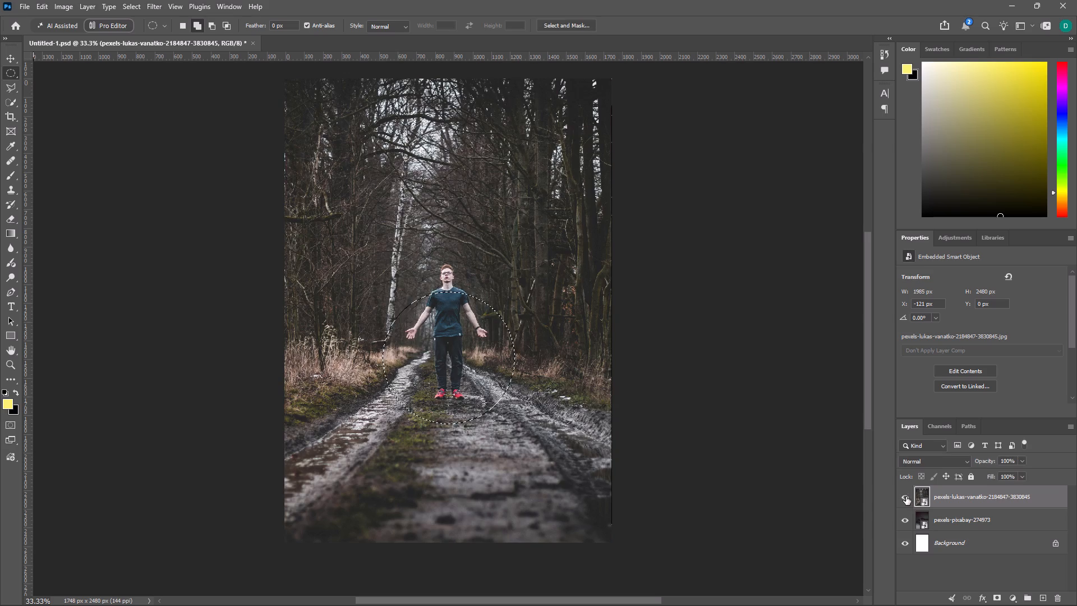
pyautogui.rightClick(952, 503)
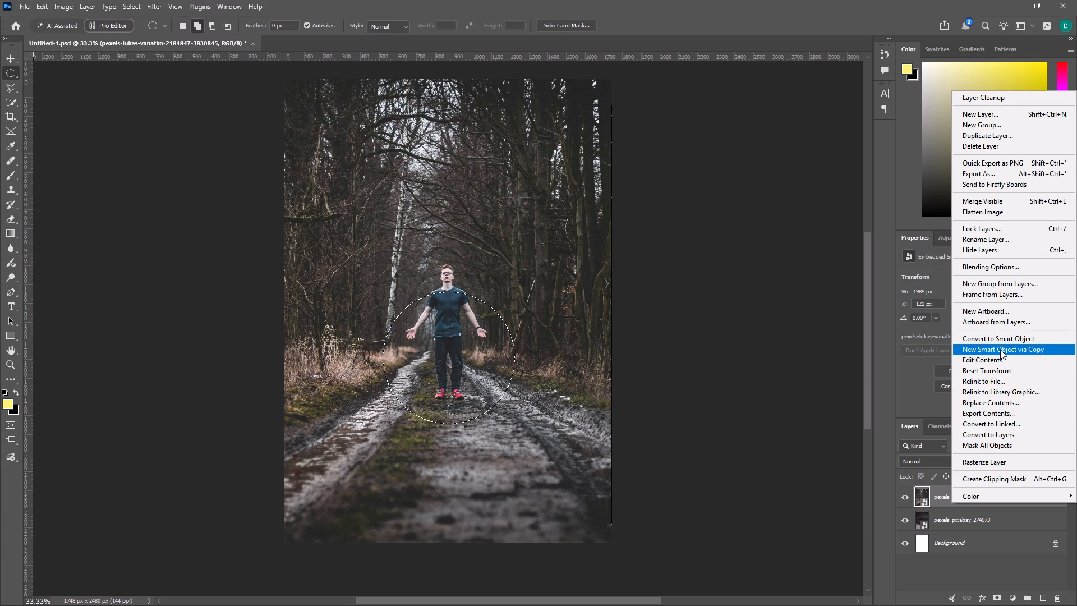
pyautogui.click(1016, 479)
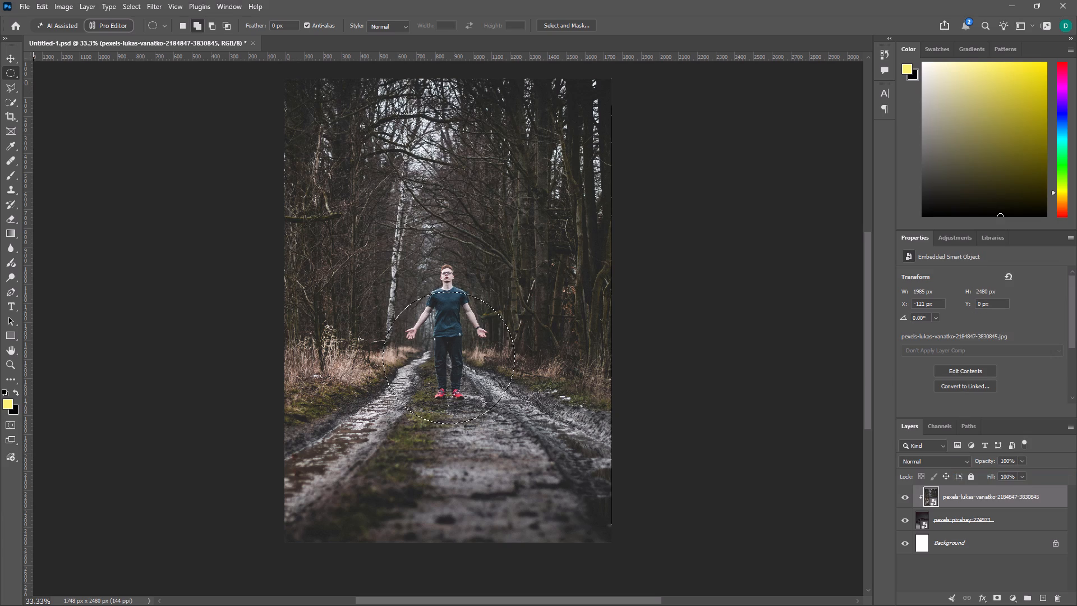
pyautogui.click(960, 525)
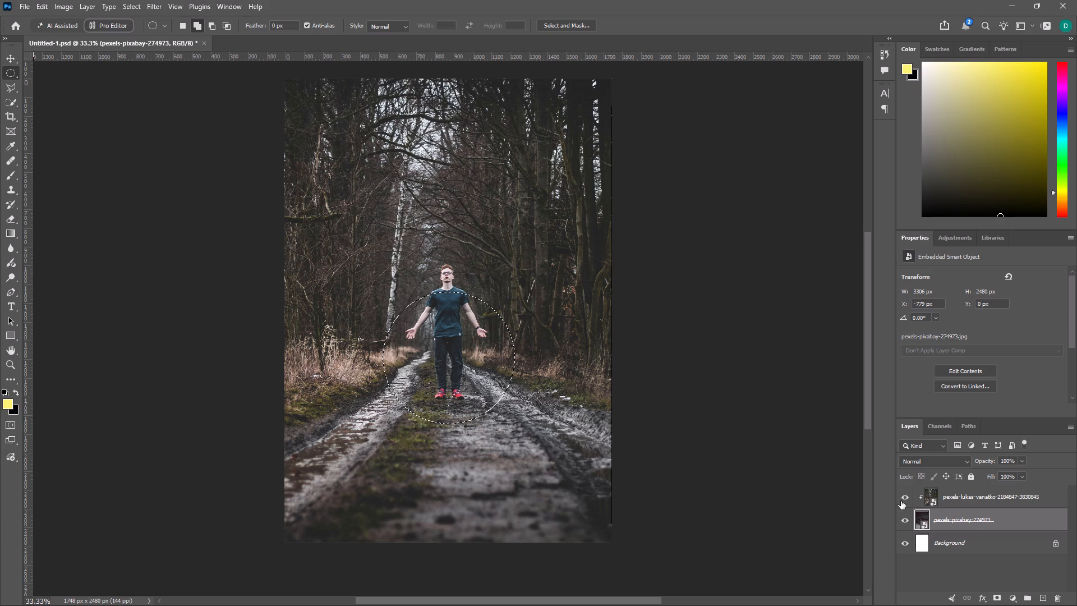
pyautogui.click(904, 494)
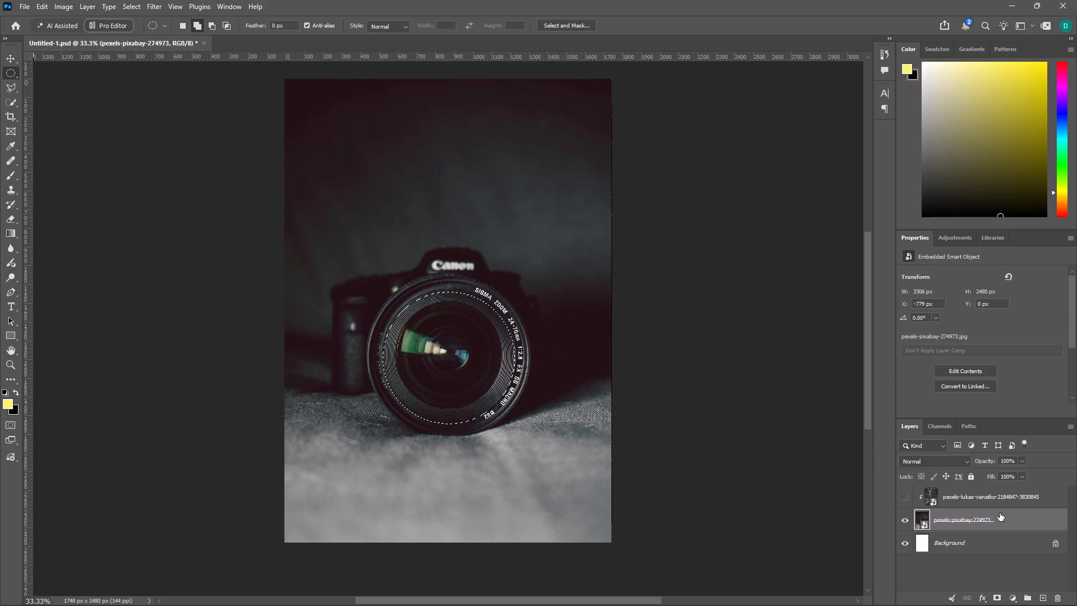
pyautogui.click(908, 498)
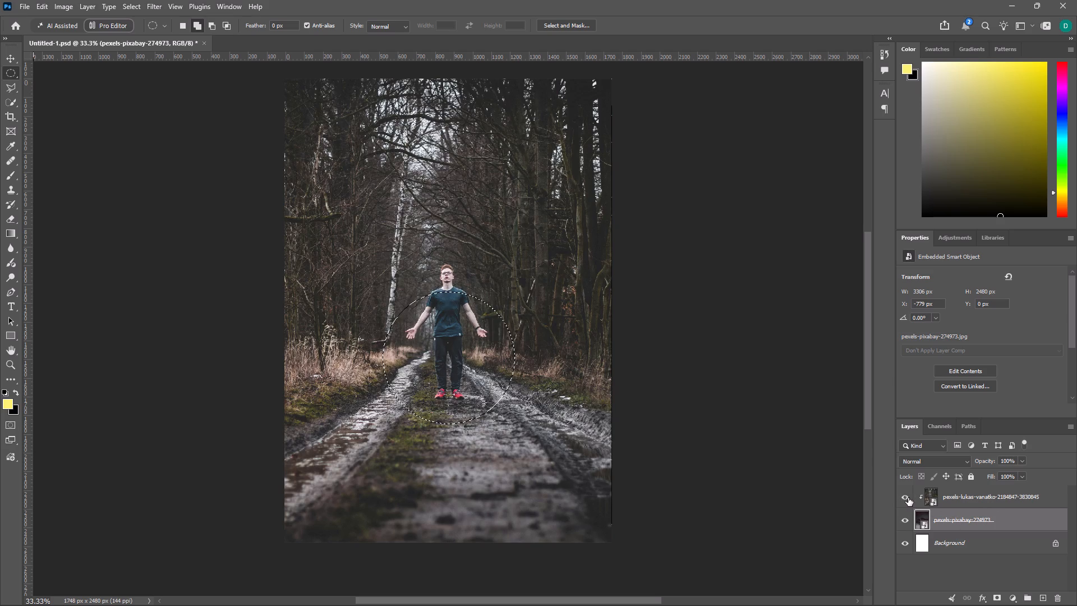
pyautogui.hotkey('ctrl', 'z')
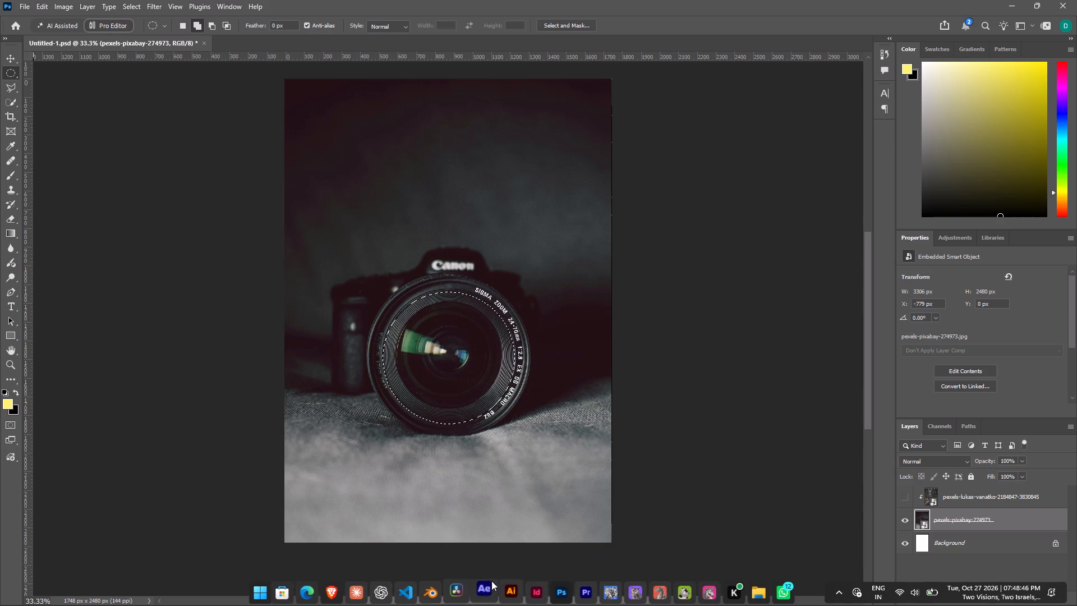
# Switch to Brave and replay the Photo Manipulation tutorial's section on the masked forest layer, pausing where it is duplicated.
pyautogui.click(325, 588)
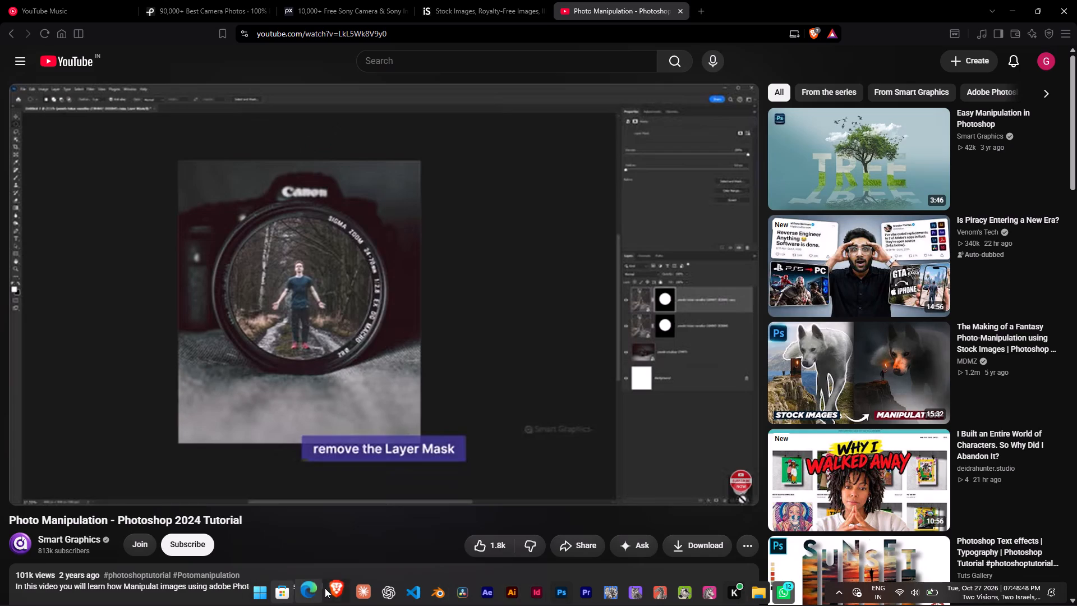
pyautogui.click(348, 393)
pyautogui.press('Left')
pyautogui.press('Left')
pyautogui.press('Left')
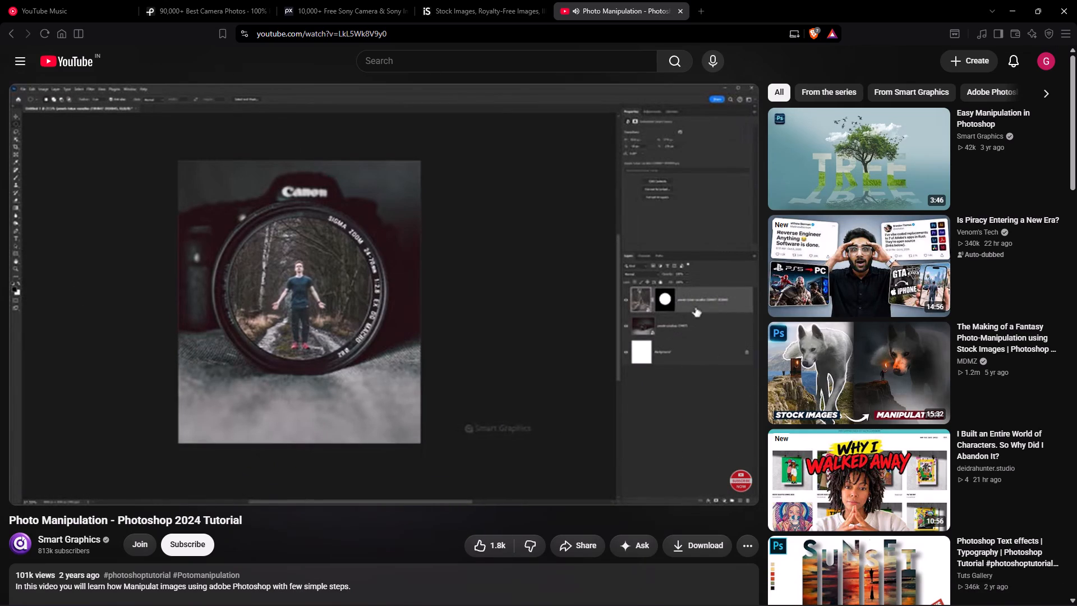
pyautogui.click(342, 357)
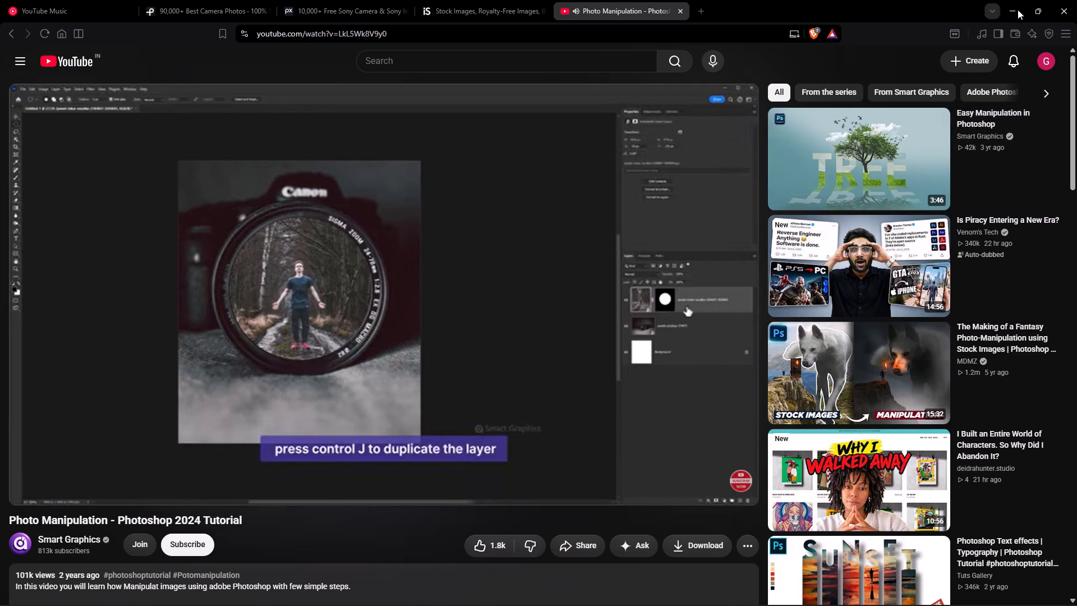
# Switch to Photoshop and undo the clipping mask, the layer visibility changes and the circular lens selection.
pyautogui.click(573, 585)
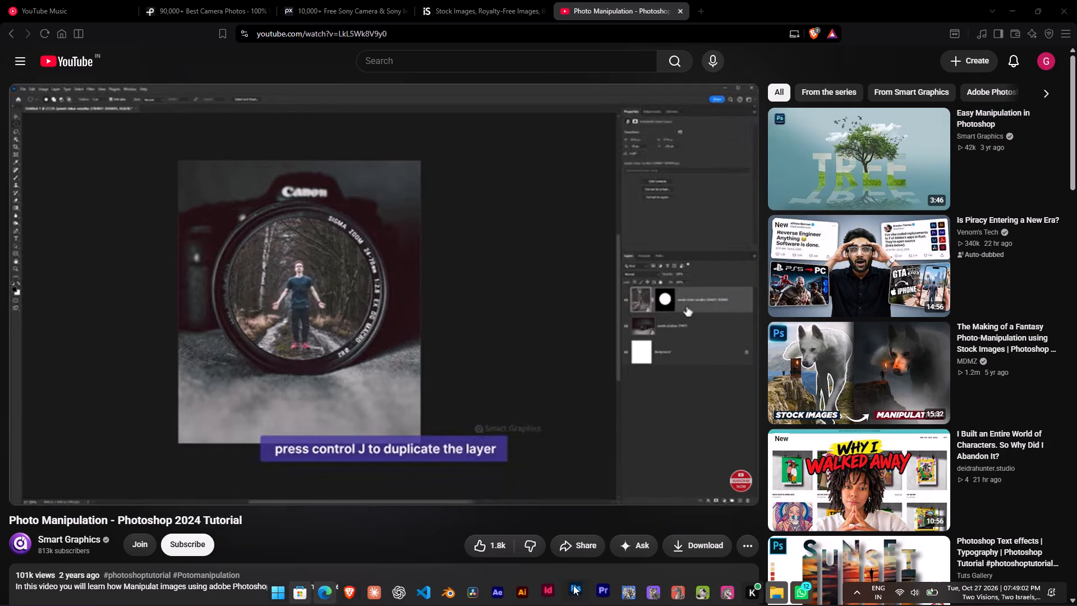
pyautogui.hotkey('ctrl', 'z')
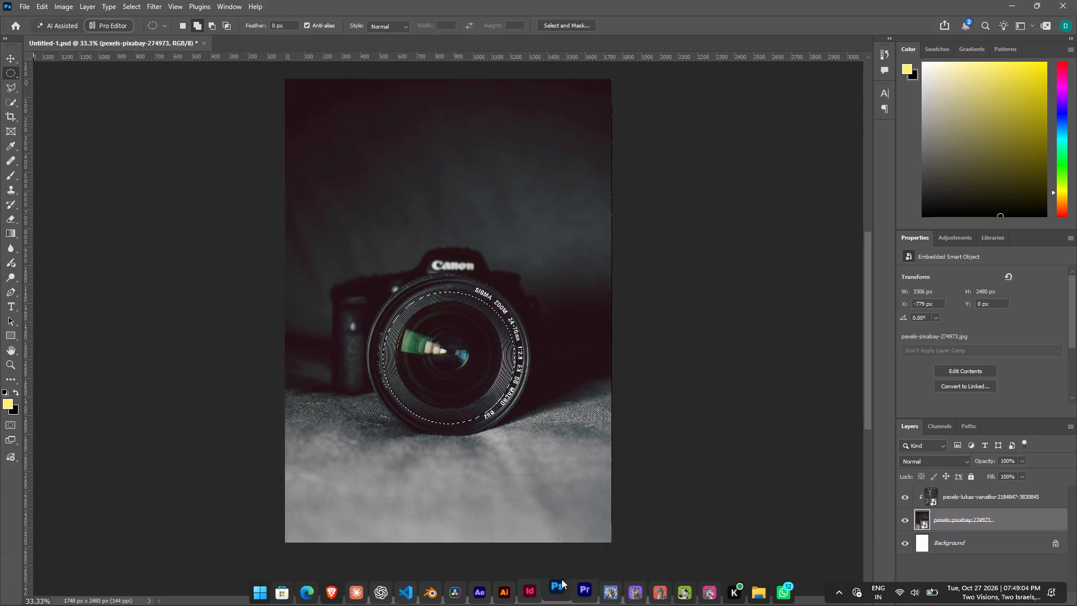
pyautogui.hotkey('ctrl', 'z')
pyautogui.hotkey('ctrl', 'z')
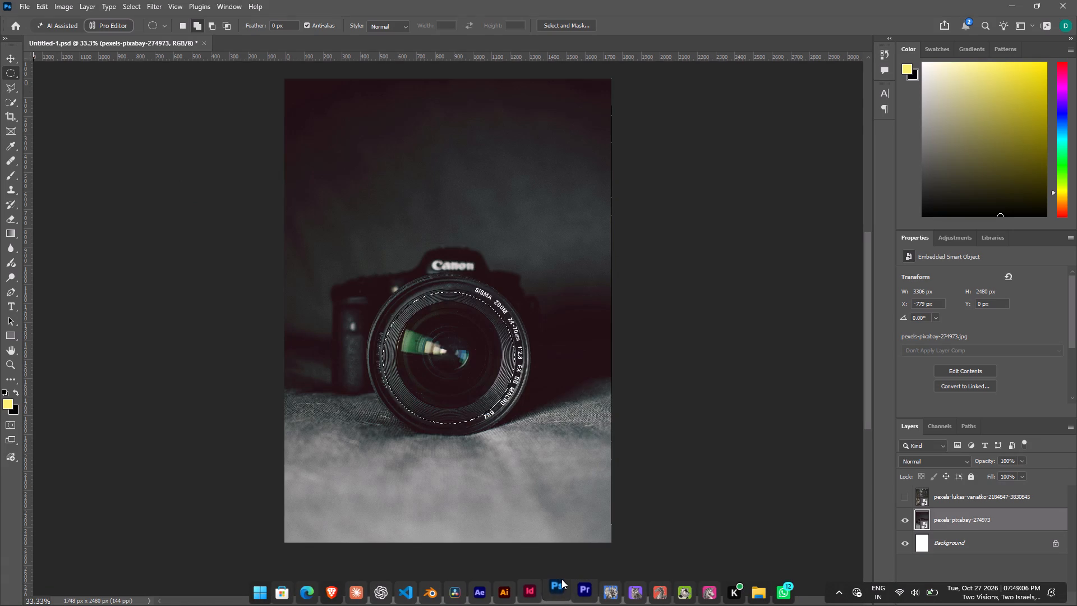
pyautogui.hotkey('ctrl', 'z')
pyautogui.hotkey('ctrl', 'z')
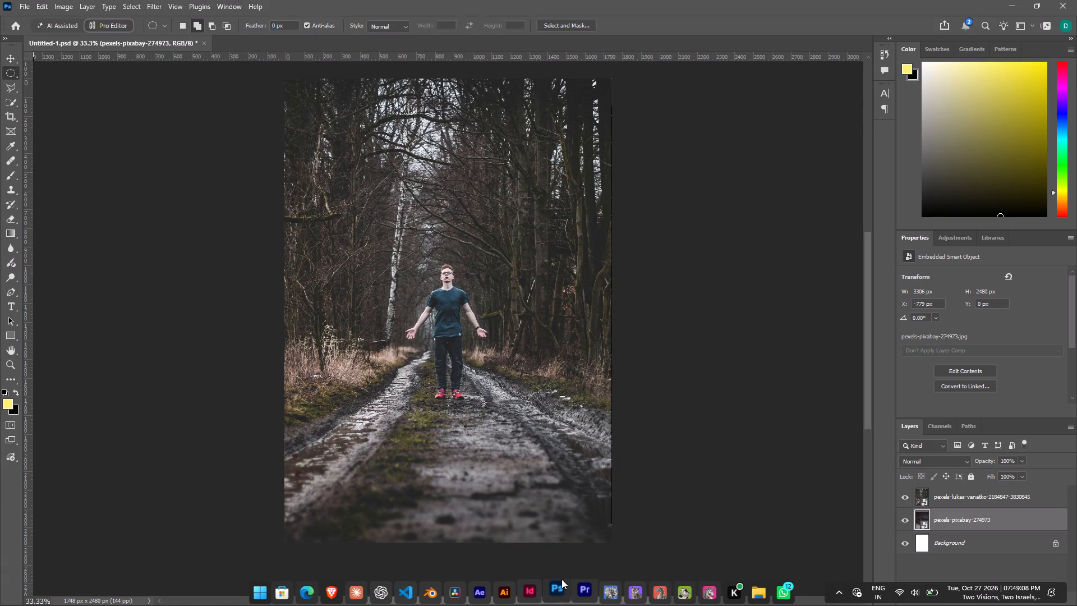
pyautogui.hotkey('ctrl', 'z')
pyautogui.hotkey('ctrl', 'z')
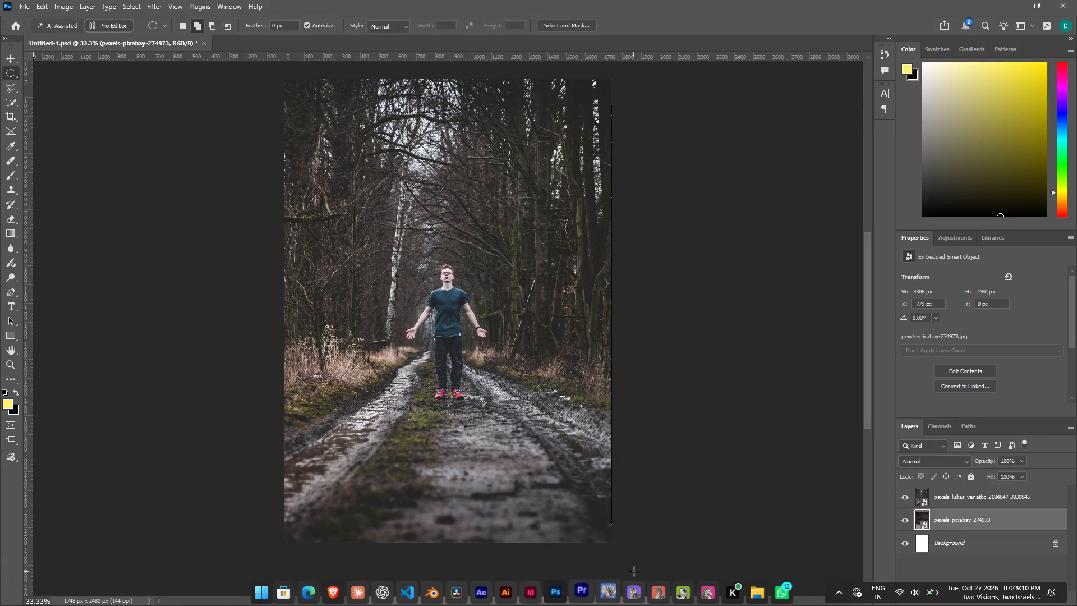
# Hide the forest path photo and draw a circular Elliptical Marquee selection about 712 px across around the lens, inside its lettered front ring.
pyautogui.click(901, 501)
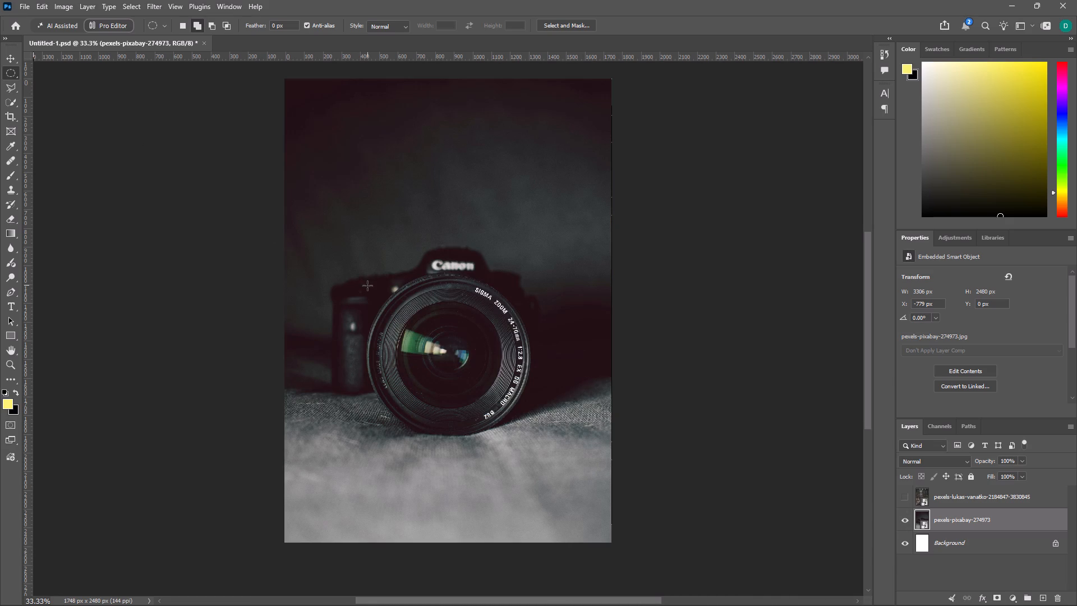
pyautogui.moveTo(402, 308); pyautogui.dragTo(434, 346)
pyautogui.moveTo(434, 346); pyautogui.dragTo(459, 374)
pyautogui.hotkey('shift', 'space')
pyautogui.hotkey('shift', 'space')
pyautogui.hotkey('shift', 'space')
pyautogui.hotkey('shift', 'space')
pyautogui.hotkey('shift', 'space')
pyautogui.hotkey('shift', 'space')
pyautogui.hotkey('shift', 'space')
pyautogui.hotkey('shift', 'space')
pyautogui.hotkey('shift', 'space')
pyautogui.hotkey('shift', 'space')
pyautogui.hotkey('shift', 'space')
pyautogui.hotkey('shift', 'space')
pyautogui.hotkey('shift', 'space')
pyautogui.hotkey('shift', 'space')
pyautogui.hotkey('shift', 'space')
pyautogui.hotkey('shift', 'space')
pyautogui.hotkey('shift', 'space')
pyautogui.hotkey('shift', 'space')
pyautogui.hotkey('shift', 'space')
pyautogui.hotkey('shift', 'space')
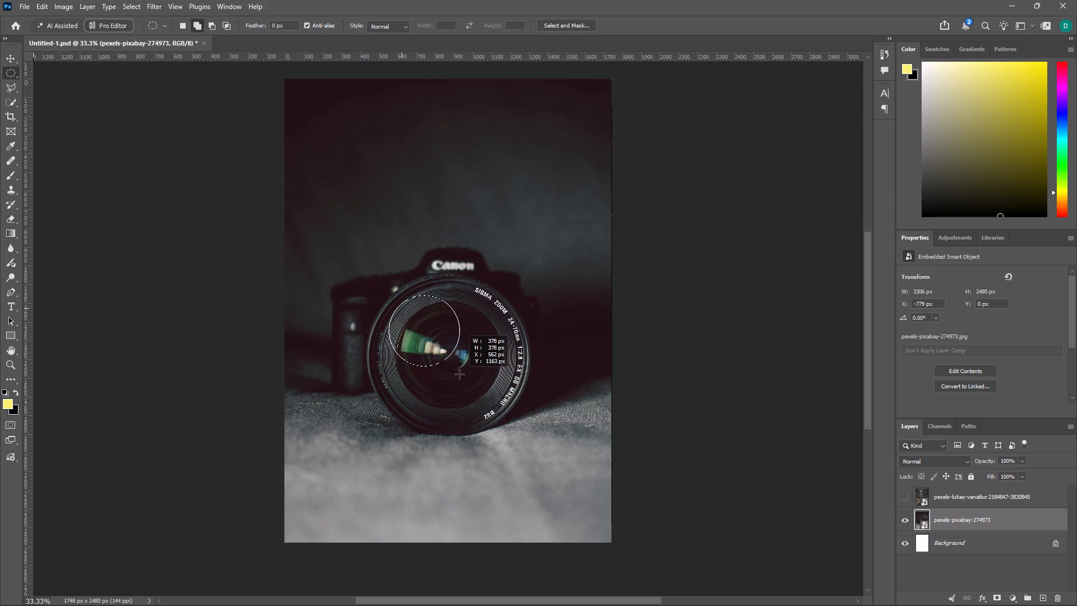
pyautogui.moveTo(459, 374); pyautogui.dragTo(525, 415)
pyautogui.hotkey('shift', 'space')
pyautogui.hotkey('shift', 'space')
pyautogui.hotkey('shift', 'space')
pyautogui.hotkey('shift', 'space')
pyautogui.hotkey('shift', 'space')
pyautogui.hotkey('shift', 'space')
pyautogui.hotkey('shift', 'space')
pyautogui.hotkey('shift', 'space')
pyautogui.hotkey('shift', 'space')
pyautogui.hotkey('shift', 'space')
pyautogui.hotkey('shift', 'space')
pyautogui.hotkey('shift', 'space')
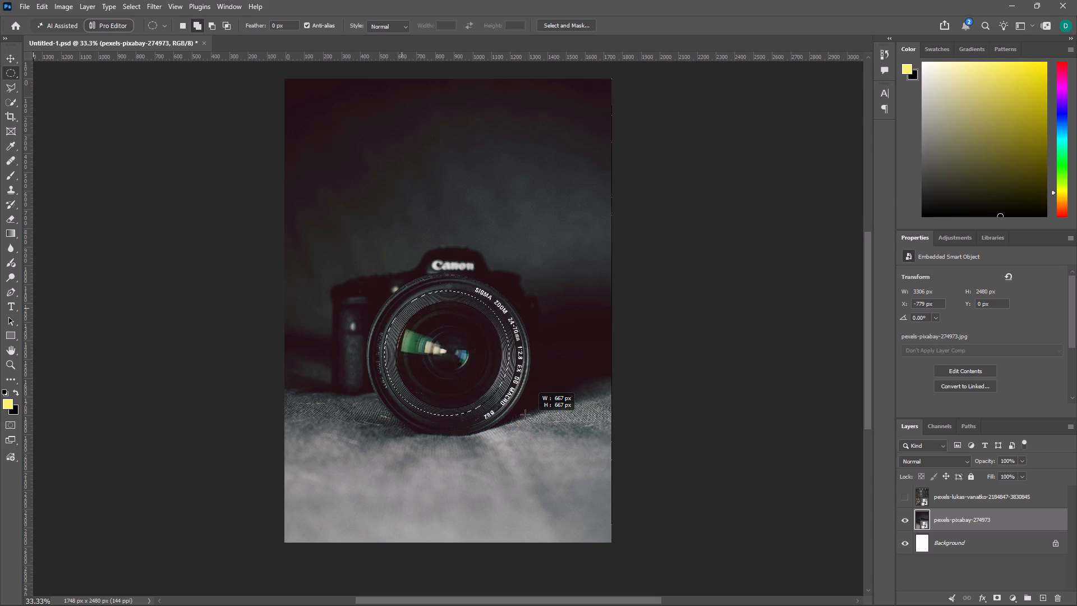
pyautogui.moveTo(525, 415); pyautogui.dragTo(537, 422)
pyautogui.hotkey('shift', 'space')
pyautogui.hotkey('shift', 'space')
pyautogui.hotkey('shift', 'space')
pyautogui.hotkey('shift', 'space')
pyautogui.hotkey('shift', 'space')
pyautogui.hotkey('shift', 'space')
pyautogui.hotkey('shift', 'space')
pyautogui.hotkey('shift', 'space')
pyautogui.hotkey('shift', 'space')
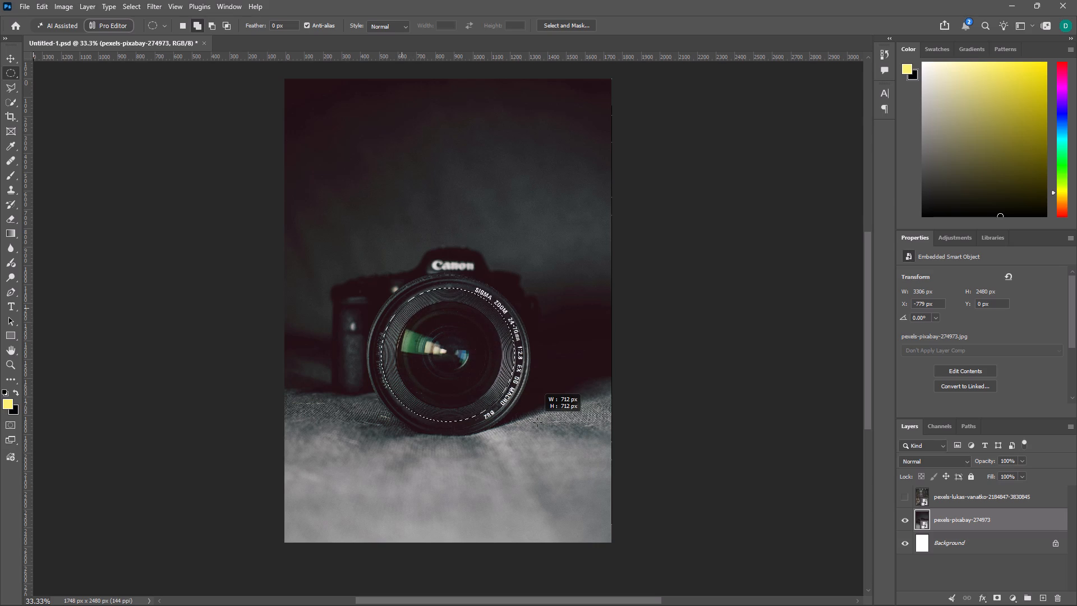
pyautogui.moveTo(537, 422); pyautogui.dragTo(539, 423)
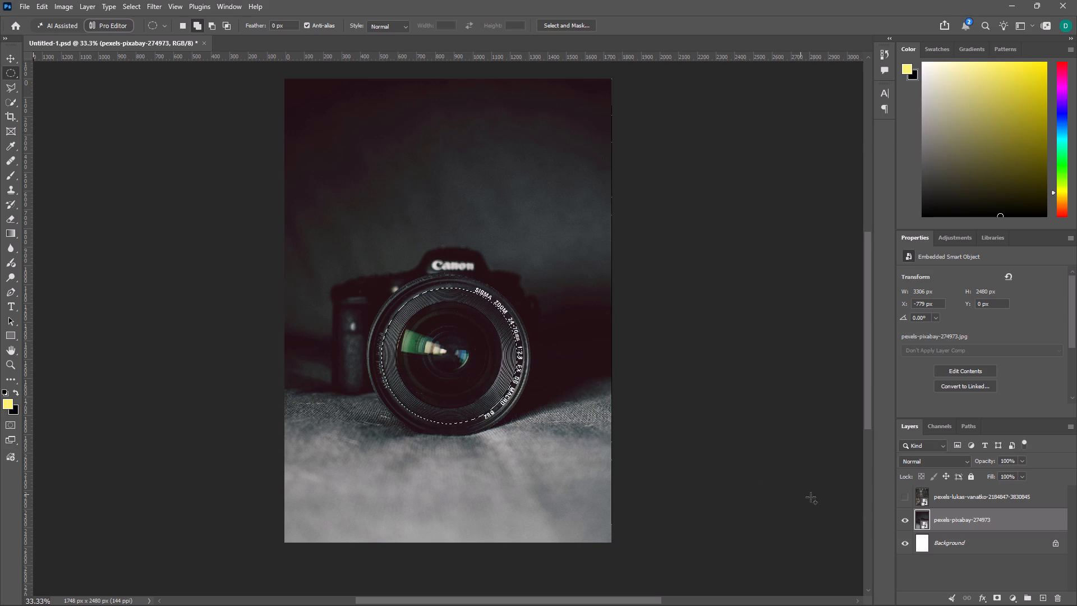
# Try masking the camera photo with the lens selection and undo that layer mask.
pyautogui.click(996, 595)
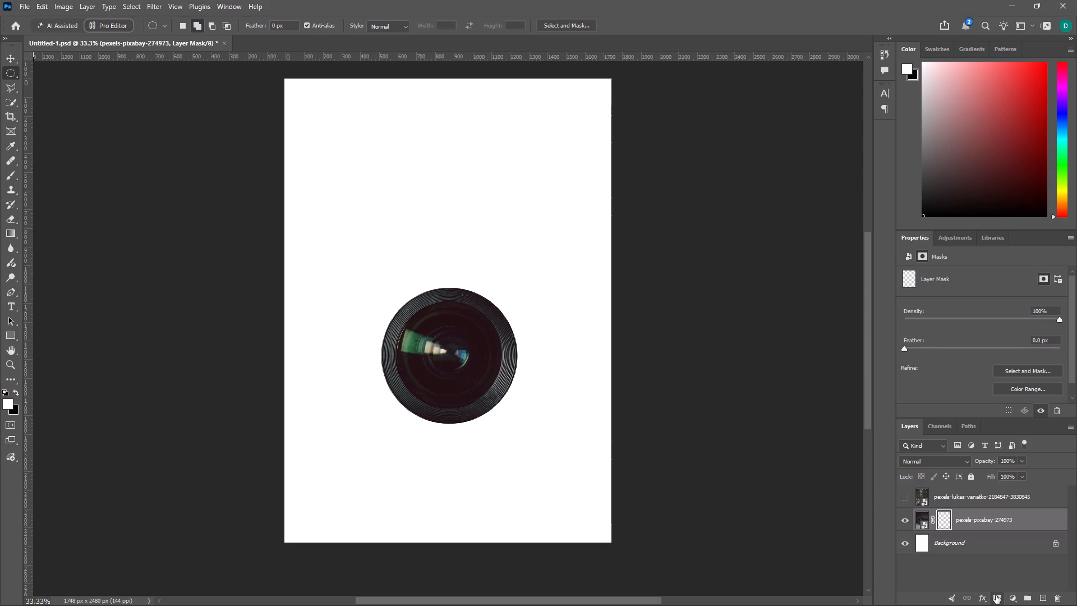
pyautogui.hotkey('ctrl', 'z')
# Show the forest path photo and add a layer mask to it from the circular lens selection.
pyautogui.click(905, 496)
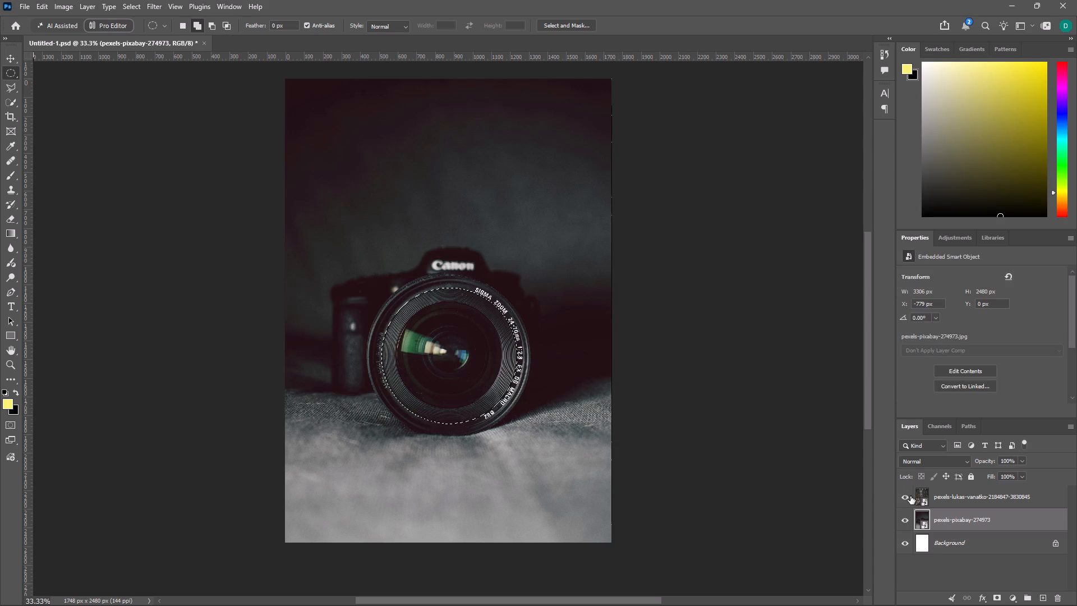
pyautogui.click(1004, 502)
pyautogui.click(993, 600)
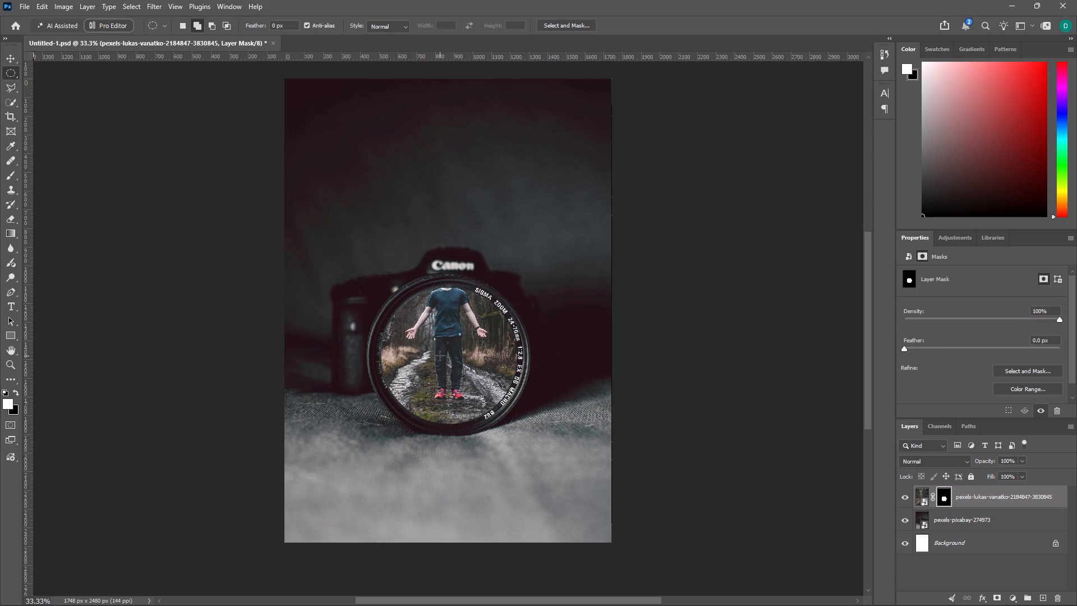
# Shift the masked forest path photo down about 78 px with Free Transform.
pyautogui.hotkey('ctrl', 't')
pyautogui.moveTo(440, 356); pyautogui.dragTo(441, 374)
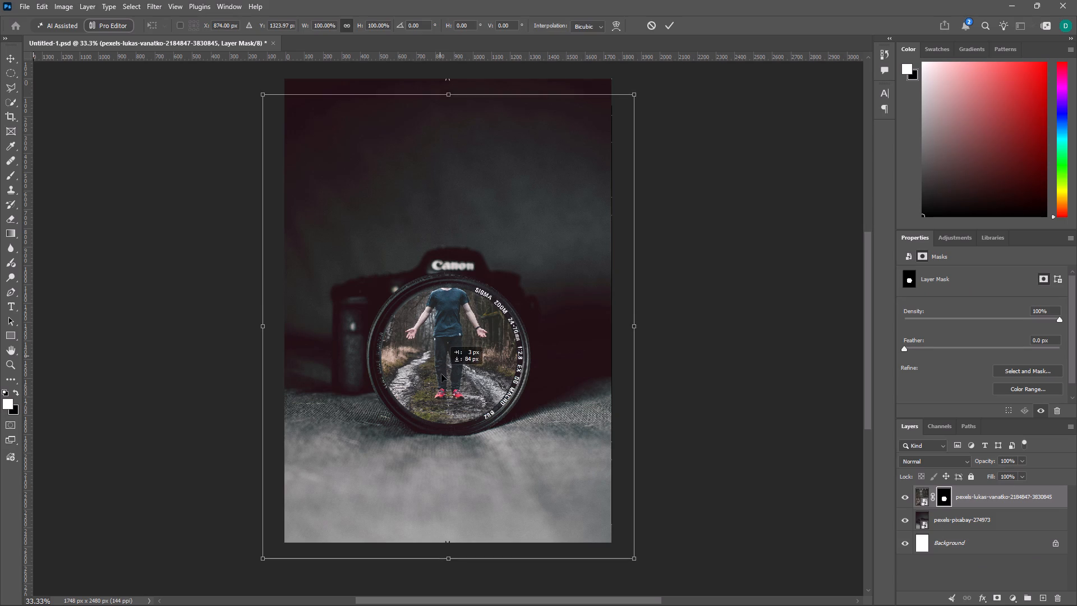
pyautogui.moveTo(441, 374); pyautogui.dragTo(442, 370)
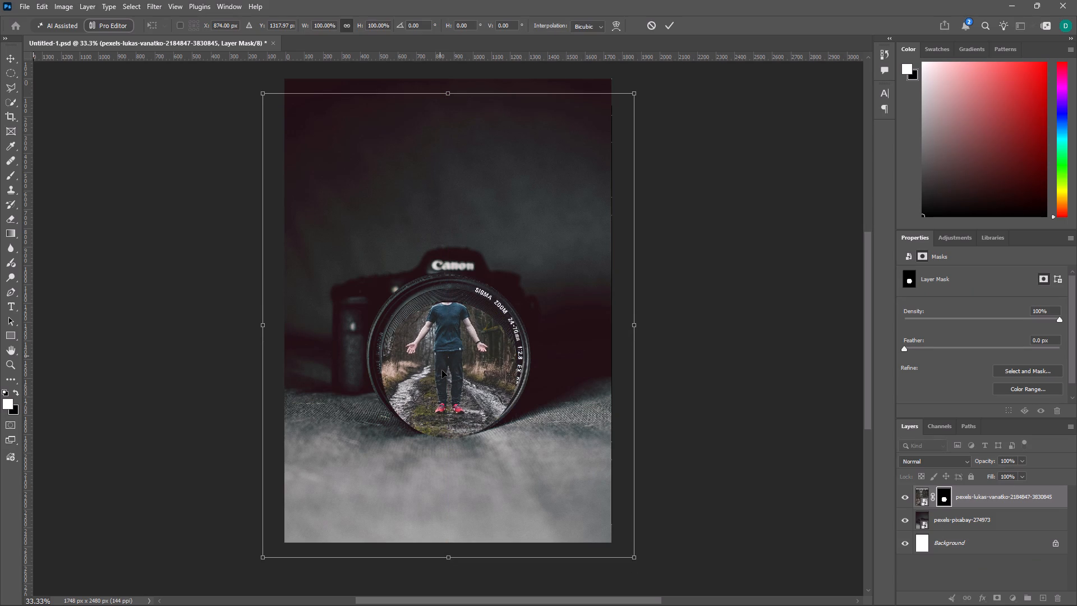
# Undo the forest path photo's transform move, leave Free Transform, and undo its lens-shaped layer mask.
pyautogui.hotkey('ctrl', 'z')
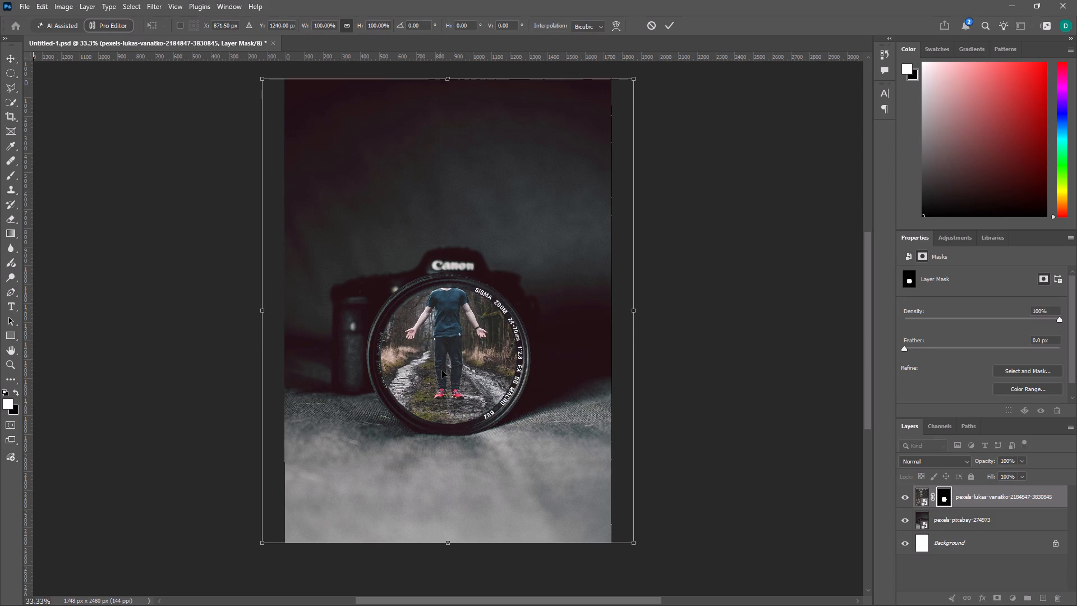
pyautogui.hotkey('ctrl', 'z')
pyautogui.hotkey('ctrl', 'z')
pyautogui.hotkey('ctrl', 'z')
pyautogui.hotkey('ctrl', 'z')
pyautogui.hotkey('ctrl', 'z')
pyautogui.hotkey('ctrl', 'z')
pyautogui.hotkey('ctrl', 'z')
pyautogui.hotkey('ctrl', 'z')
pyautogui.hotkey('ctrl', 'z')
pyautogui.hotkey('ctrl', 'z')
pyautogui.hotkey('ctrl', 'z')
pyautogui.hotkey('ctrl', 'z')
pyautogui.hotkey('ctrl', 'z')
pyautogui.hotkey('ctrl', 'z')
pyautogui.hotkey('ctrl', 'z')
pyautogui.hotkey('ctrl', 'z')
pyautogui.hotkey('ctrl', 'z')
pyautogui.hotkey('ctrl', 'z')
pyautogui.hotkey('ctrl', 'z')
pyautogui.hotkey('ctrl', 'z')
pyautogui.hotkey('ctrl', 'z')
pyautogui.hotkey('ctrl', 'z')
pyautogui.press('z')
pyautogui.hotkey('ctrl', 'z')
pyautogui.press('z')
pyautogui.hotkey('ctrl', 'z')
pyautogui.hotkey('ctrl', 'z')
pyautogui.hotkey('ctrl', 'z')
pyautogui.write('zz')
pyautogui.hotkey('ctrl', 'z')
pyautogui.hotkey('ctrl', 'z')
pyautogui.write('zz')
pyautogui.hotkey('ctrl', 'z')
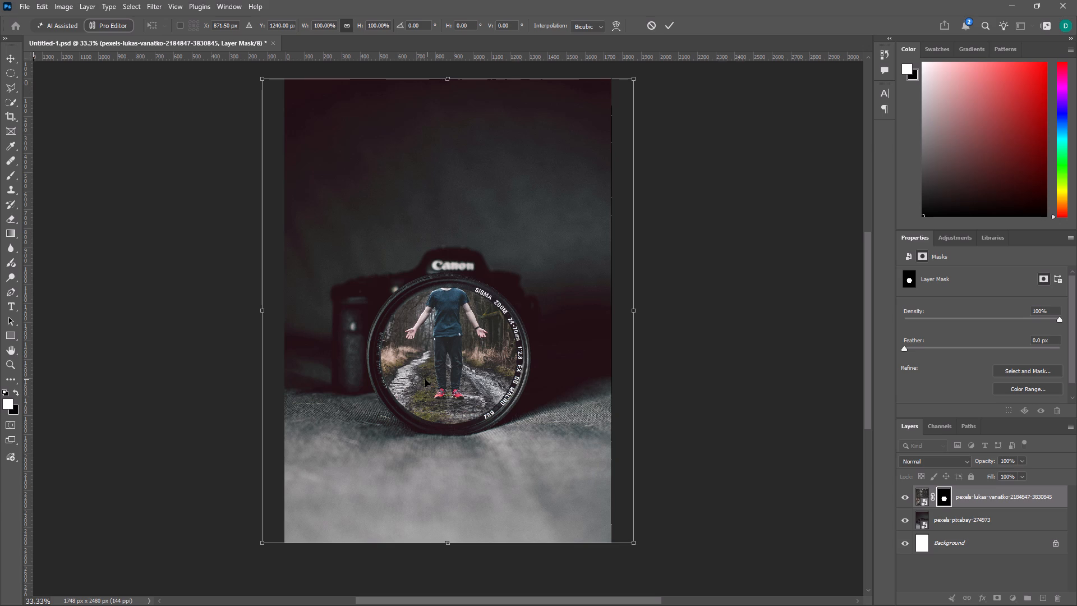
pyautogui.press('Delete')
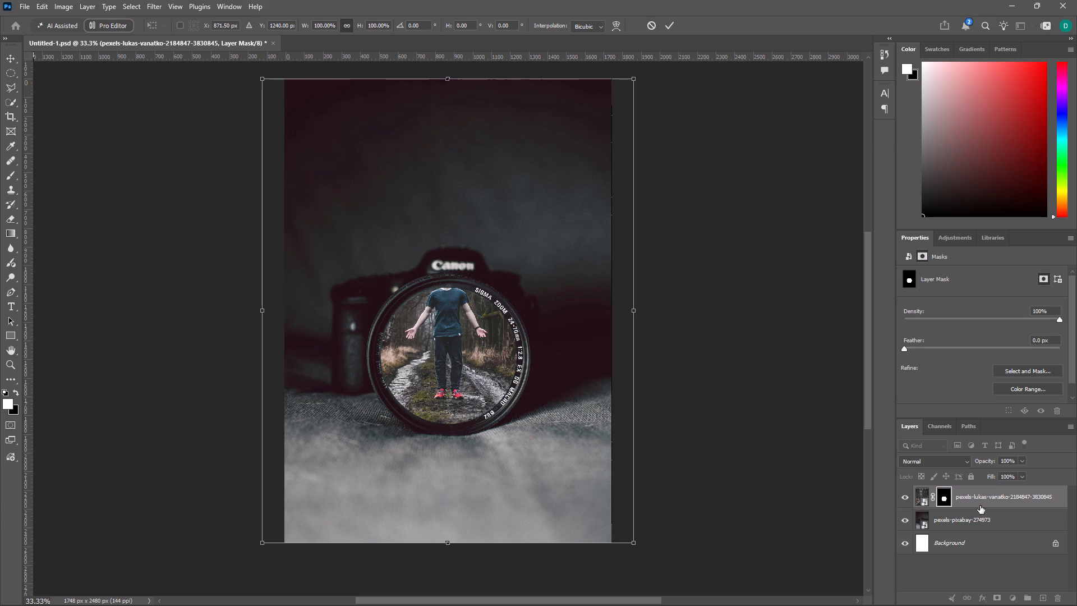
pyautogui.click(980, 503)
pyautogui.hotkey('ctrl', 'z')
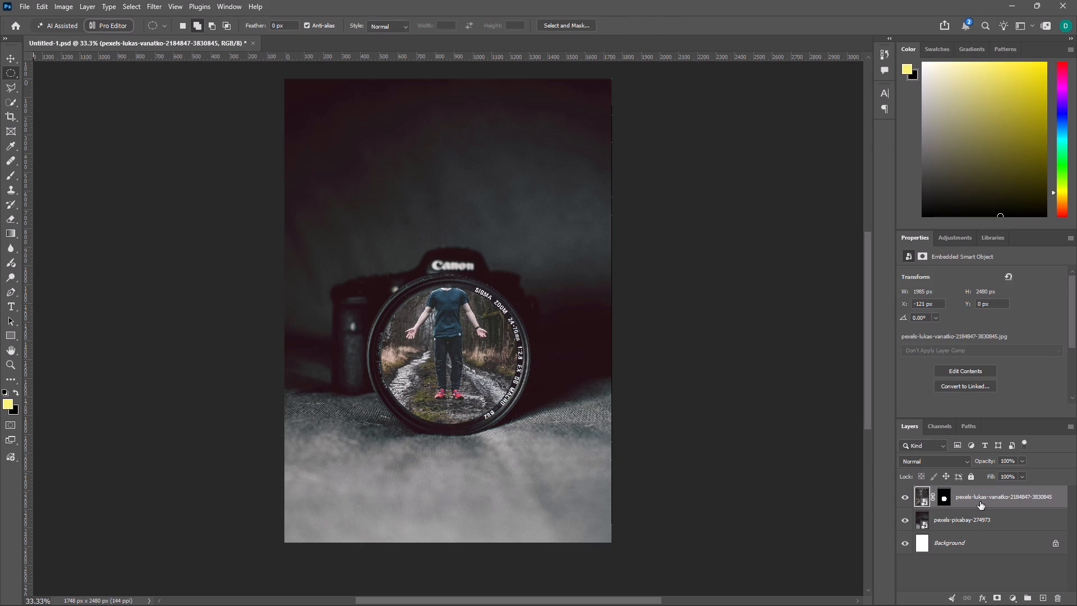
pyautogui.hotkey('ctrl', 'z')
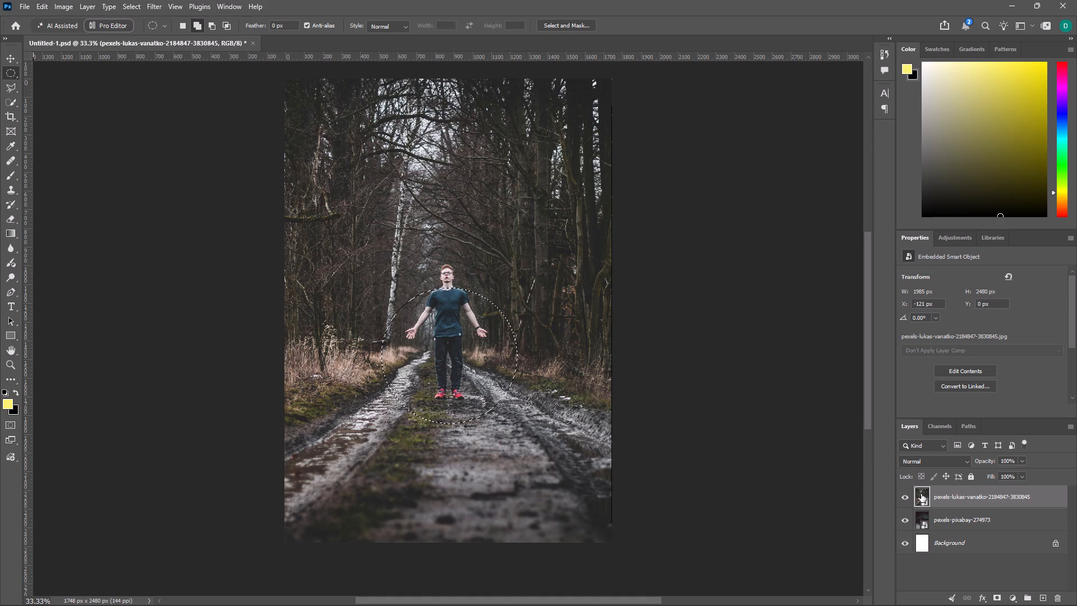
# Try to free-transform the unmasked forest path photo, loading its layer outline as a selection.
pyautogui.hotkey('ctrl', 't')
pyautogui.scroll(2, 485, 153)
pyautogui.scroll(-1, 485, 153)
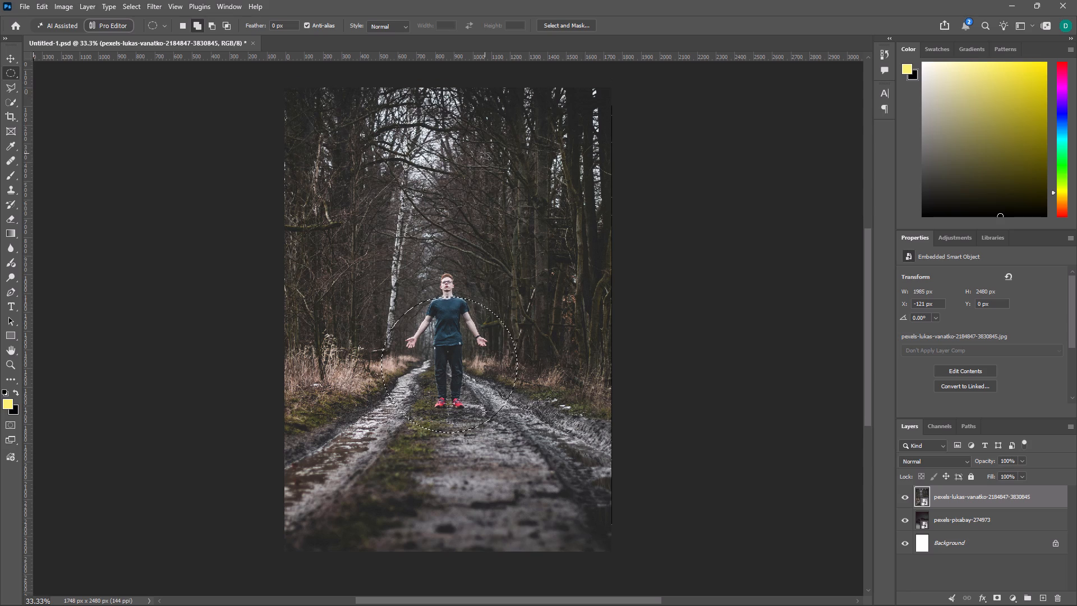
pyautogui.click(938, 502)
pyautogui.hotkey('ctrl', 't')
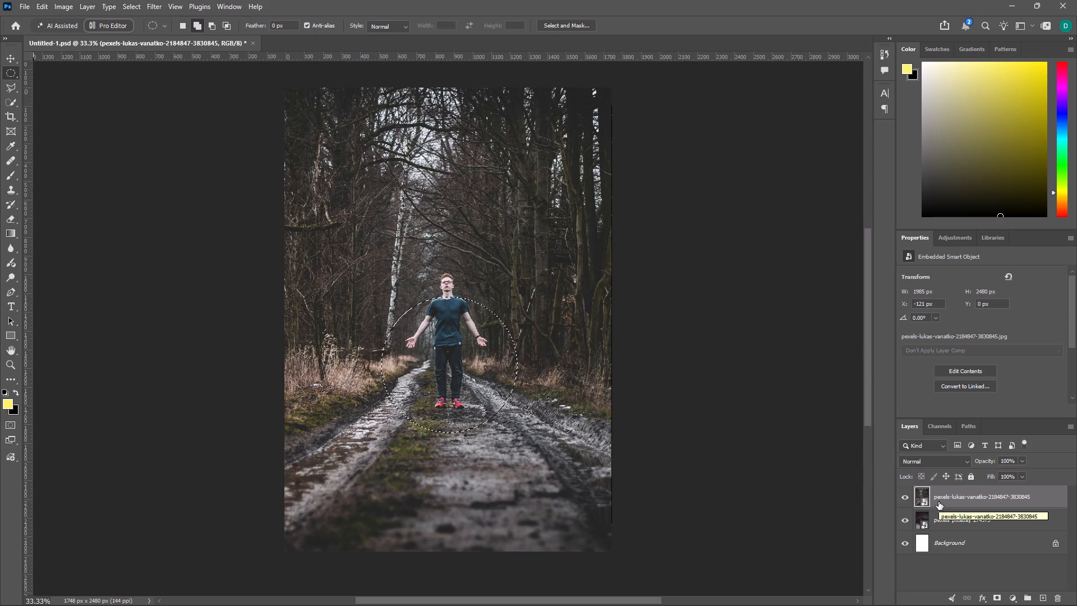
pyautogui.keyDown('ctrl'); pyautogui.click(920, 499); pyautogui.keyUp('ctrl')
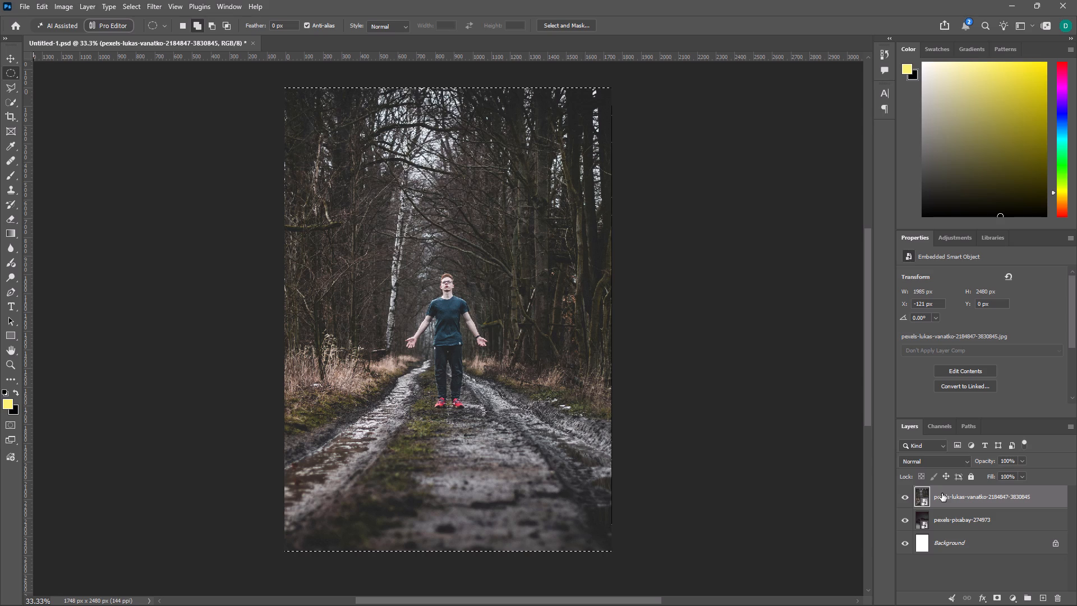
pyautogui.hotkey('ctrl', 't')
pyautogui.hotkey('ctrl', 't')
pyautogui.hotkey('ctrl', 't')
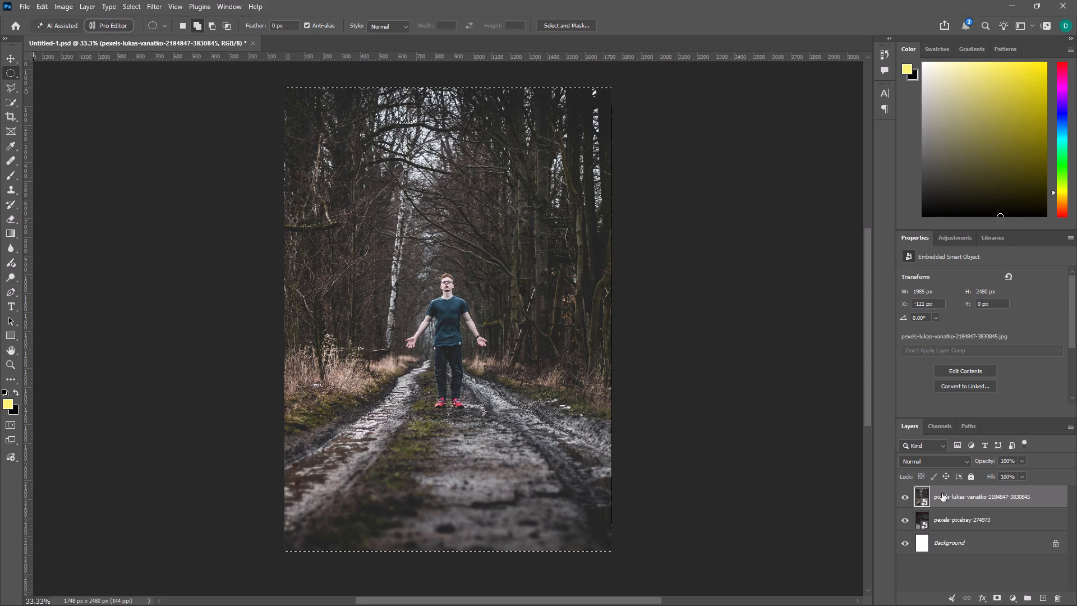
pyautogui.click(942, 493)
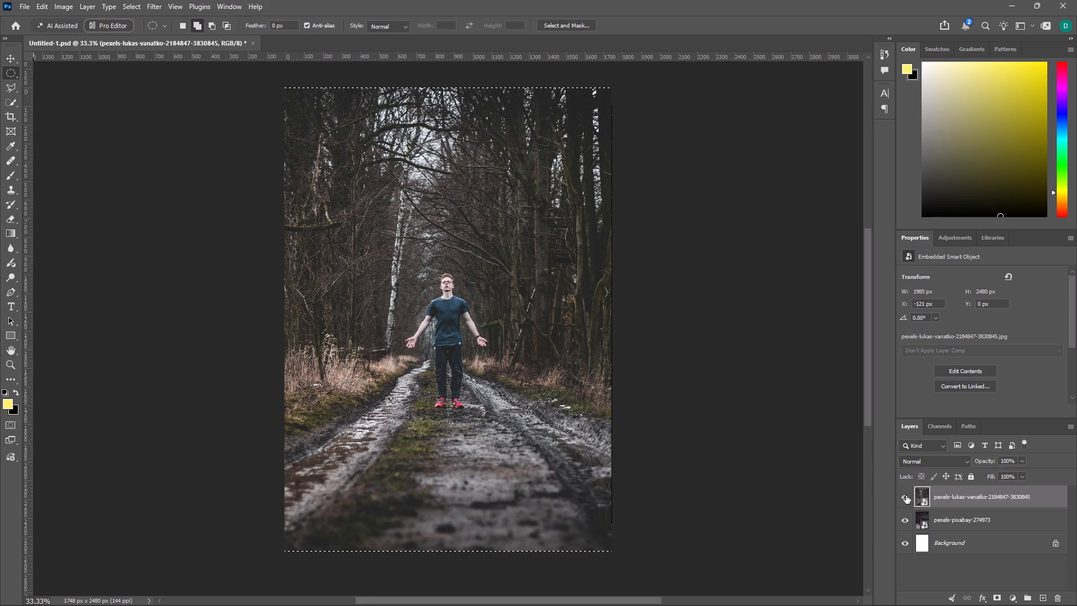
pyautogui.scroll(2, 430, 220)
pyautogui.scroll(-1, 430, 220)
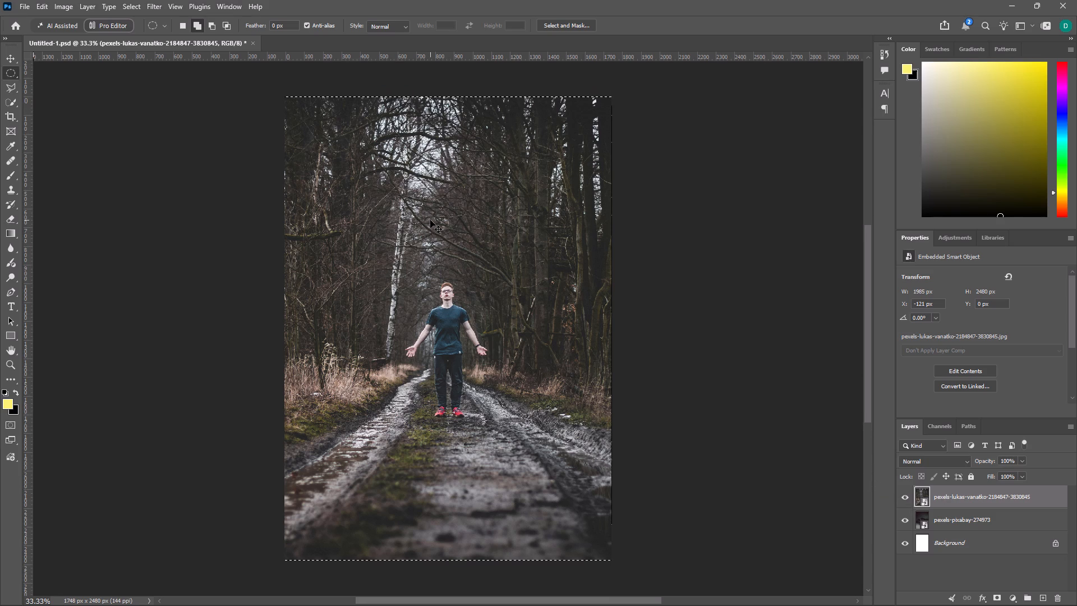
# Move the forest path photo to X 0 px, Y 246 px and clear the selection.
pyautogui.keyDown('ctrl'); pyautogui.moveTo(430, 220); pyautogui.dragTo(443, 244); pyautogui.keyUp('ctrl')
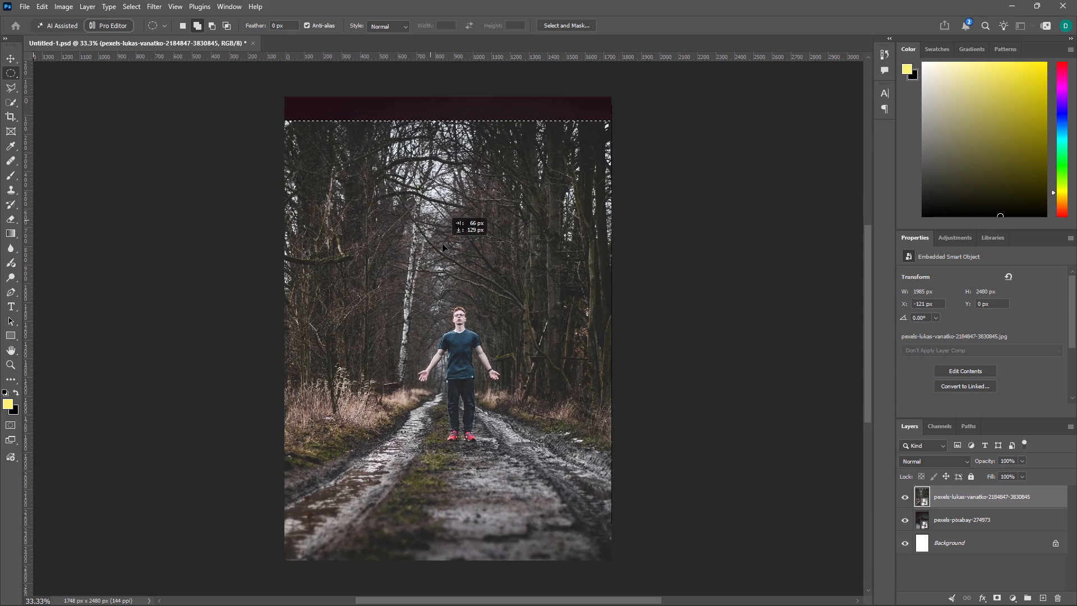
pyautogui.keyDown('ctrl'); pyautogui.moveTo(443, 244); pyautogui.dragTo(448, 283); pyautogui.keyUp('ctrl')
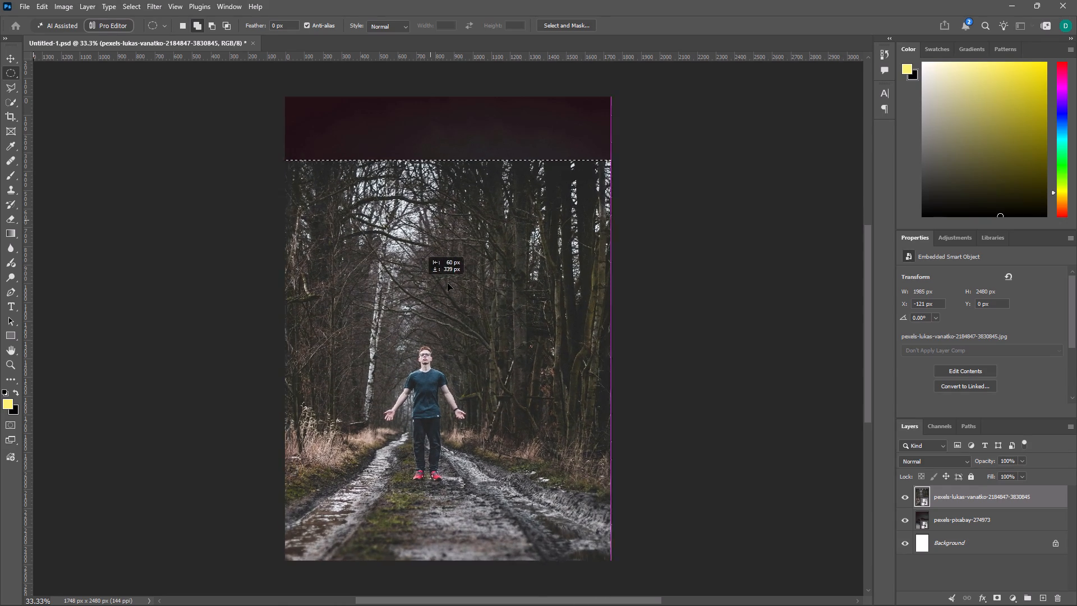
pyautogui.keyDown('ctrl'); pyautogui.moveTo(448, 283); pyautogui.dragTo(449, 266); pyautogui.keyUp('ctrl')
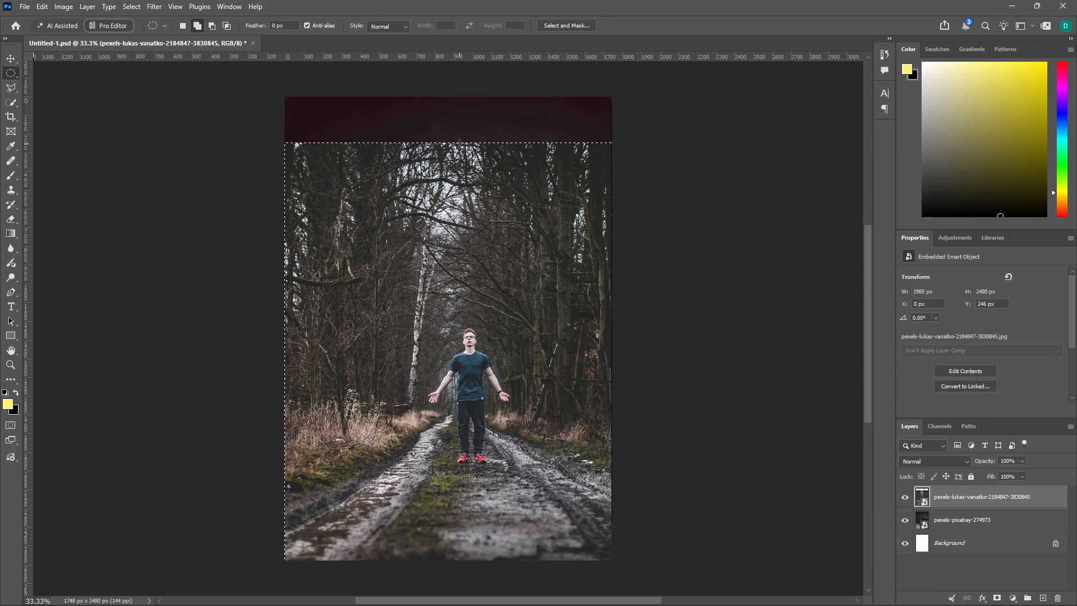
pyautogui.moveTo(467, 144); pyautogui.dragTo(469, 174)
pyautogui.hotkey('ctrl', 'd')
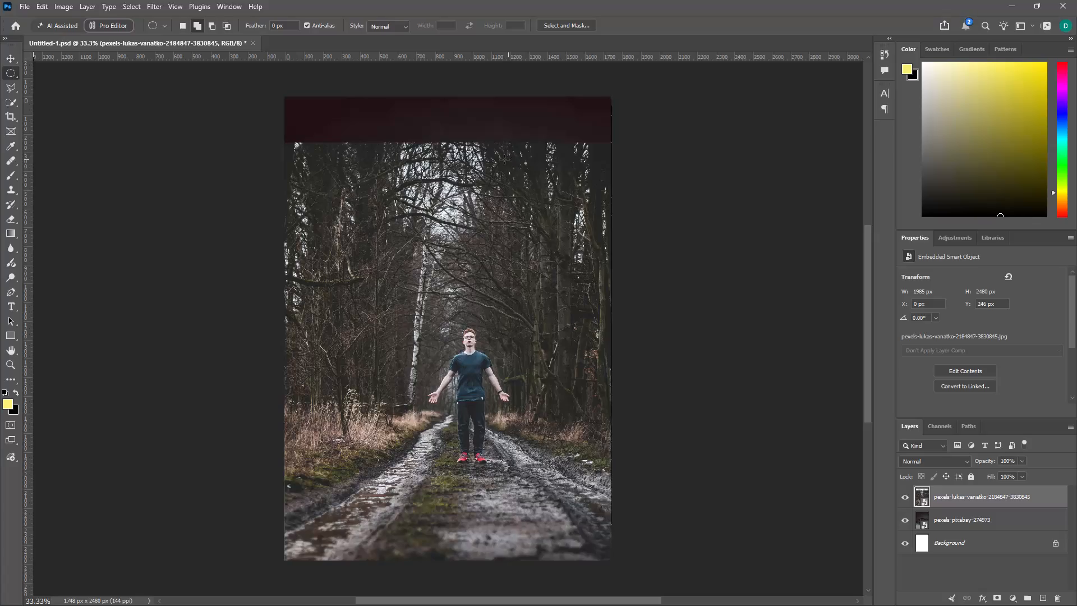
# Scale the forest path photo to 29.42% and centre it over the camera at about X 874 px, Y 1281 px.
pyautogui.click(14, 54)
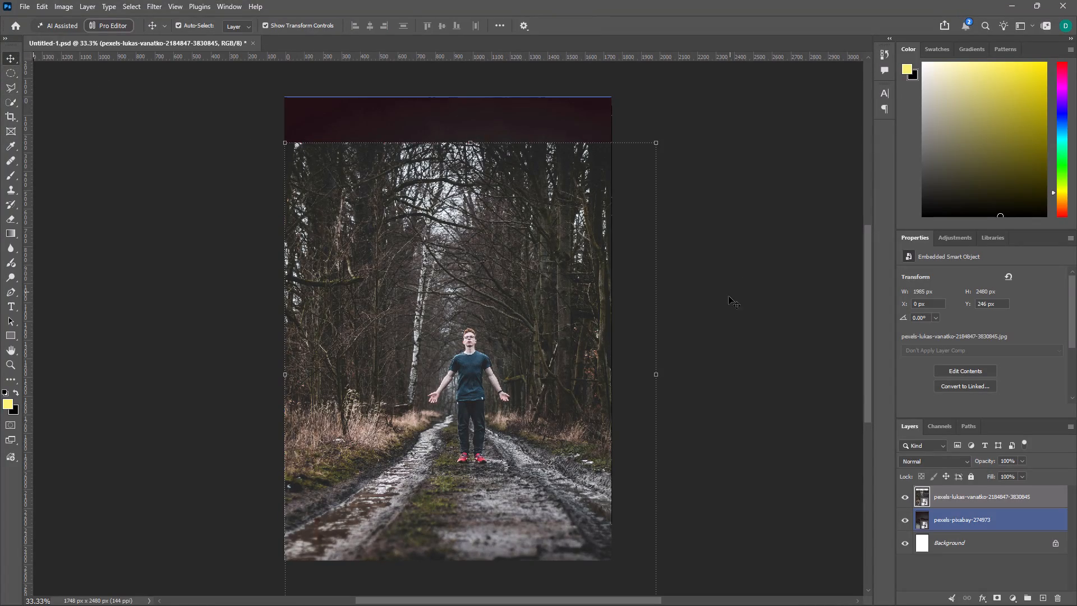
pyautogui.click(943, 504)
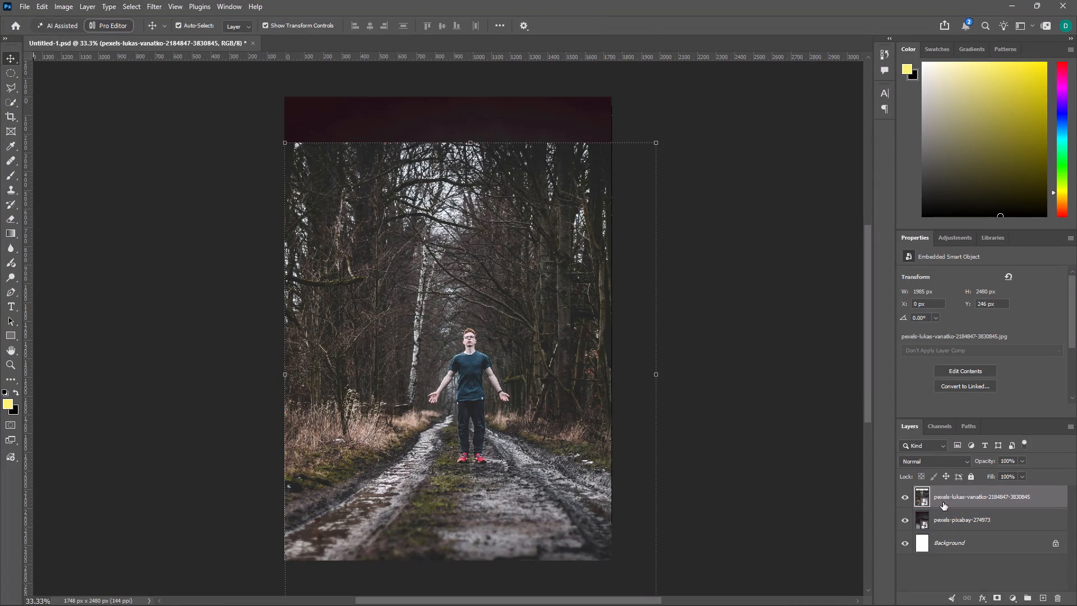
pyautogui.hotkey('ctrl', 't')
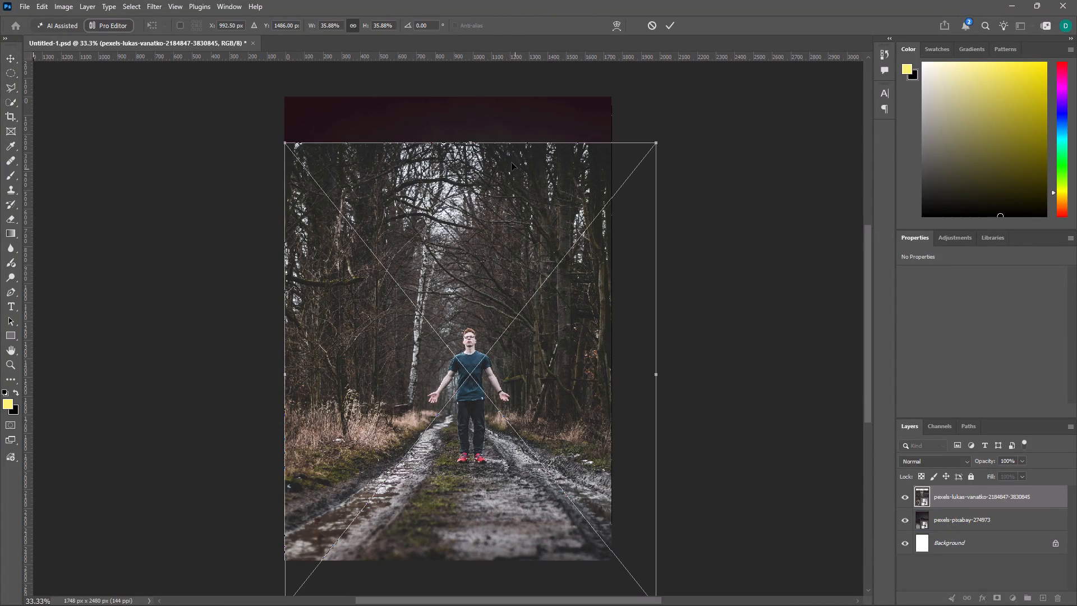
pyautogui.moveTo(469, 141); pyautogui.dragTo(462, 225)
pyautogui.moveTo(467, 353); pyautogui.dragTo(442, 269)
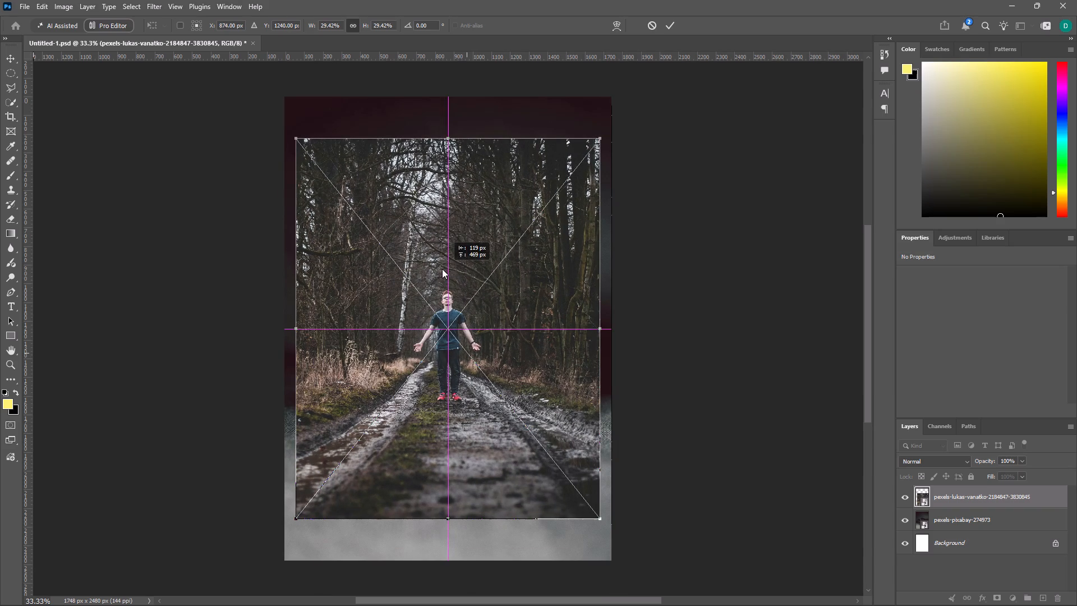
pyautogui.moveTo(442, 269); pyautogui.dragTo(446, 273)
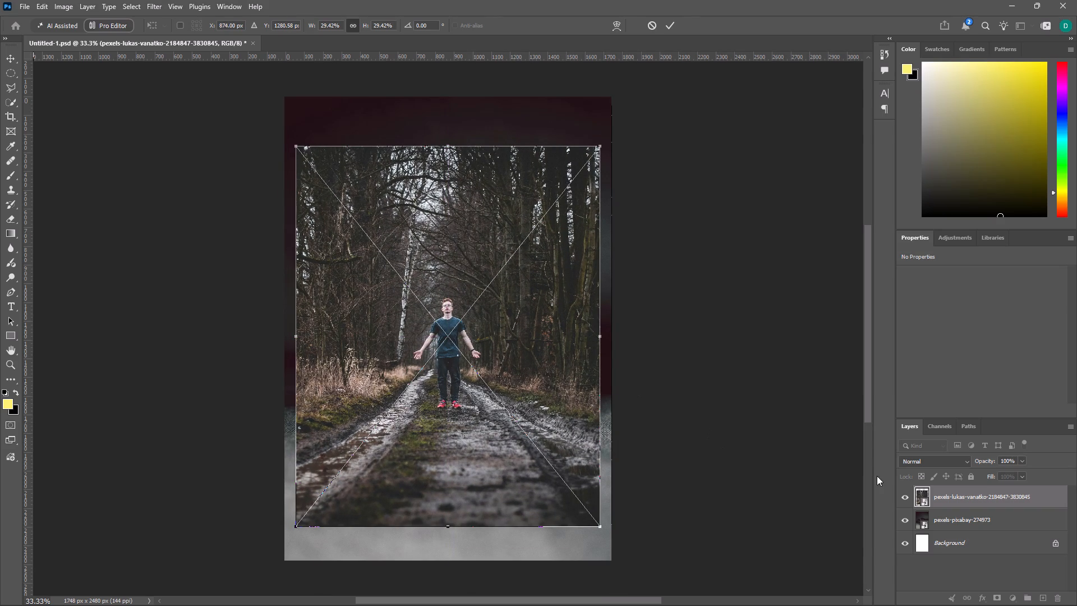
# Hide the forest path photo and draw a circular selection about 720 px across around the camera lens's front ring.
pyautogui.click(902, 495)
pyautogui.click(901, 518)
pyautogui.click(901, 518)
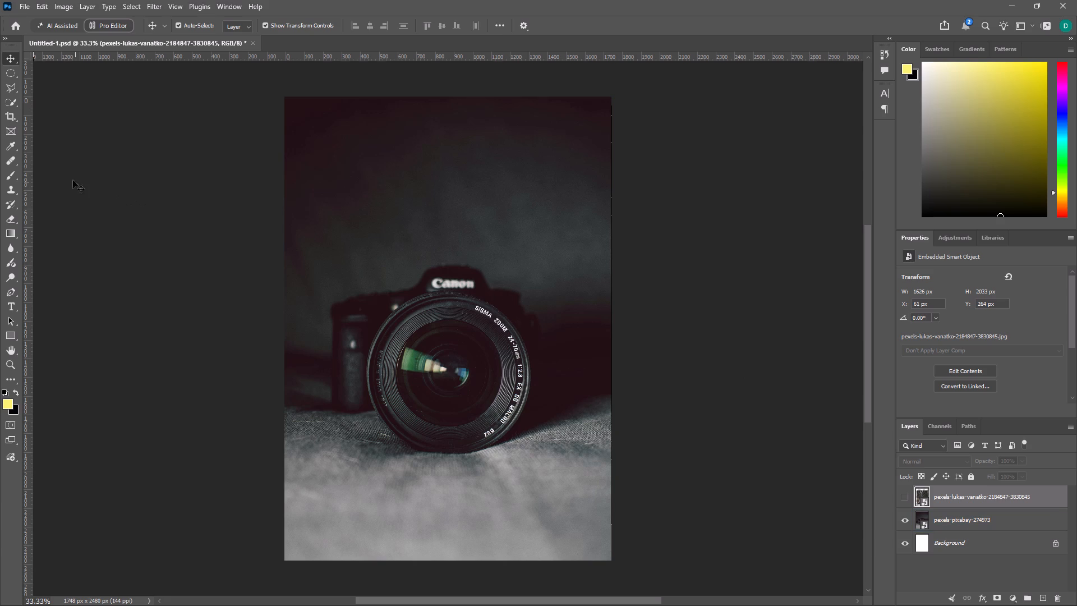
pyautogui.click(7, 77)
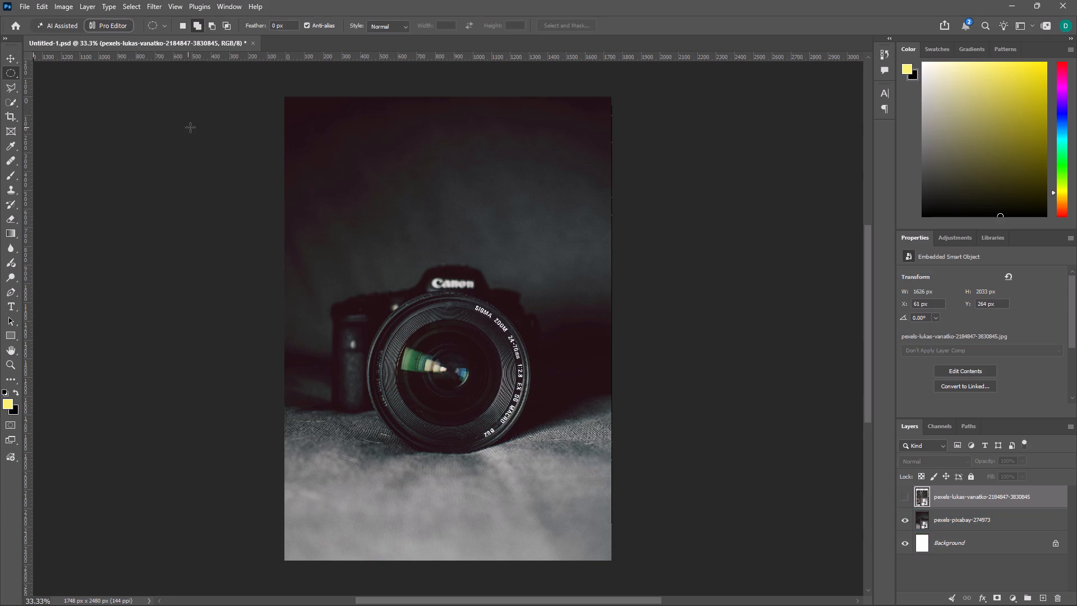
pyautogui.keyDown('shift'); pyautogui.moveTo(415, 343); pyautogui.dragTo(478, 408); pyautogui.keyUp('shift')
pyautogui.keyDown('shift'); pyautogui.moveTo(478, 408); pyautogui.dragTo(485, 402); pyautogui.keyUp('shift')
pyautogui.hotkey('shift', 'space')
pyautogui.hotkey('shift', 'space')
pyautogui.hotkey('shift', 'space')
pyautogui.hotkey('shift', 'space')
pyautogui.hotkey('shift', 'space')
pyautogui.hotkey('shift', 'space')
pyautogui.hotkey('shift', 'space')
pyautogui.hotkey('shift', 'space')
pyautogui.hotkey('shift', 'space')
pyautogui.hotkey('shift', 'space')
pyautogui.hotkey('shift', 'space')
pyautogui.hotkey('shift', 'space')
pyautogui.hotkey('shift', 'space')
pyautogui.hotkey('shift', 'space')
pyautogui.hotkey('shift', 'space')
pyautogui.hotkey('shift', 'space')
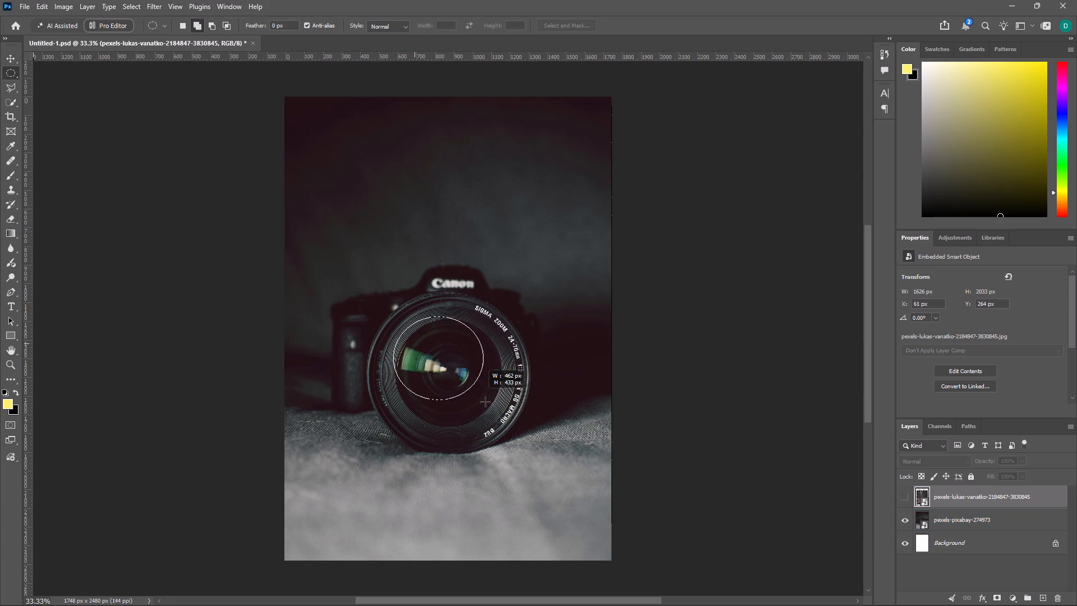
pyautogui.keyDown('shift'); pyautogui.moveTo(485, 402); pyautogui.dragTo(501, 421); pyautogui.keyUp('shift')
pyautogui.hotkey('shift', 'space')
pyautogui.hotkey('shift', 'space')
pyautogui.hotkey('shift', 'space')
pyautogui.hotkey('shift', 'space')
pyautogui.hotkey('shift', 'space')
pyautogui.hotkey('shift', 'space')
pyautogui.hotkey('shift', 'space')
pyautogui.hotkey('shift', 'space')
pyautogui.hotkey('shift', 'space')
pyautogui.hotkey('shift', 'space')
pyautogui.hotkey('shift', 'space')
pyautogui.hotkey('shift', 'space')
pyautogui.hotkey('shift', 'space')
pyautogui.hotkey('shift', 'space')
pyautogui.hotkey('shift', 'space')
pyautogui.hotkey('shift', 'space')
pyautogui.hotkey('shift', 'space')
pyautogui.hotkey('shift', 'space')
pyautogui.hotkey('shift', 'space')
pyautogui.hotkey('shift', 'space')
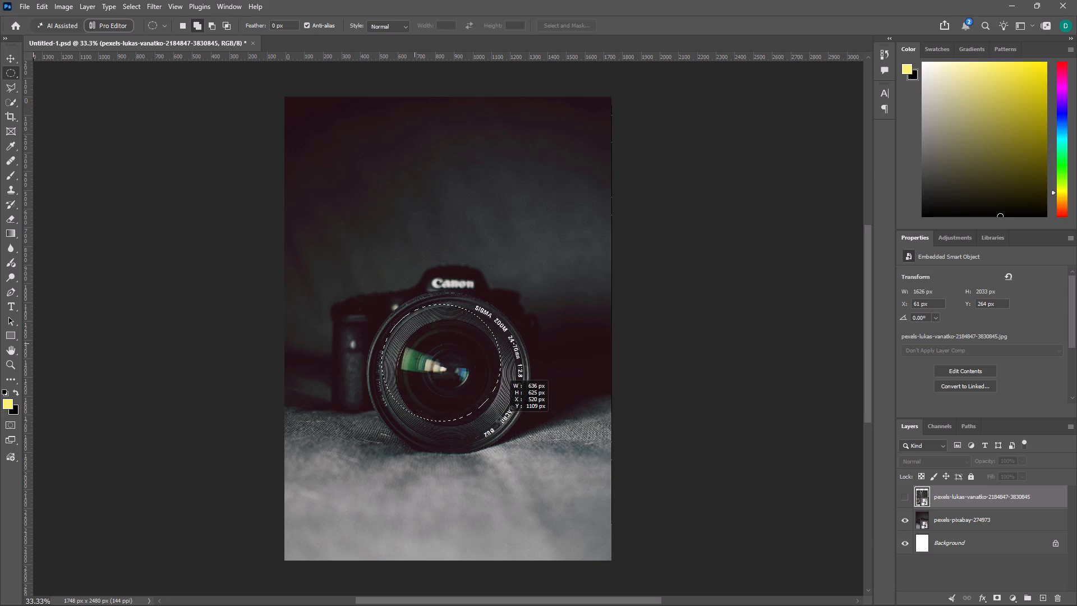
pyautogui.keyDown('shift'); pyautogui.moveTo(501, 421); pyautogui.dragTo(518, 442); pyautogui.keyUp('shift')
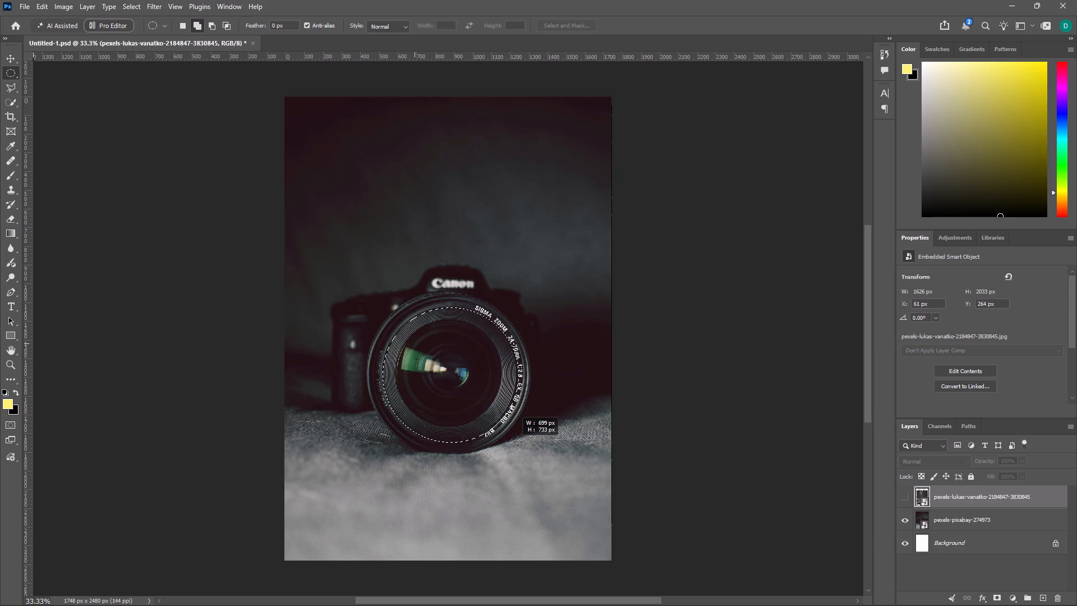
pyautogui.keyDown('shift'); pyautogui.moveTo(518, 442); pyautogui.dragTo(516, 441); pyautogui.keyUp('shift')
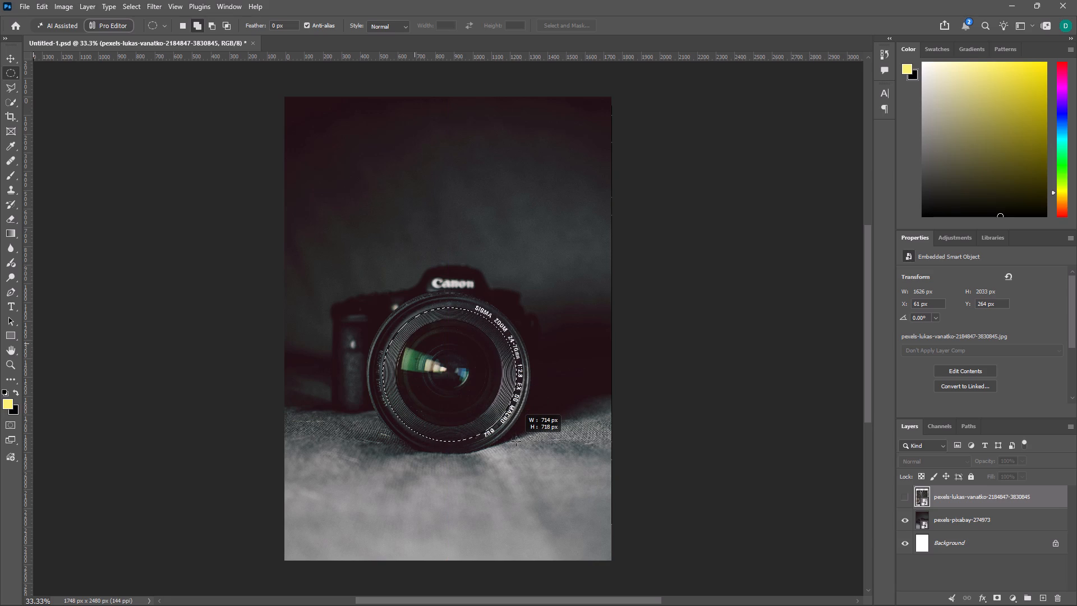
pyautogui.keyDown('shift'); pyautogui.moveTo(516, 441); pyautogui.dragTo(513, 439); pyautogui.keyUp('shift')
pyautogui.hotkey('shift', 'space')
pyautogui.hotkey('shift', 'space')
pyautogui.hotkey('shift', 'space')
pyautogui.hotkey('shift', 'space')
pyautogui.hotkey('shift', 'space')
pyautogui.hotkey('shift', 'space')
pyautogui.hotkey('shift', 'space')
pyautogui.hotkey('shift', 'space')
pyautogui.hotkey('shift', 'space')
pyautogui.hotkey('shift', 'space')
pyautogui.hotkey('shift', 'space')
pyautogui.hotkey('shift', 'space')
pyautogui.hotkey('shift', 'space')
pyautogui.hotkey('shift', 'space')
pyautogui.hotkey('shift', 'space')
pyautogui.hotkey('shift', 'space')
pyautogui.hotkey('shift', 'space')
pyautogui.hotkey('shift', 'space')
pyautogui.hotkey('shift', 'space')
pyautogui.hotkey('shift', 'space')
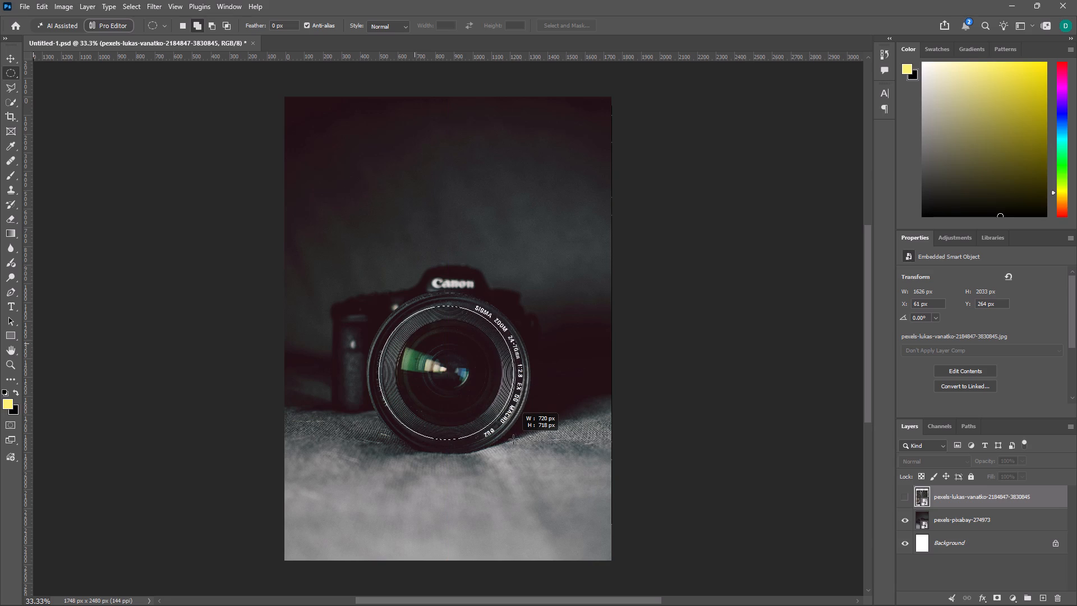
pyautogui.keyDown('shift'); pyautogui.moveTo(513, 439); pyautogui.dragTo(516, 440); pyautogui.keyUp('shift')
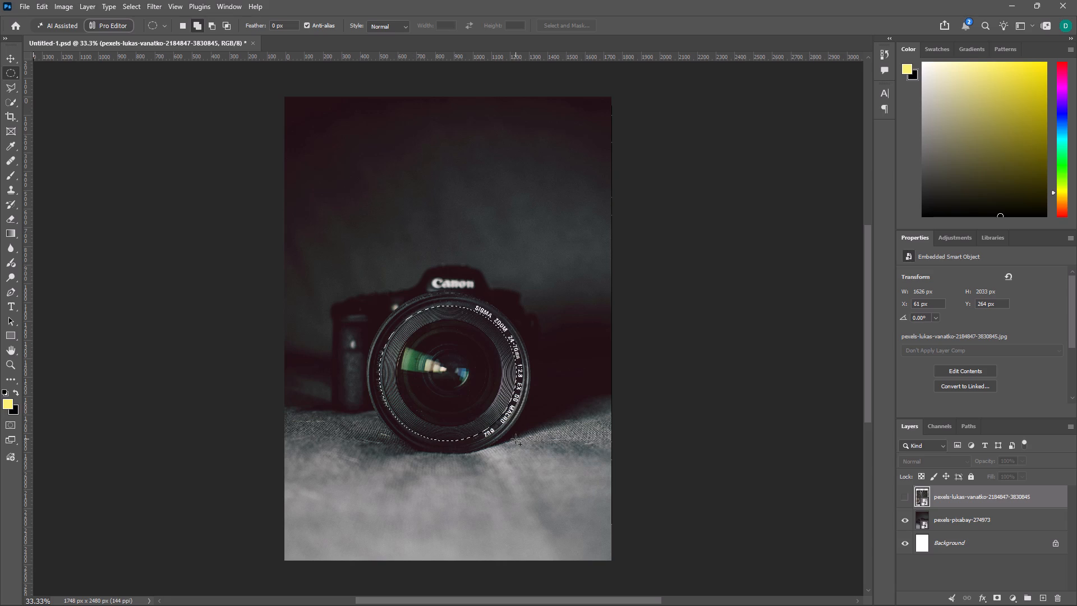
# Show the forest path photo, move it up 40 px to Y 224 px, and clear the selection.
pyautogui.click(906, 495)
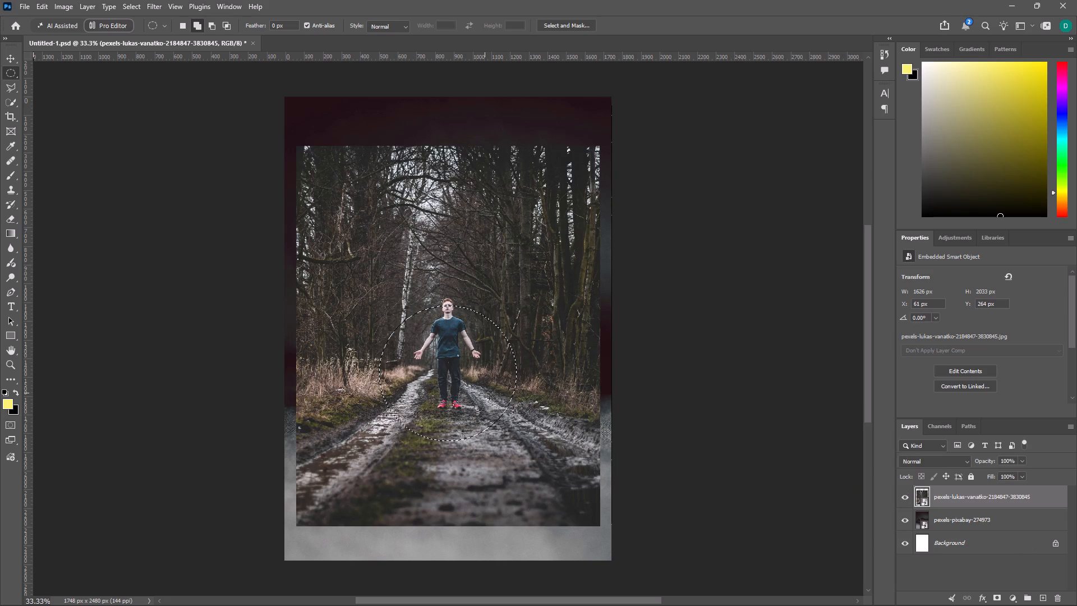
pyautogui.hotkey('ctrl', 't')
pyautogui.click(6, 59)
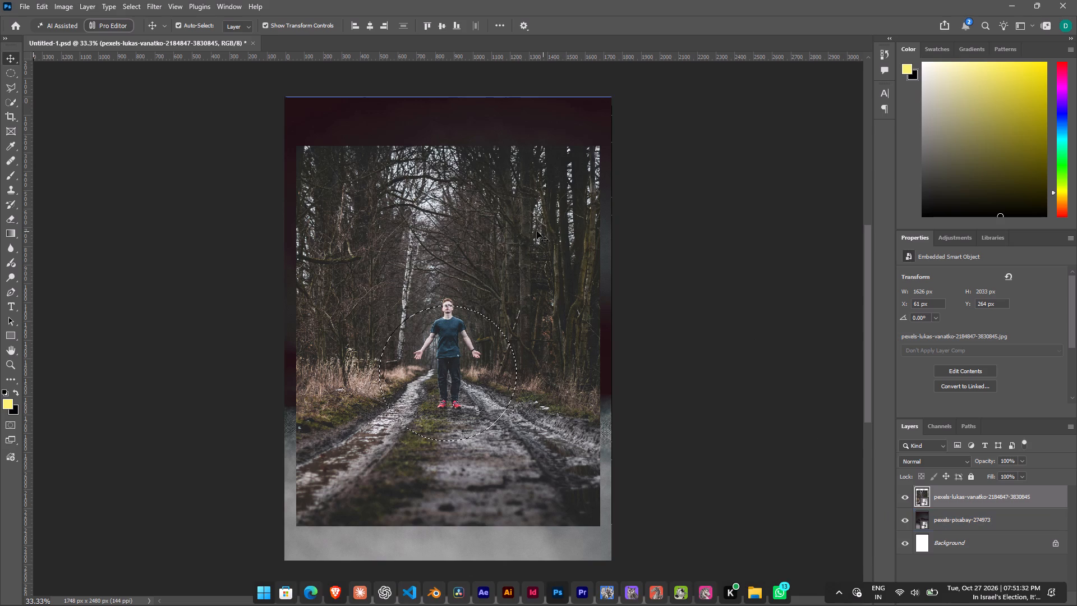
pyautogui.moveTo(517, 235); pyautogui.dragTo(516, 246)
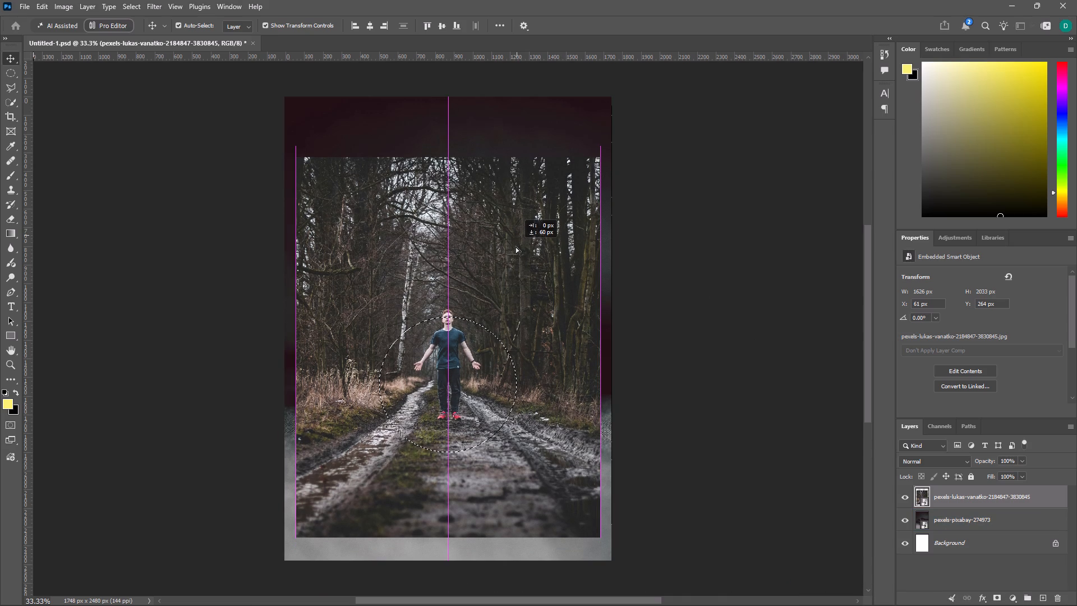
pyautogui.moveTo(516, 246); pyautogui.dragTo(517, 213)
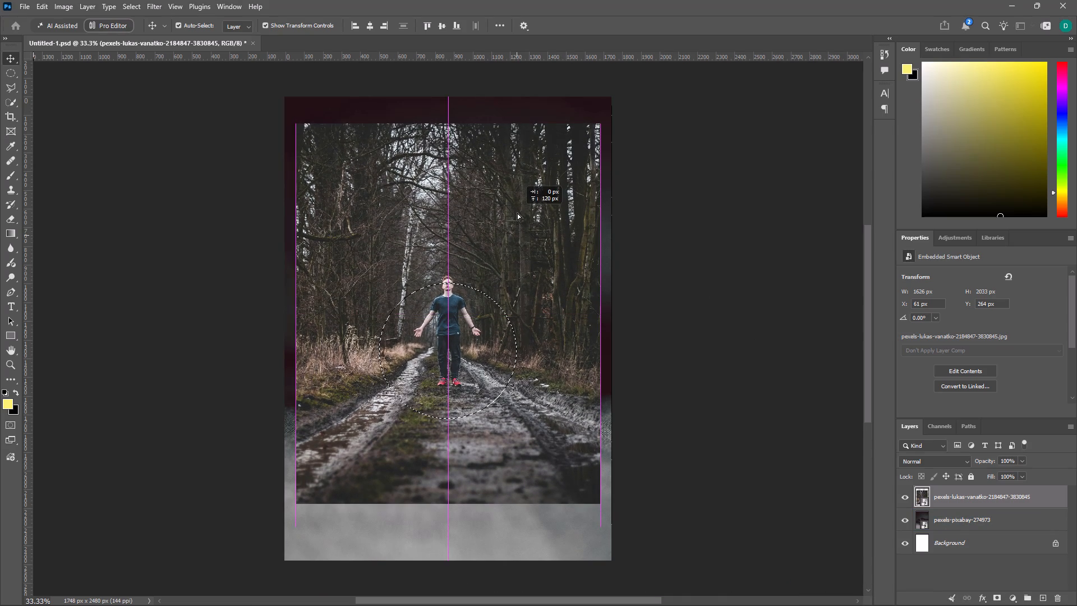
pyautogui.moveTo(517, 213); pyautogui.dragTo(516, 223)
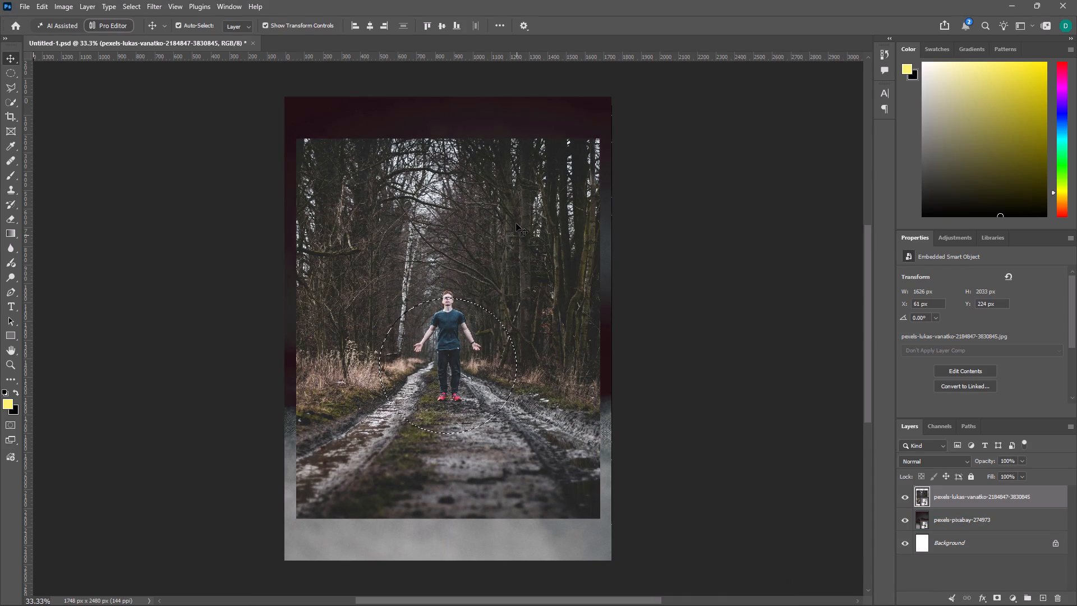
pyautogui.hotkey('ctrl', 'd')
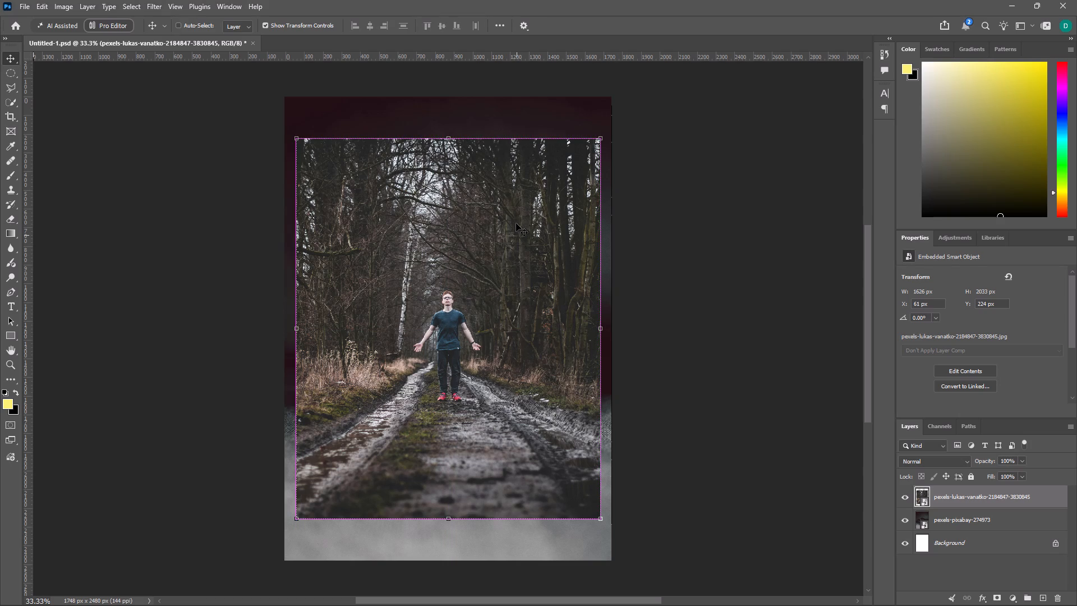
# Scale the forest path photo down to 27.33%, keeping its bottom edge in place.
pyautogui.hotkey('ctrl', 't')
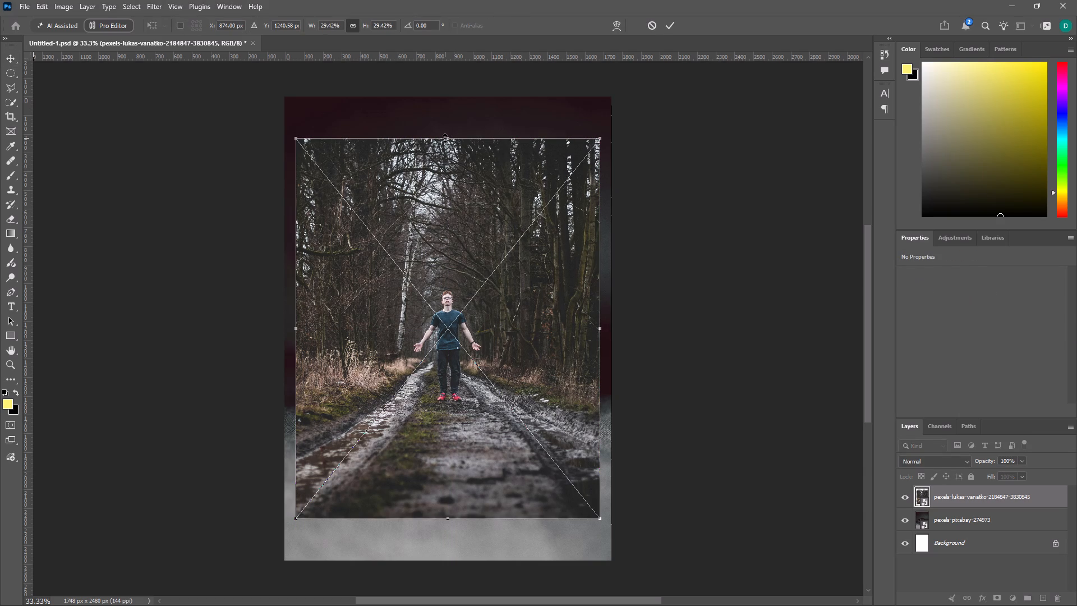
pyautogui.moveTo(445, 138); pyautogui.dragTo(443, 165)
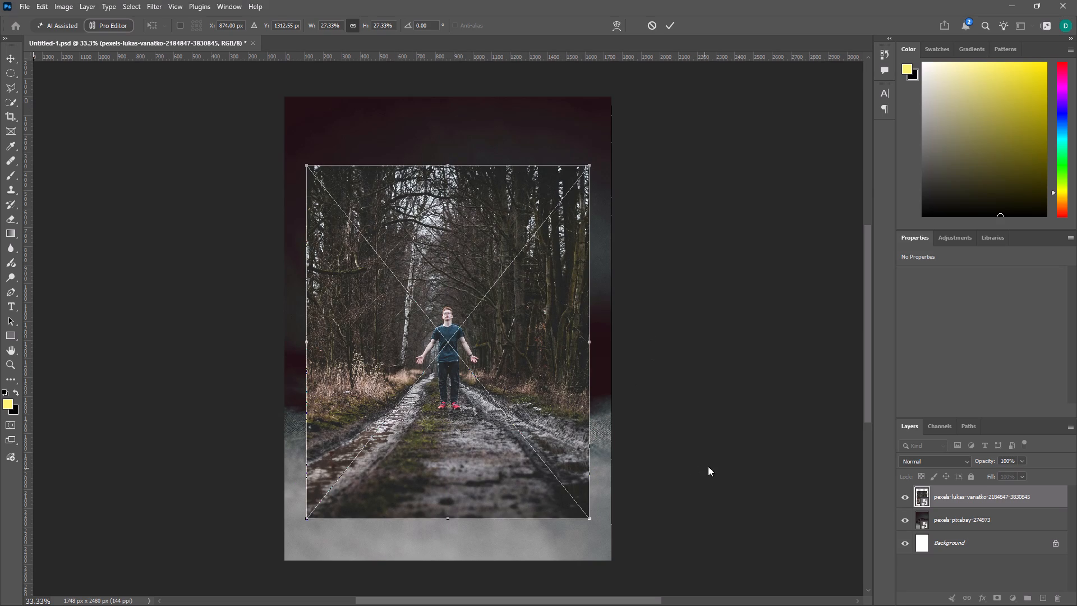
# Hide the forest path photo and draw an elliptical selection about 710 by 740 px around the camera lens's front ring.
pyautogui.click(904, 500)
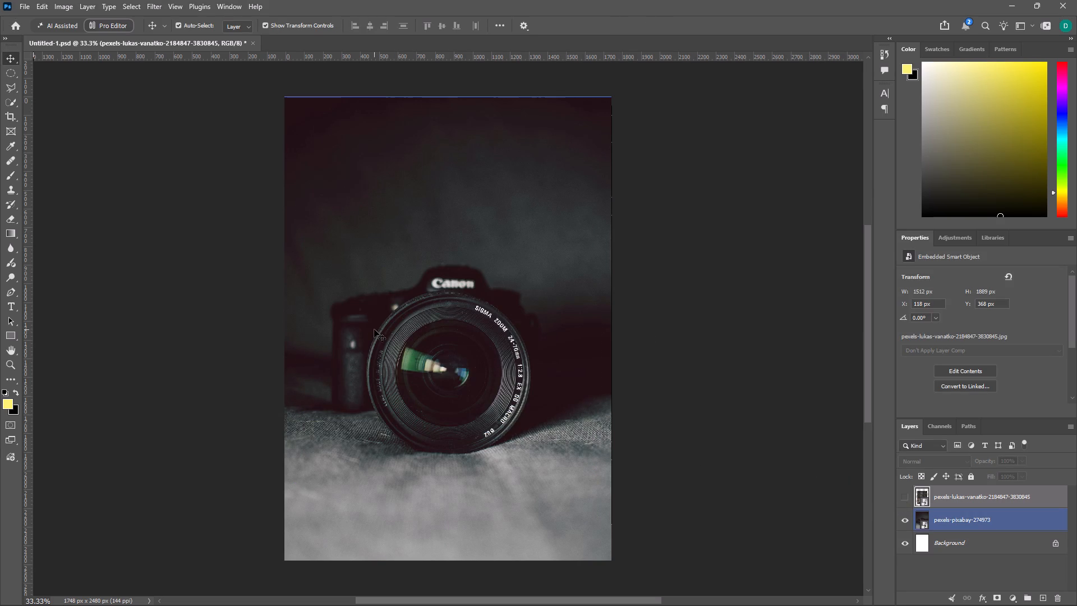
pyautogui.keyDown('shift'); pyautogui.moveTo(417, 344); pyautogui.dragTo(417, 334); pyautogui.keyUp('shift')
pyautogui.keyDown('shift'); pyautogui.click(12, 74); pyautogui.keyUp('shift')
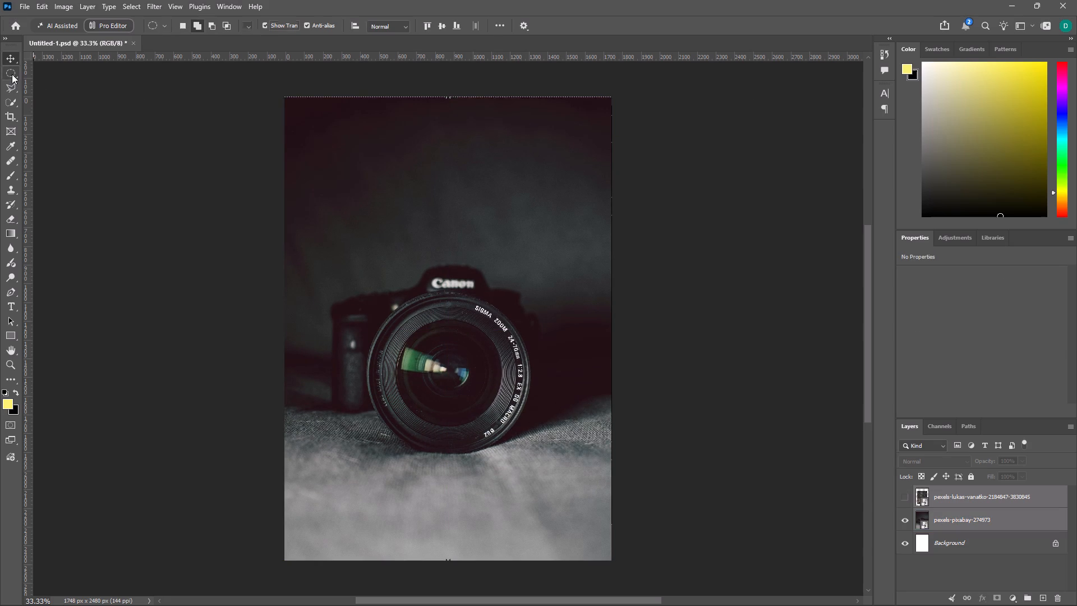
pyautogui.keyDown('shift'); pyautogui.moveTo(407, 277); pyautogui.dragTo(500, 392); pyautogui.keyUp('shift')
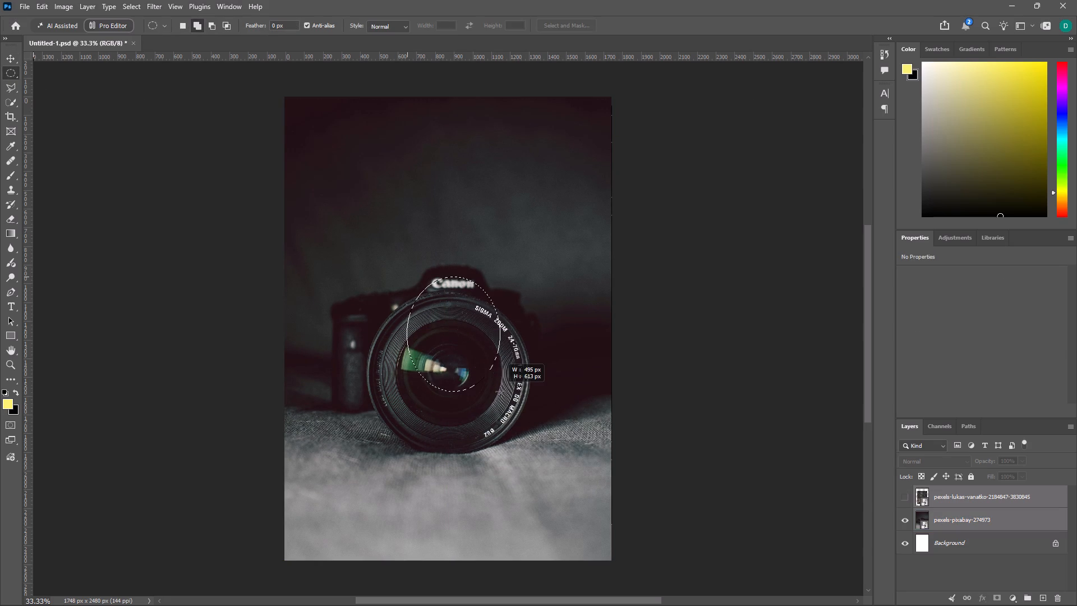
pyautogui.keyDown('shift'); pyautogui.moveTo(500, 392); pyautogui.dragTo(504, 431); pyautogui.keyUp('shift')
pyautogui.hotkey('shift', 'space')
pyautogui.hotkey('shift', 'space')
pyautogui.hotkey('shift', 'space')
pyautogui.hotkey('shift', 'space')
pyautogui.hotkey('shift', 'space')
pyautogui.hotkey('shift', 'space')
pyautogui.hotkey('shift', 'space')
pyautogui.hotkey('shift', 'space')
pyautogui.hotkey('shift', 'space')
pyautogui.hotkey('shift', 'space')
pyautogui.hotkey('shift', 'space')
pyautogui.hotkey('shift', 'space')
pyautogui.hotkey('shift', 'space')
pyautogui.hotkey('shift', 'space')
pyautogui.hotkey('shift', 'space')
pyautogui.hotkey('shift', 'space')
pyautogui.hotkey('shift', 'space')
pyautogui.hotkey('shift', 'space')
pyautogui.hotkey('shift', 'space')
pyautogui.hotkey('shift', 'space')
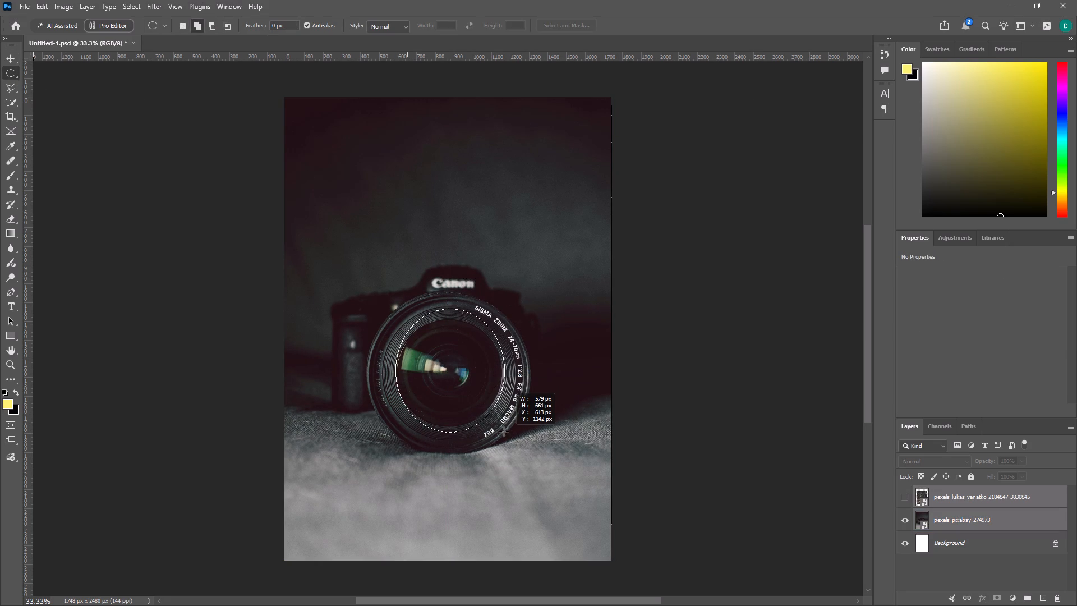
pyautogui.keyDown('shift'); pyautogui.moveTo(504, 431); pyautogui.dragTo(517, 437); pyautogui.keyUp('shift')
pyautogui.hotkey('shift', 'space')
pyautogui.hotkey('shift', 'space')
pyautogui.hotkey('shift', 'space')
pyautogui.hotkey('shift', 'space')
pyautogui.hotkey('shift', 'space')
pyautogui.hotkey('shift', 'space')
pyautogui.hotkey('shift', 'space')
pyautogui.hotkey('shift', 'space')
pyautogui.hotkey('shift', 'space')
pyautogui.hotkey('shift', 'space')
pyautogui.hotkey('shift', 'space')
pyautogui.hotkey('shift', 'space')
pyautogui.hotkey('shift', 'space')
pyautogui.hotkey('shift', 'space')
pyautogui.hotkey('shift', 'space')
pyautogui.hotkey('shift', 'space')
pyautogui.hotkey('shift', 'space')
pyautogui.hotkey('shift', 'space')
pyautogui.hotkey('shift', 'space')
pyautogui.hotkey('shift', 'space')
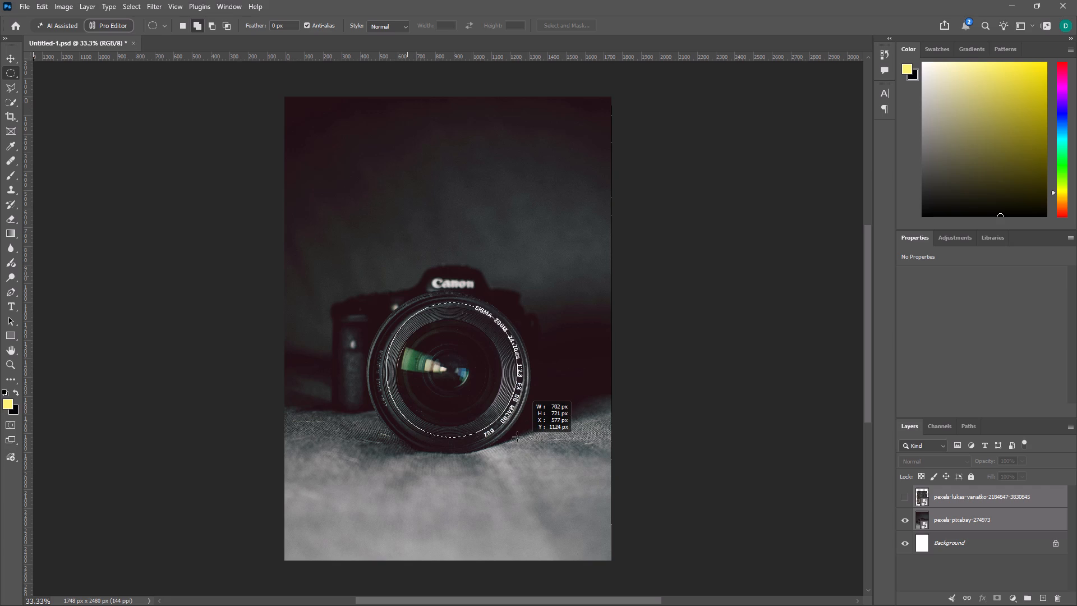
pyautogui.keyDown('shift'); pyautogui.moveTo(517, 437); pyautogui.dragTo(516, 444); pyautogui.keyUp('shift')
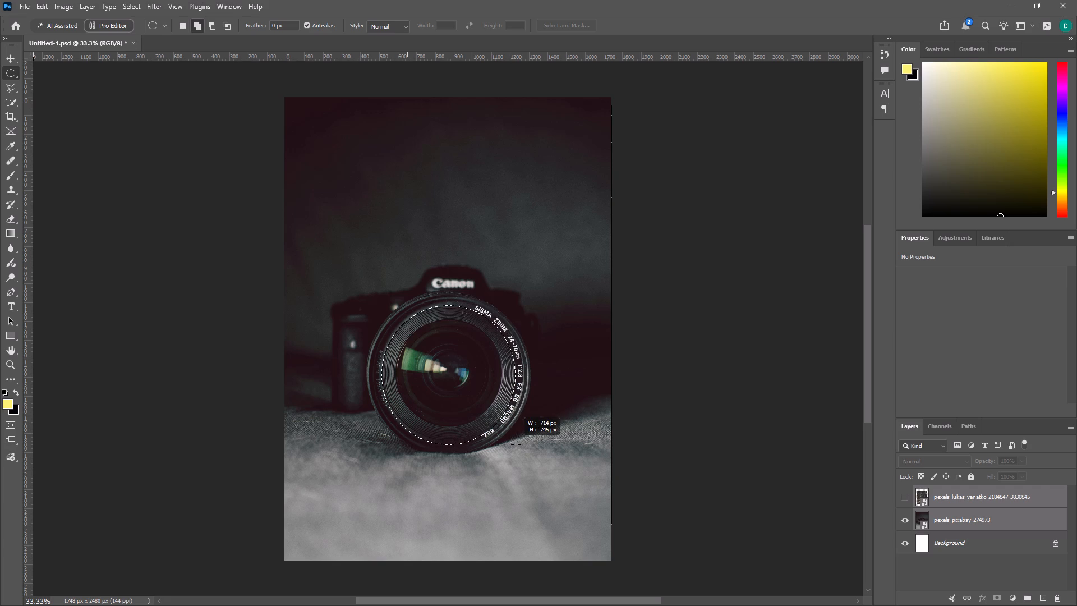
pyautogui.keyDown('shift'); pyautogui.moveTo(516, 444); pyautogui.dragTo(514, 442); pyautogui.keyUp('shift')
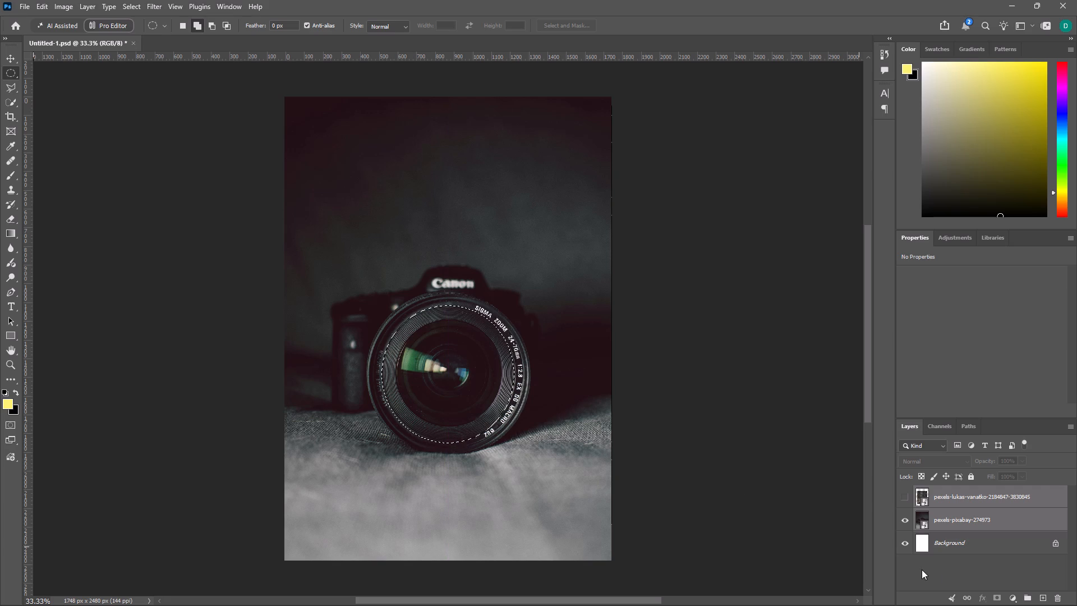
# Show the forest path photo over the camera and clear the lens selection.
pyautogui.click(906, 493)
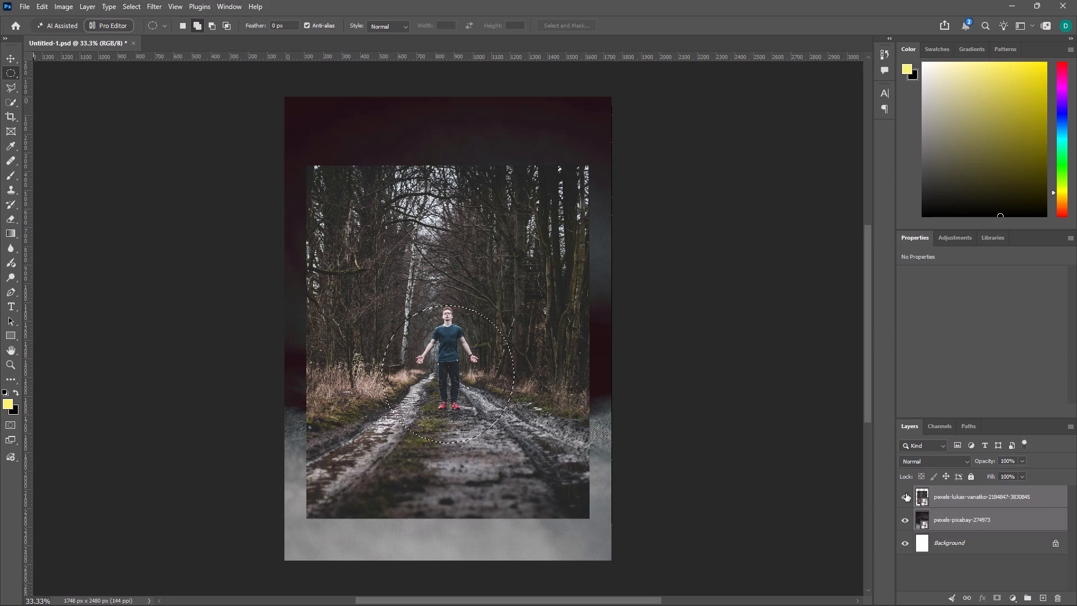
pyautogui.hotkey('shift', 'd')
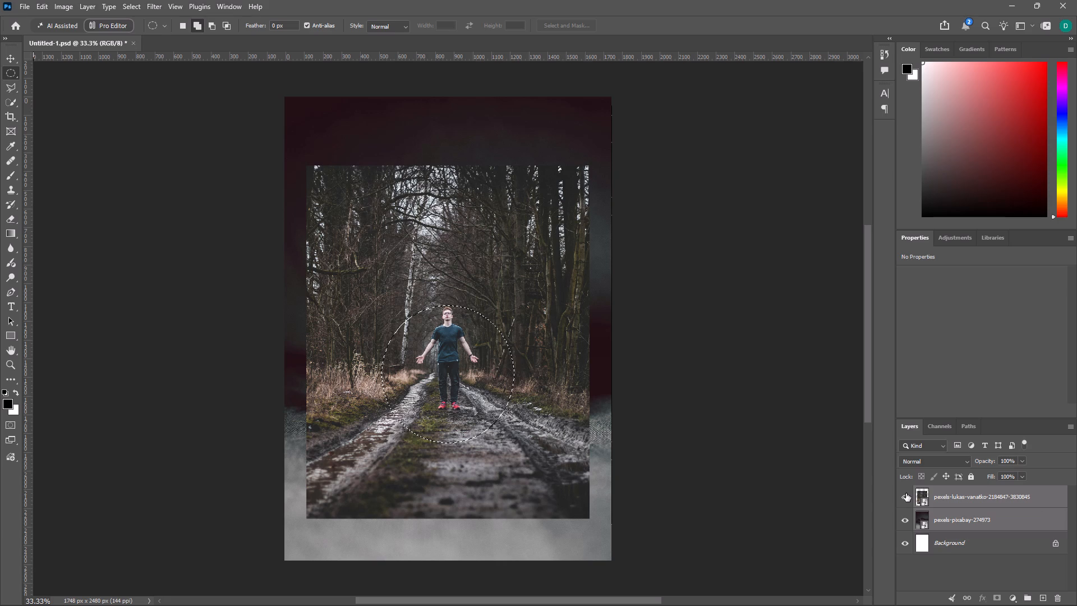
pyautogui.hotkey('ctrl', 'd')
# Scale only the forest path photo down to 26.12% and move it down about 36 px.
pyautogui.hotkey('ctrl', 't')
pyautogui.click(959, 517)
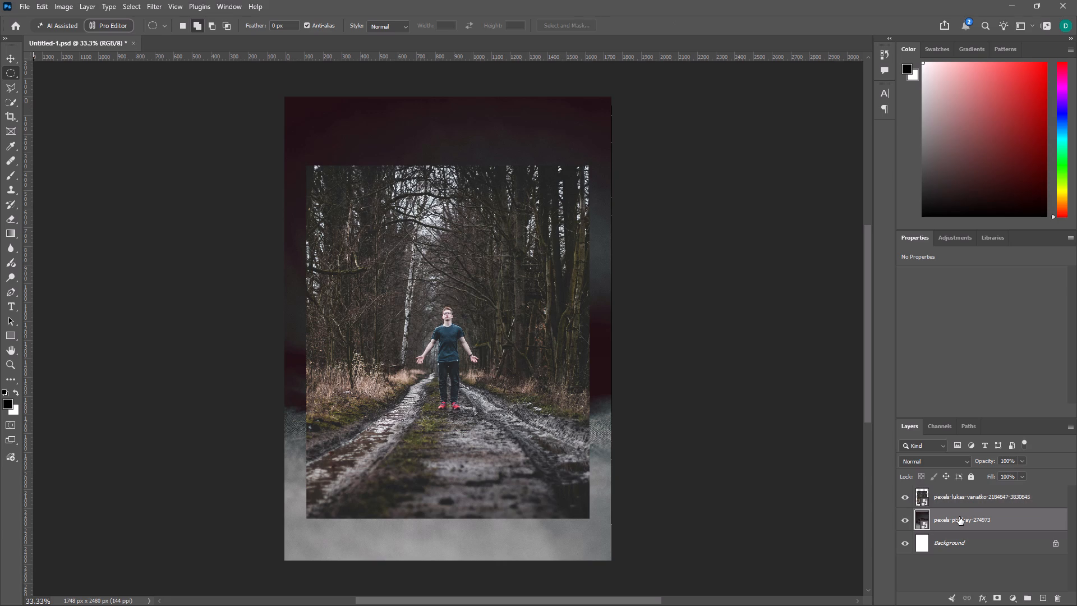
pyautogui.click(956, 502)
pyautogui.hotkey('ctrl', 't')
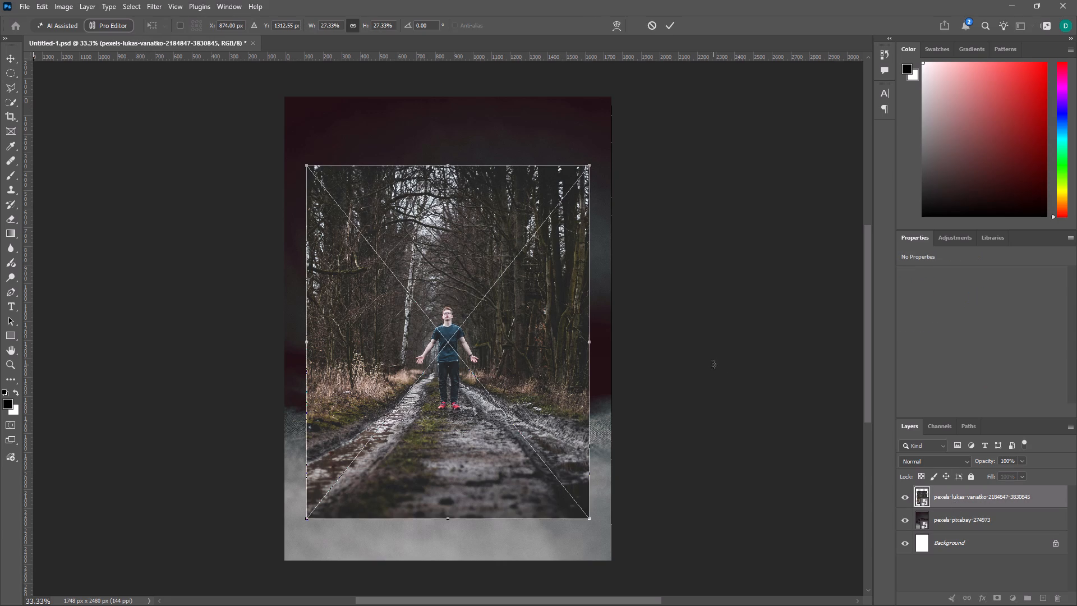
pyautogui.moveTo(446, 164); pyautogui.dragTo(446, 174)
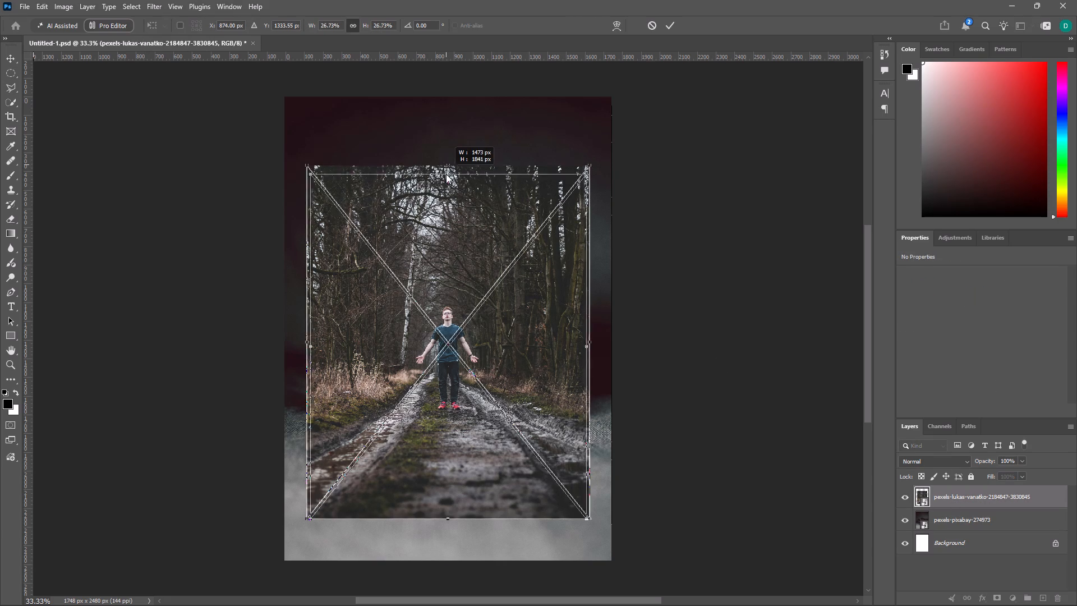
pyautogui.moveTo(446, 174); pyautogui.dragTo(446, 180)
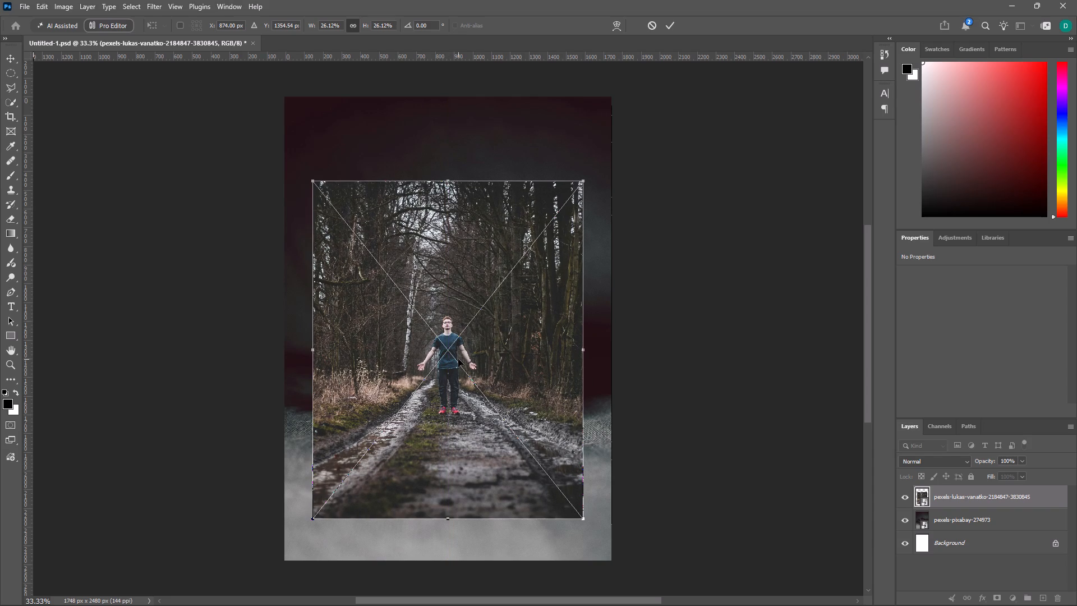
pyautogui.moveTo(459, 248); pyautogui.dragTo(458, 255)
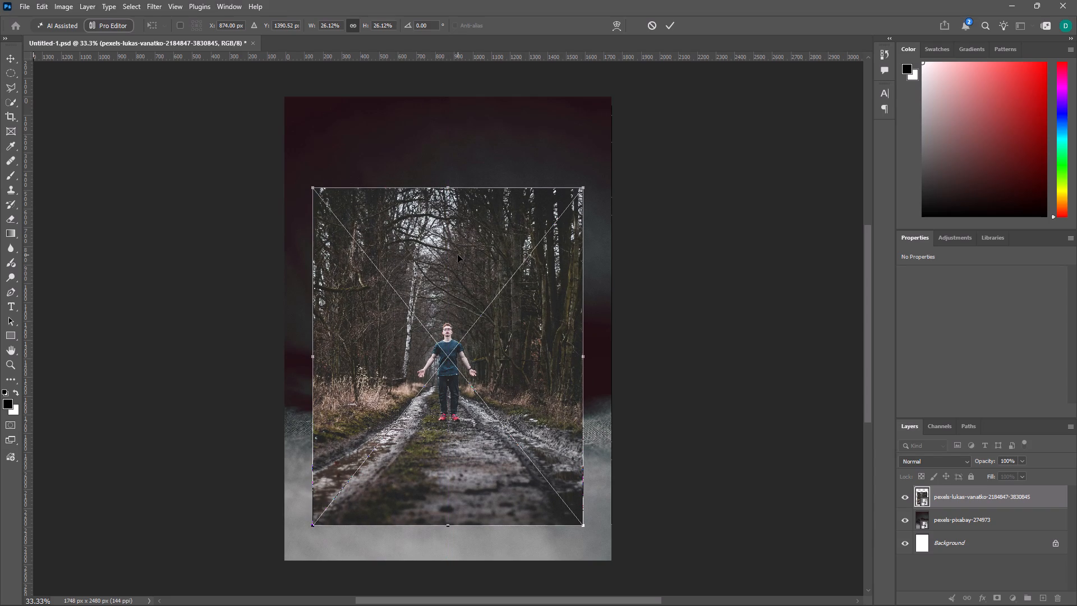
# Hide the forest path photo and draw an elliptical selection about 700 by 710 px inside the camera lens's outer rim.
pyautogui.click(906, 500)
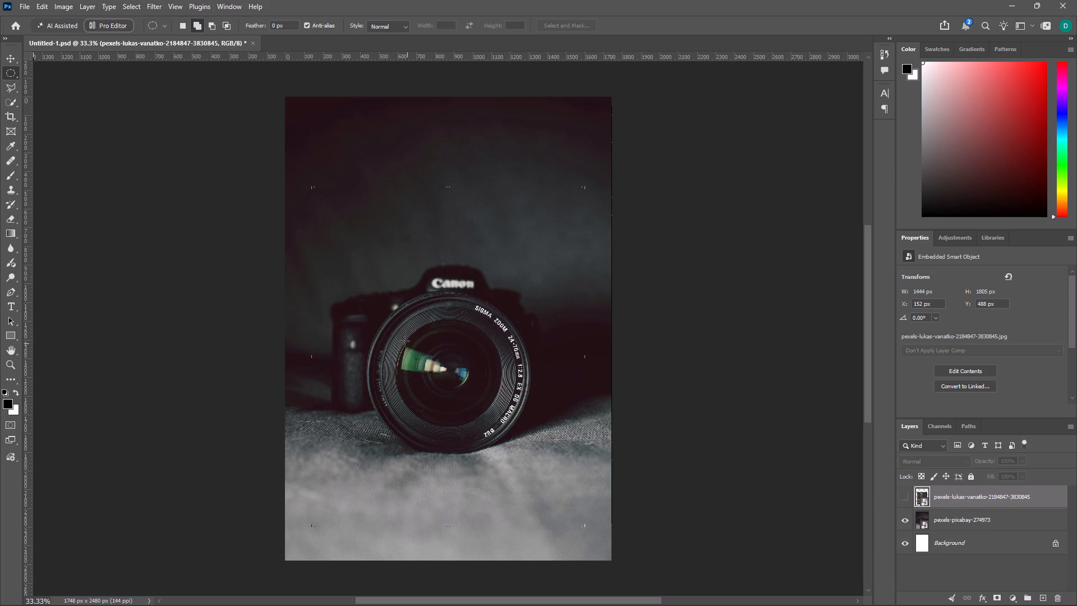
pyautogui.keyDown('shift'); pyautogui.moveTo(402, 334); pyautogui.dragTo(506, 424); pyautogui.keyUp('shift')
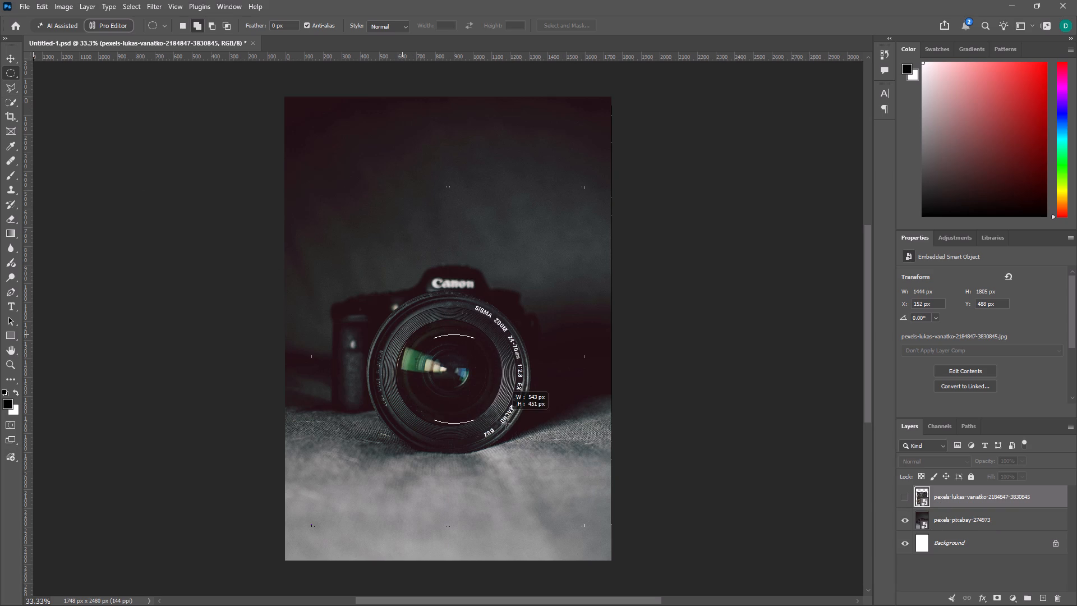
pyautogui.keyDown('shift'); pyautogui.moveTo(506, 424); pyautogui.dragTo(499, 433); pyautogui.keyUp('shift')
pyautogui.hotkey('shift', 'space')
pyautogui.hotkey('shift', 'space')
pyautogui.hotkey('shift', 'space')
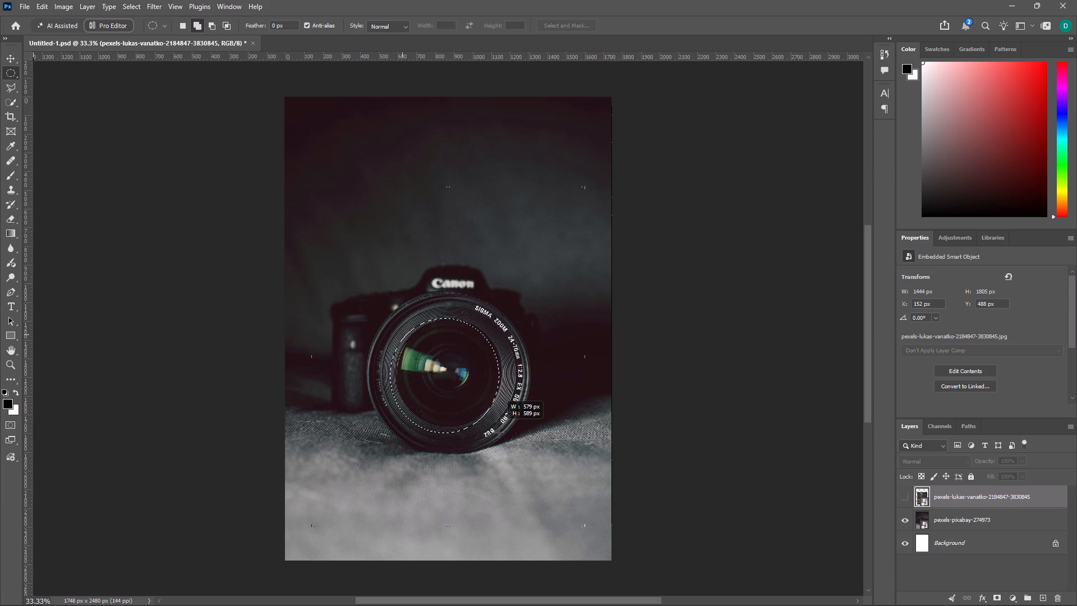
pyautogui.keyDown('shift'); pyautogui.moveTo(499, 433); pyautogui.dragTo(502, 423); pyautogui.keyUp('shift')
pyautogui.hotkey('shift', 'space')
pyautogui.hotkey('shift', 'space')
pyautogui.hotkey('shift', 'space')
pyautogui.hotkey('shift', 'space')
pyautogui.hotkey('shift', 'space')
pyautogui.hotkey('shift', 'space')
pyautogui.hotkey('shift', 'space')
pyautogui.hotkey('shift', 'space')
pyautogui.hotkey('shift', 'space')
pyautogui.hotkey('shift', 'space')
pyautogui.hotkey('shift', 'space')
pyautogui.hotkey('shift', 'space')
pyautogui.hotkey('shift', 'space')
pyautogui.hotkey('shift', 'space')
pyautogui.hotkey('shift', 'space')
pyautogui.hotkey('shift', 'space')
pyautogui.hotkey('shift', 'space')
pyautogui.hotkey('shift', 'space')
pyautogui.hotkey('shift', 'space')
pyautogui.hotkey('shift', 'space')
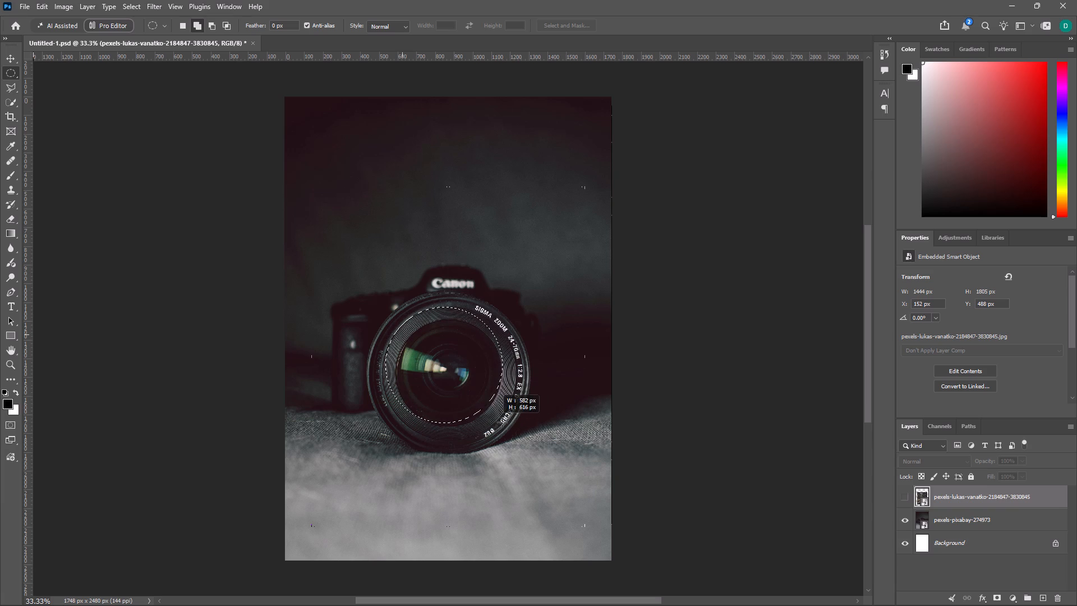
pyautogui.keyDown('shift'); pyautogui.moveTo(502, 423); pyautogui.dragTo(515, 440); pyautogui.keyUp('shift')
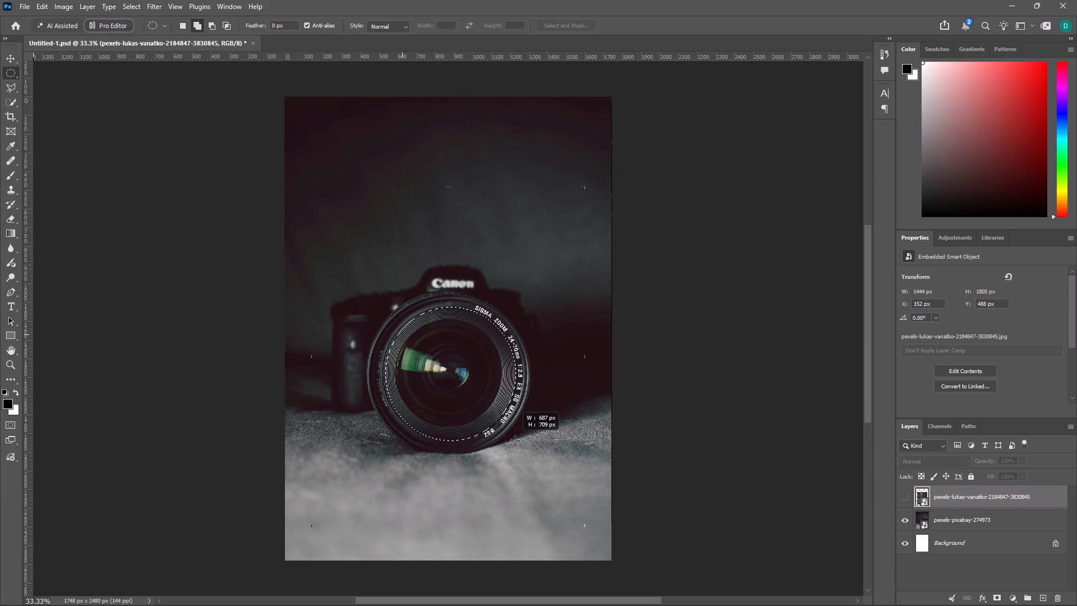
pyautogui.keyDown('shift'); pyautogui.moveTo(515, 440); pyautogui.dragTo(516, 439); pyautogui.keyUp('shift')
pyautogui.hotkey('shift', 'space')
pyautogui.hotkey('shift', 'space')
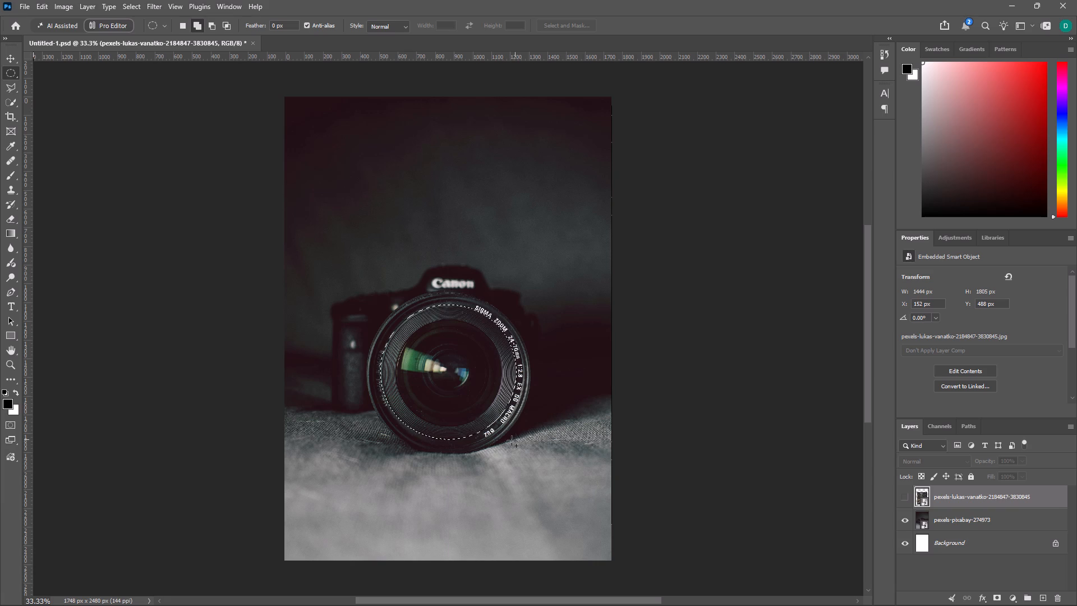
# Show the forest path photo and mask it to the elliptical lens selection.
pyautogui.click(904, 497)
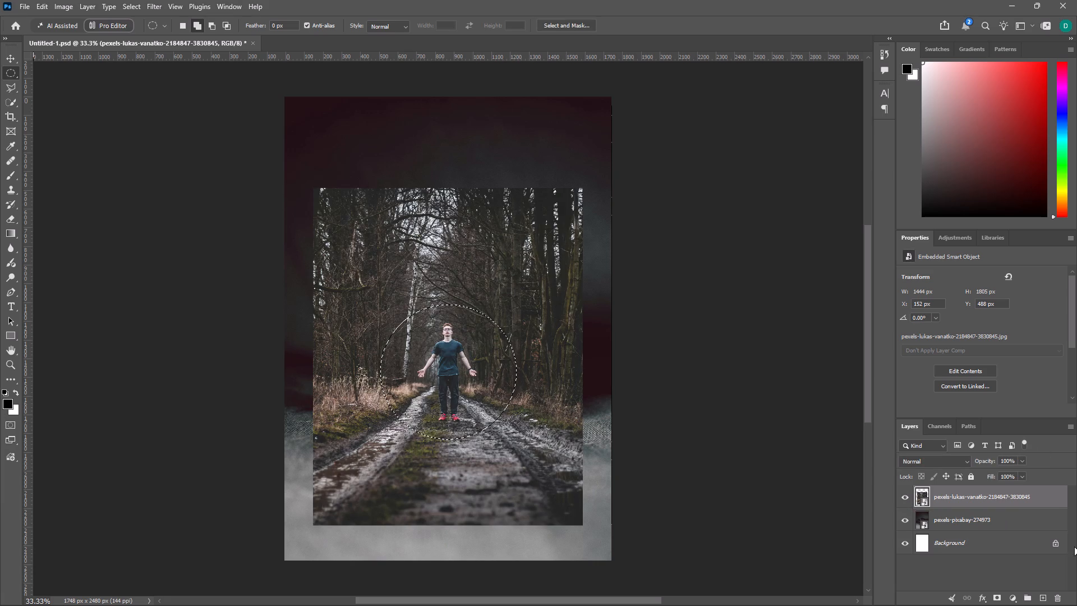
pyautogui.click(993, 599)
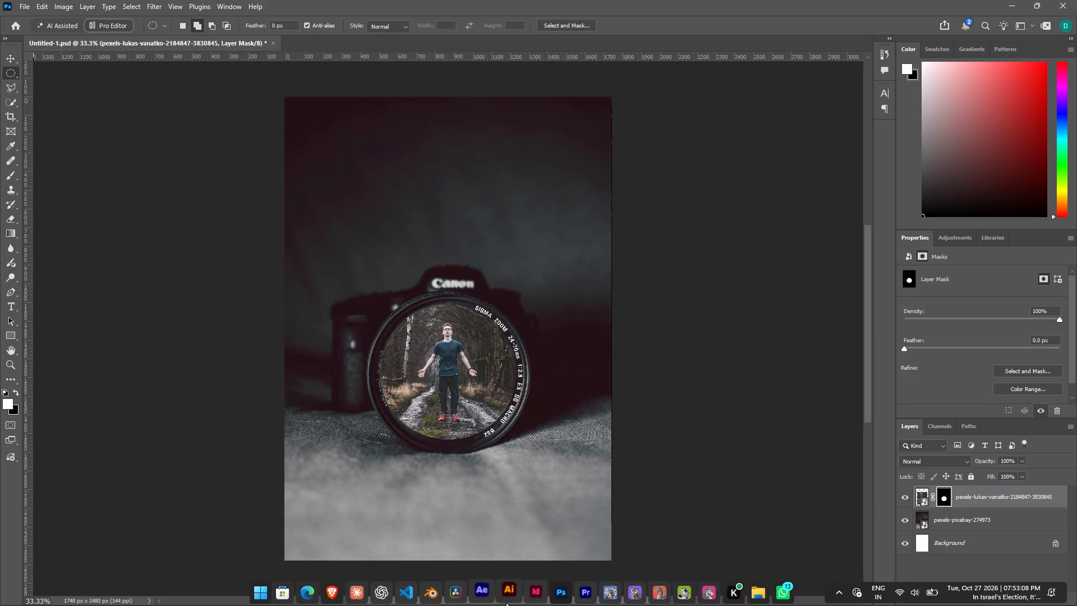
# Switch to Brave, watch the tutorial part on duplicating the layer and choosing a brush, and return to Photoshop.
pyautogui.click(339, 582)
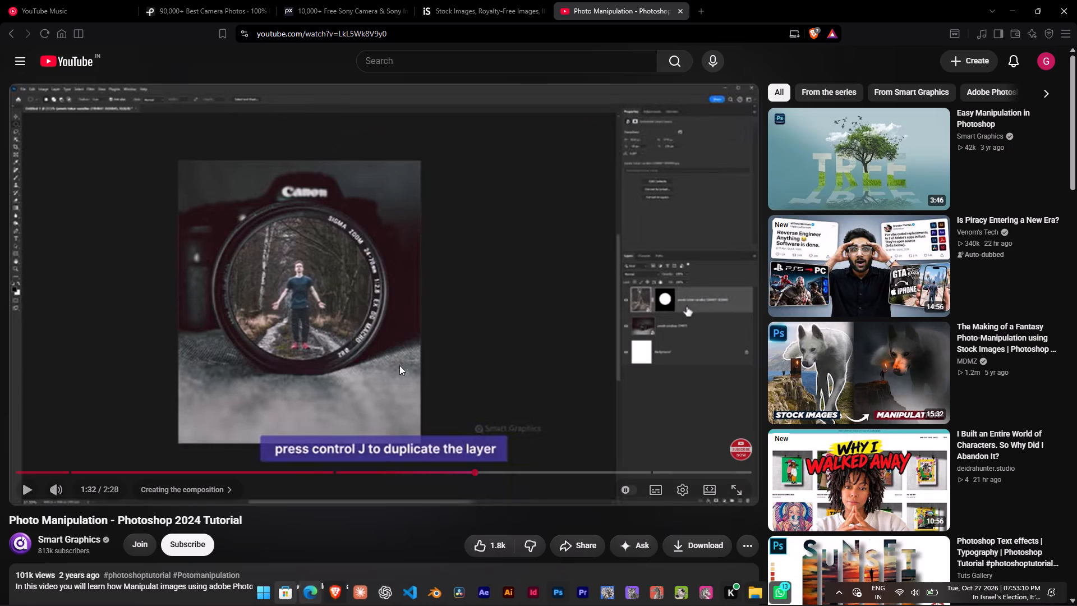
pyautogui.click(329, 353)
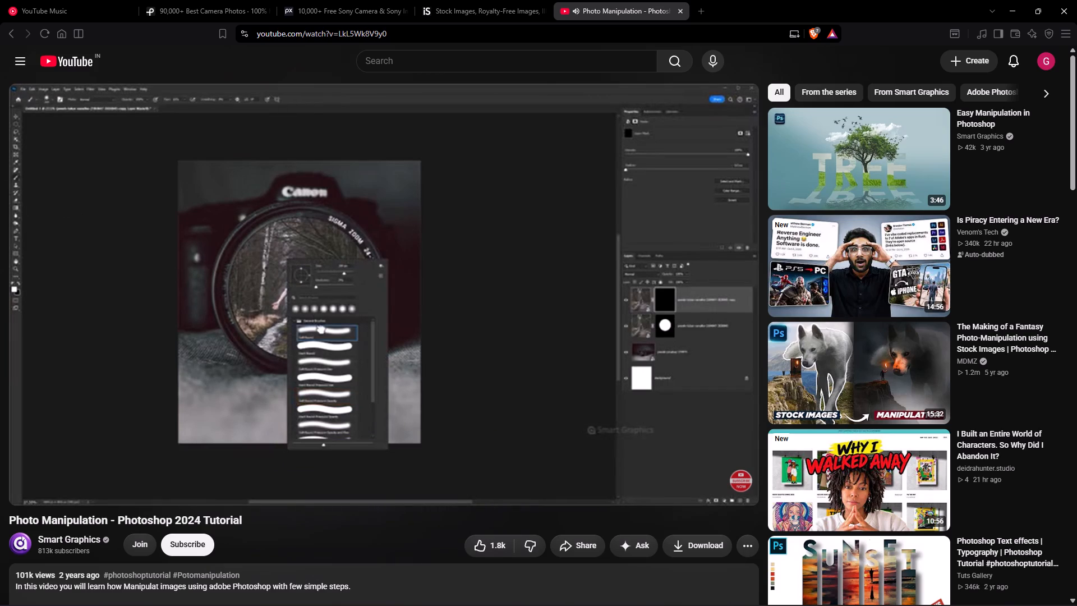
pyautogui.click(289, 321)
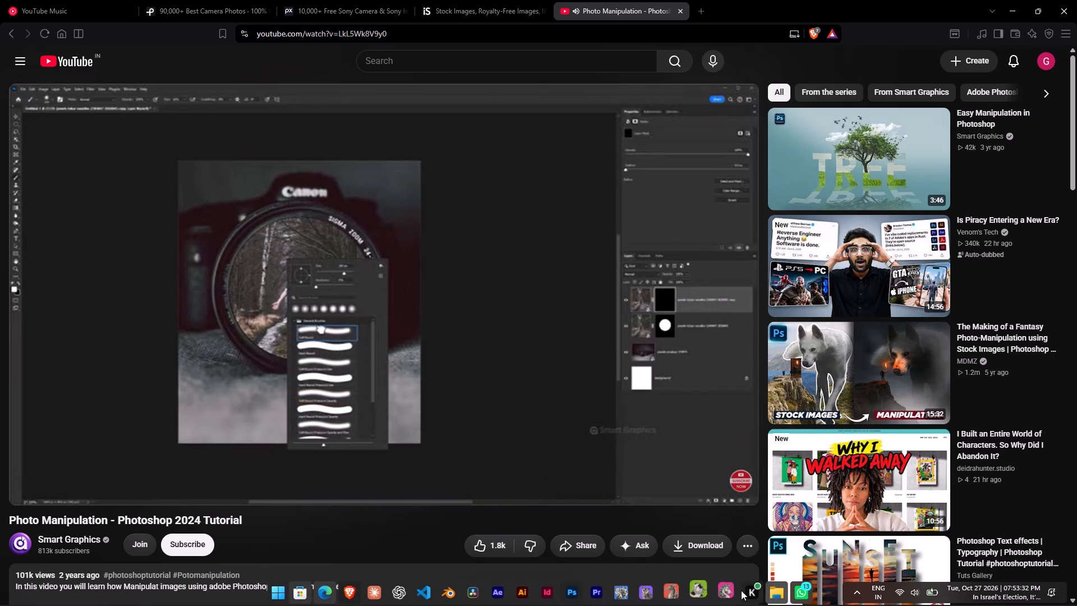
pyautogui.click(570, 590)
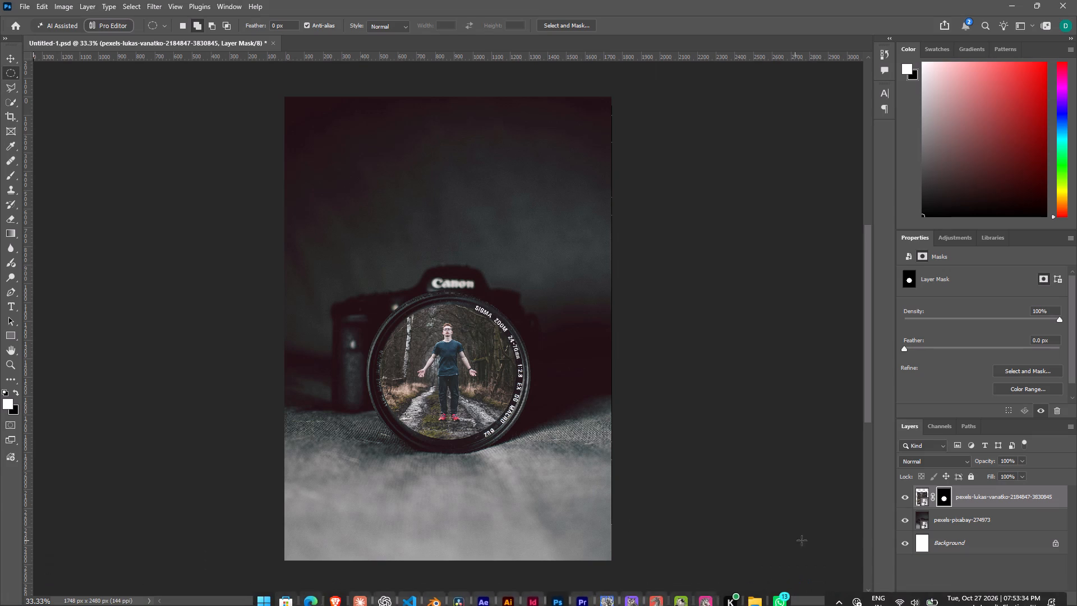
# Duplicate the masked forest path layer.
pyautogui.hotkey('ctrl', 'j')
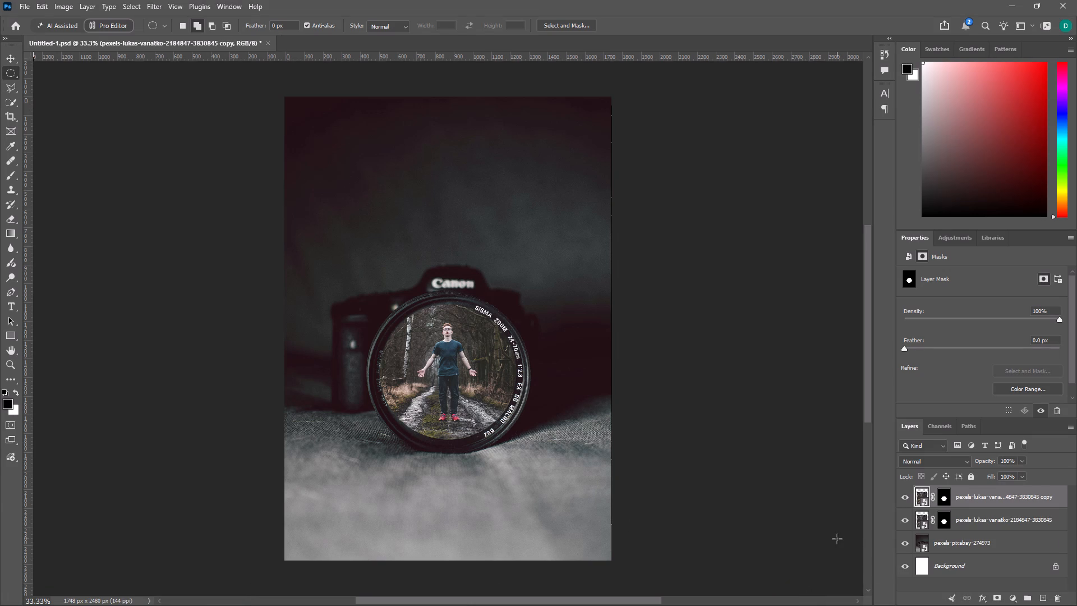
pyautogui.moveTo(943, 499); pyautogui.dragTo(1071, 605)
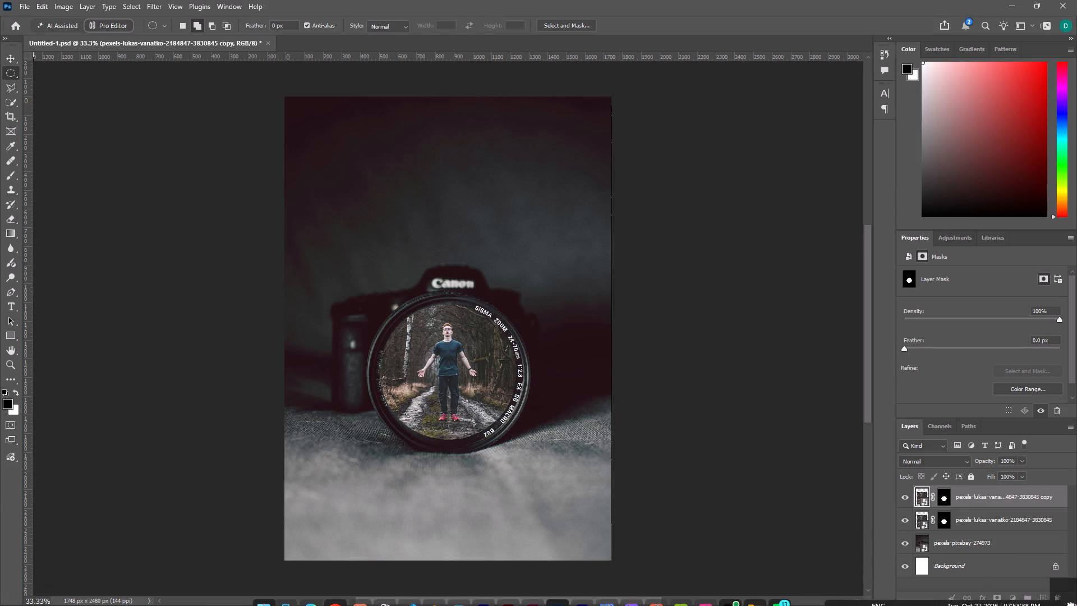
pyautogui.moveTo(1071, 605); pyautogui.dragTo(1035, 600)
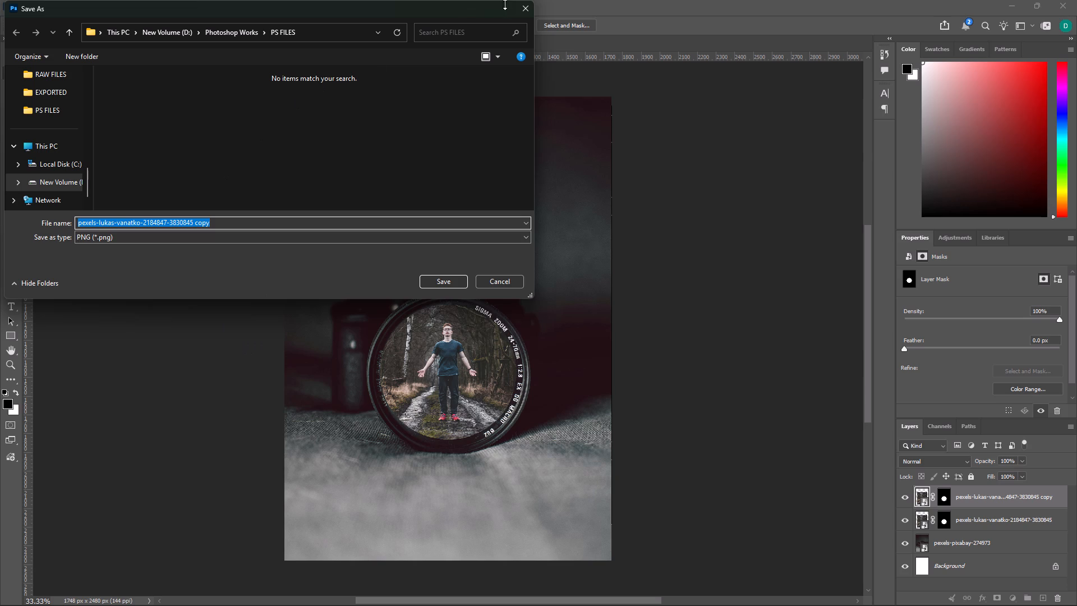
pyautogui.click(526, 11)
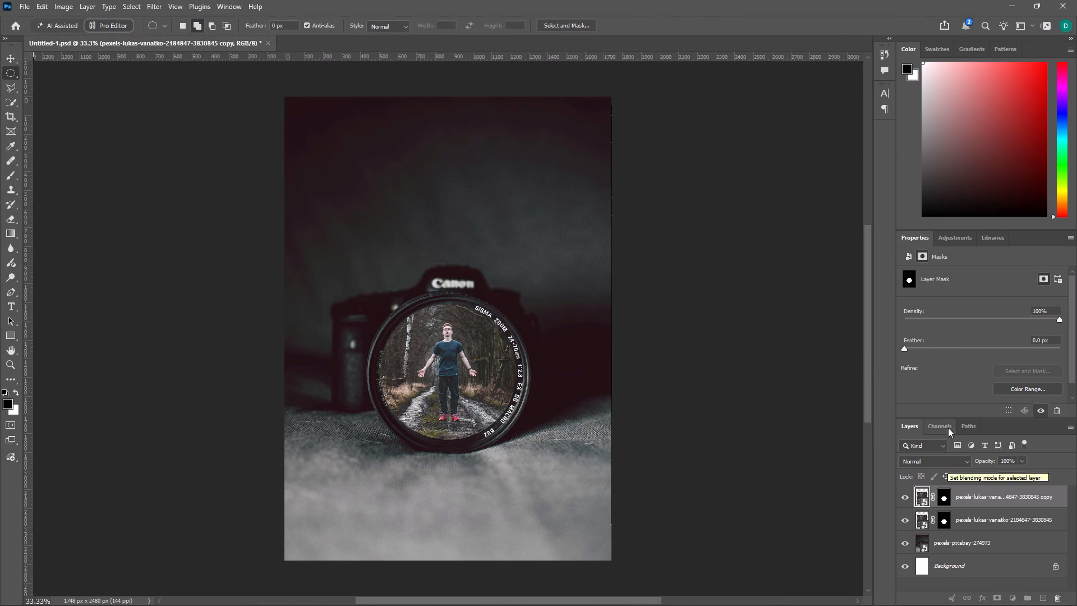
# Delete the layer mask from the copy of the forest path layer.
pyautogui.moveTo(946, 493); pyautogui.dragTo(1058, 598)
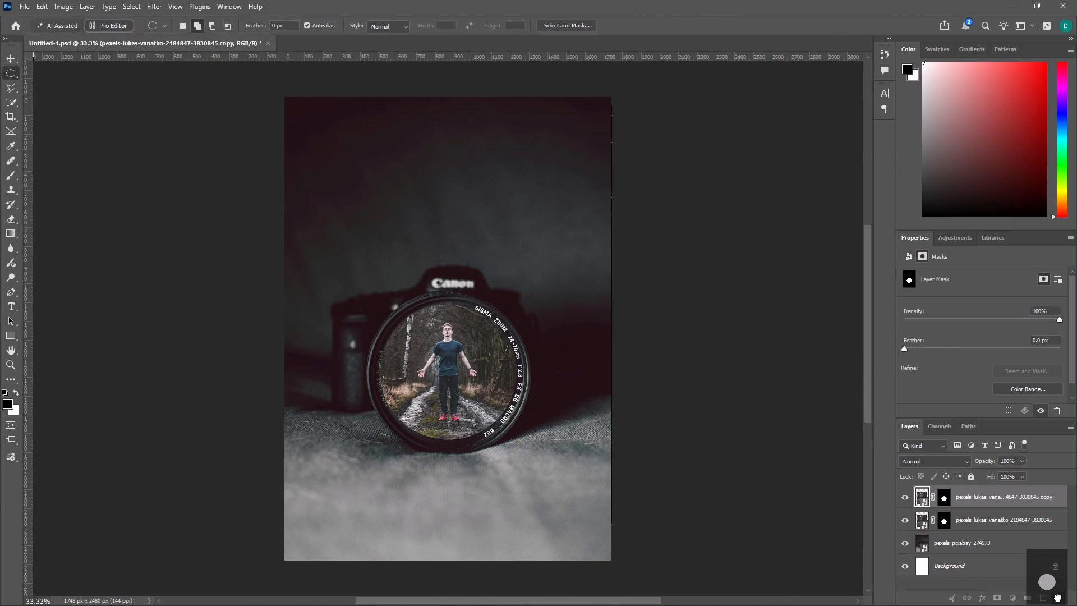
pyautogui.moveTo(1058, 598); pyautogui.dragTo(1058, 598)
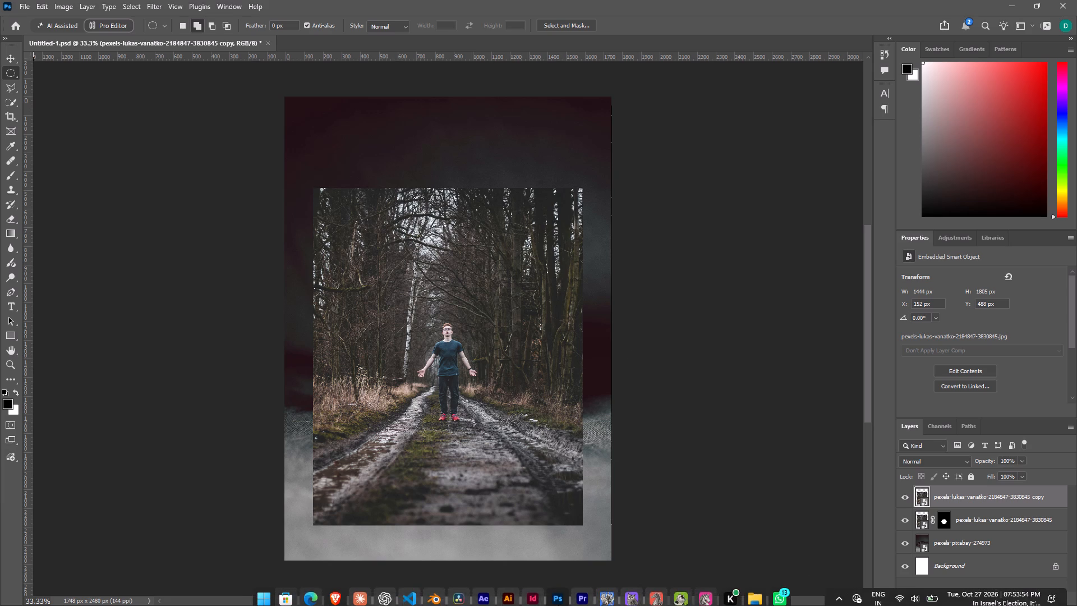
# Switch to Brave, replay the tutorial part on masking the duplicated layer, and return to Photoshop.
pyautogui.click(332, 585)
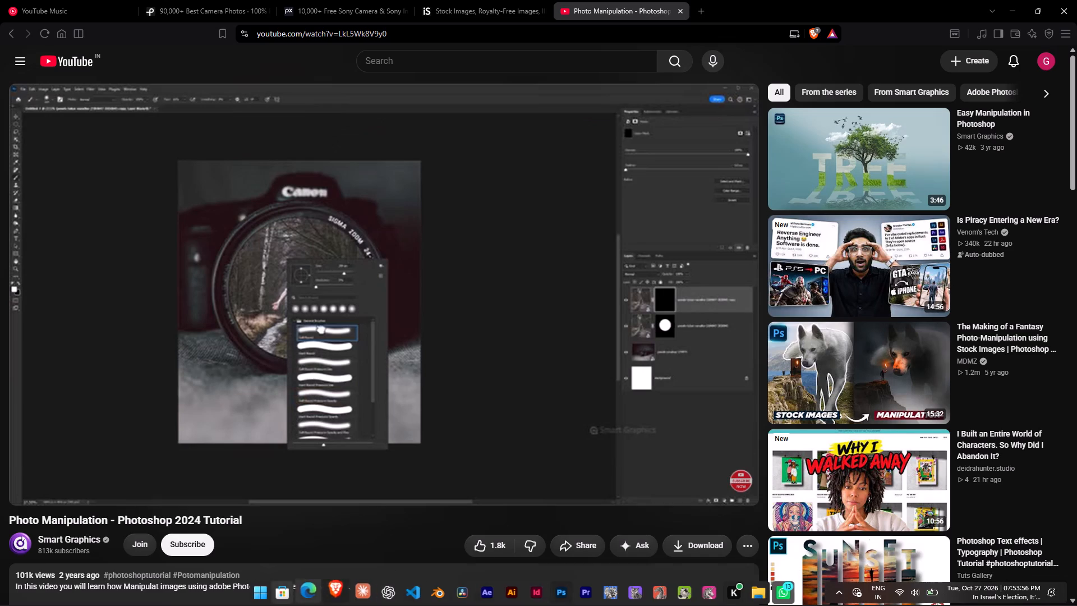
pyautogui.click(356, 343)
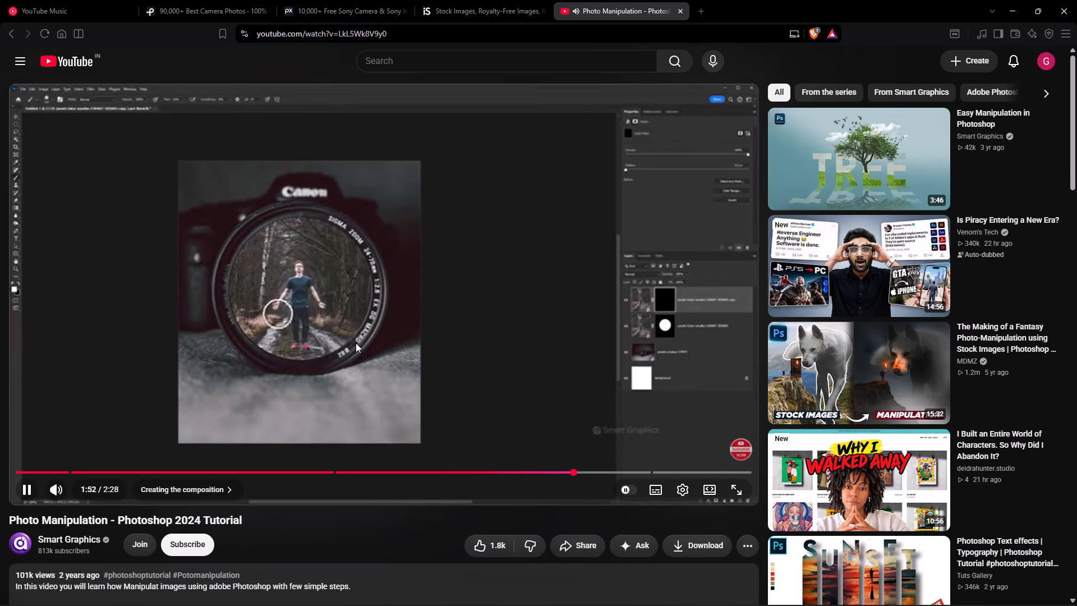
pyautogui.press('Left')
pyautogui.press('Left')
pyautogui.press('Left')
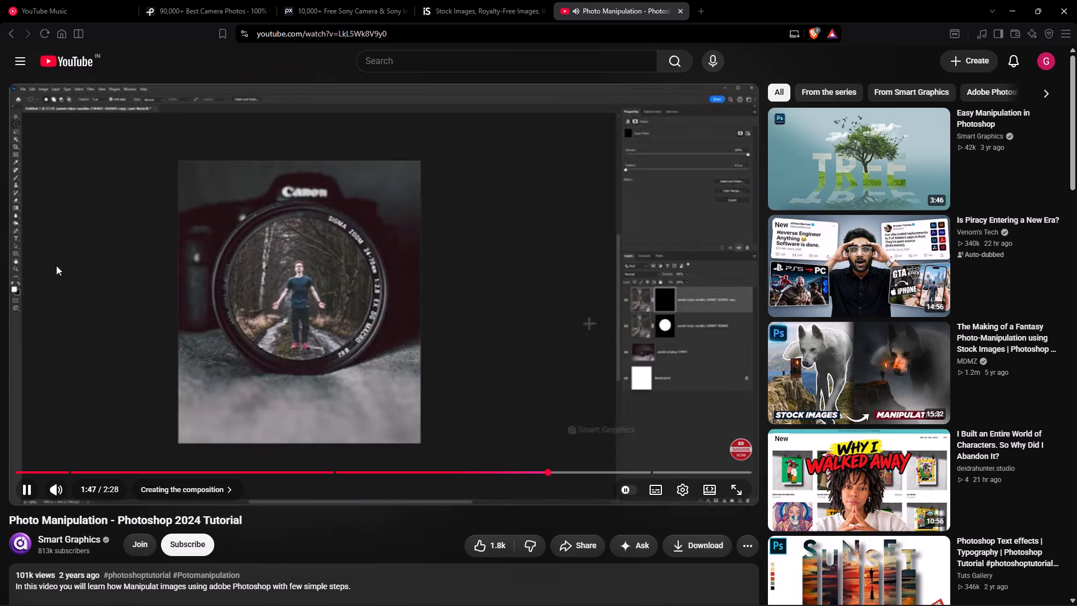
pyautogui.click(189, 308)
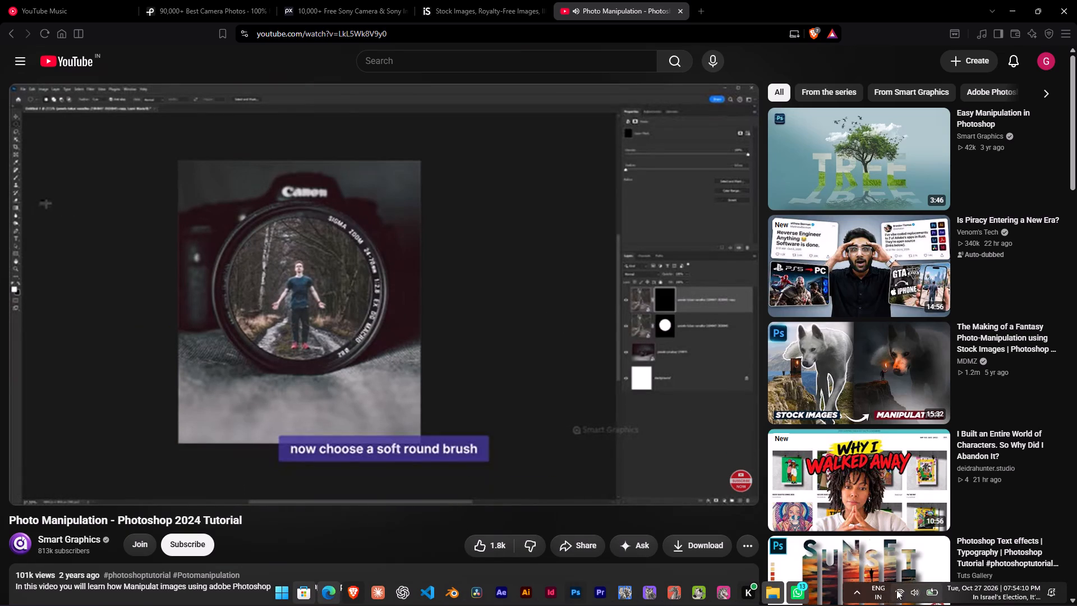
pyautogui.click(574, 590)
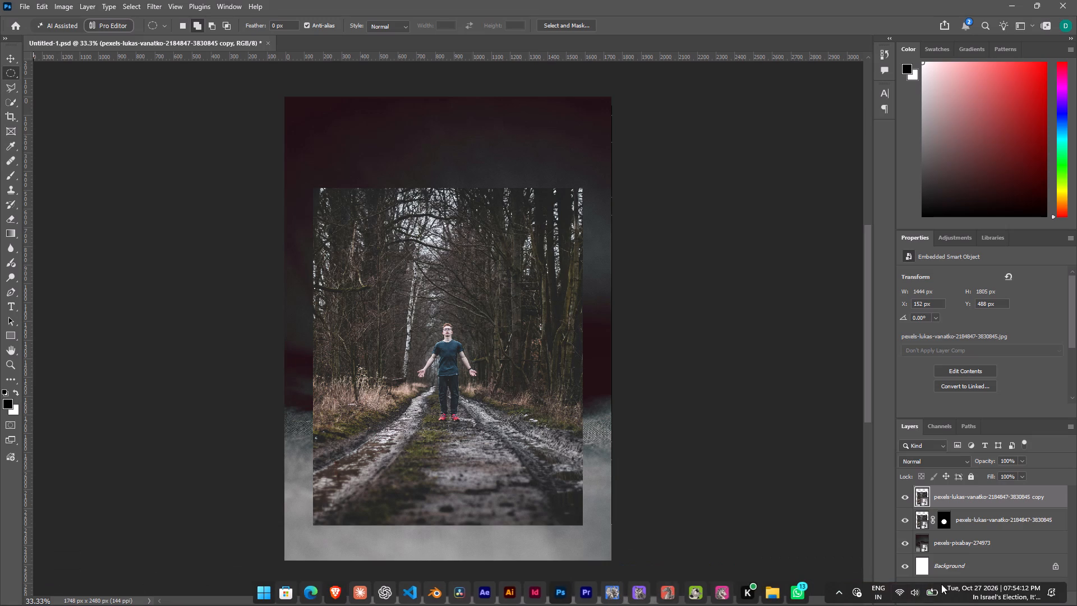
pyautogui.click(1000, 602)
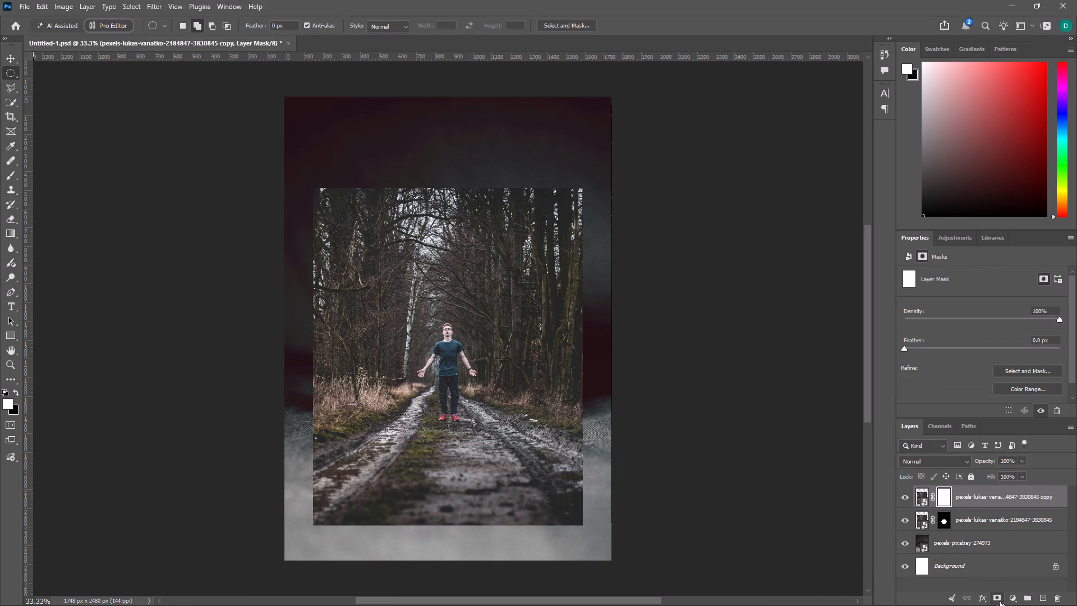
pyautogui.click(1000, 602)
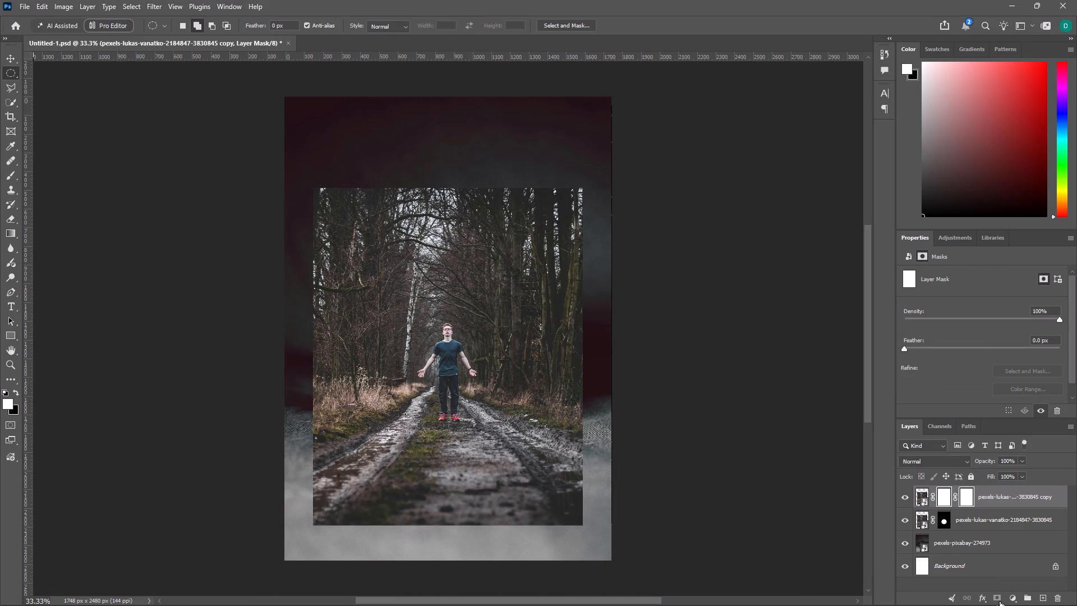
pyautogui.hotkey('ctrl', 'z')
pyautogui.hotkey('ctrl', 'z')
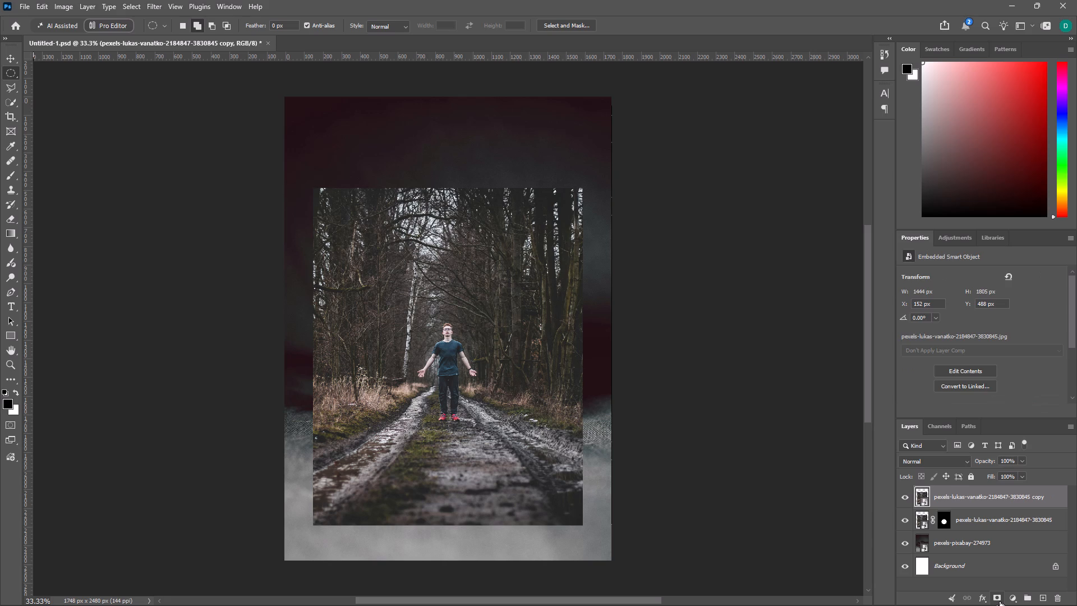
# Add a white layer mask to the forest path copy and make that mask active.
pyautogui.click(1000, 602)
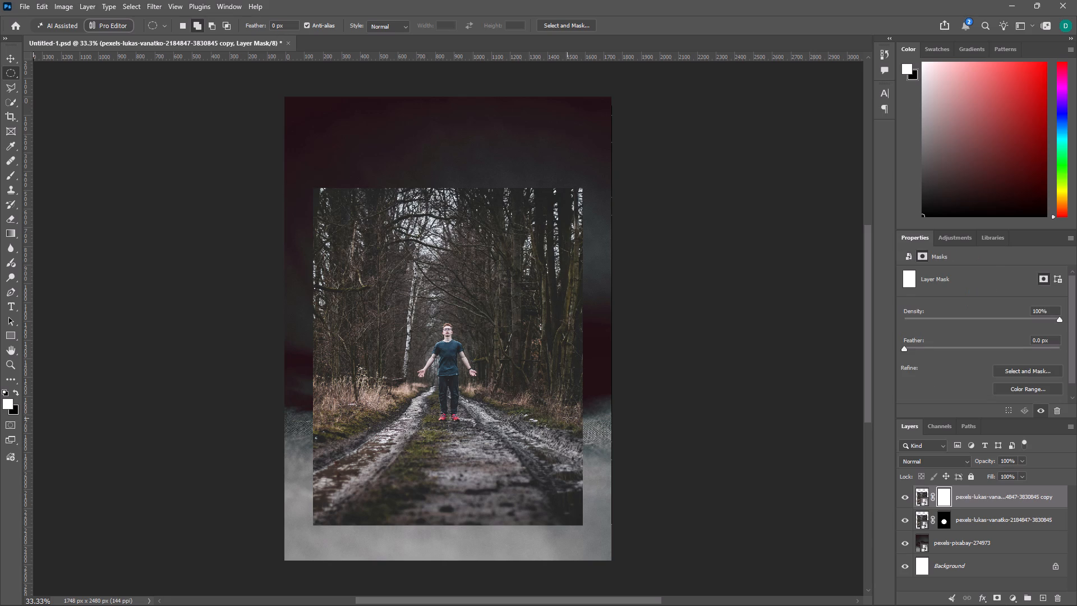
pyautogui.click(947, 495)
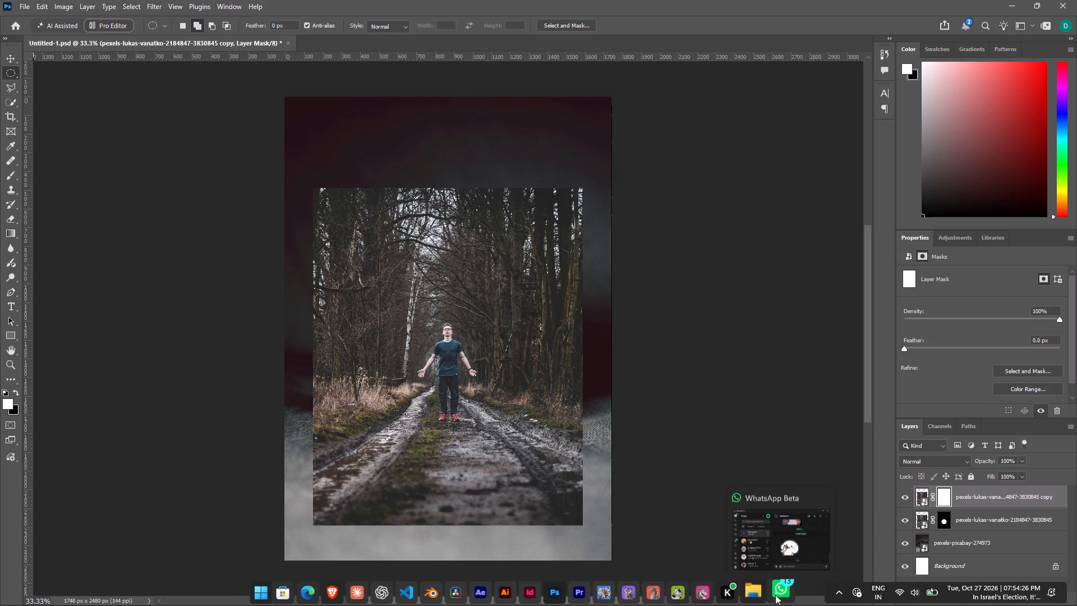
# Switch to Brave, play the tutorial part on choosing a brush for the mask, and return to Photoshop.
pyautogui.click(336, 592)
pyautogui.click(381, 358)
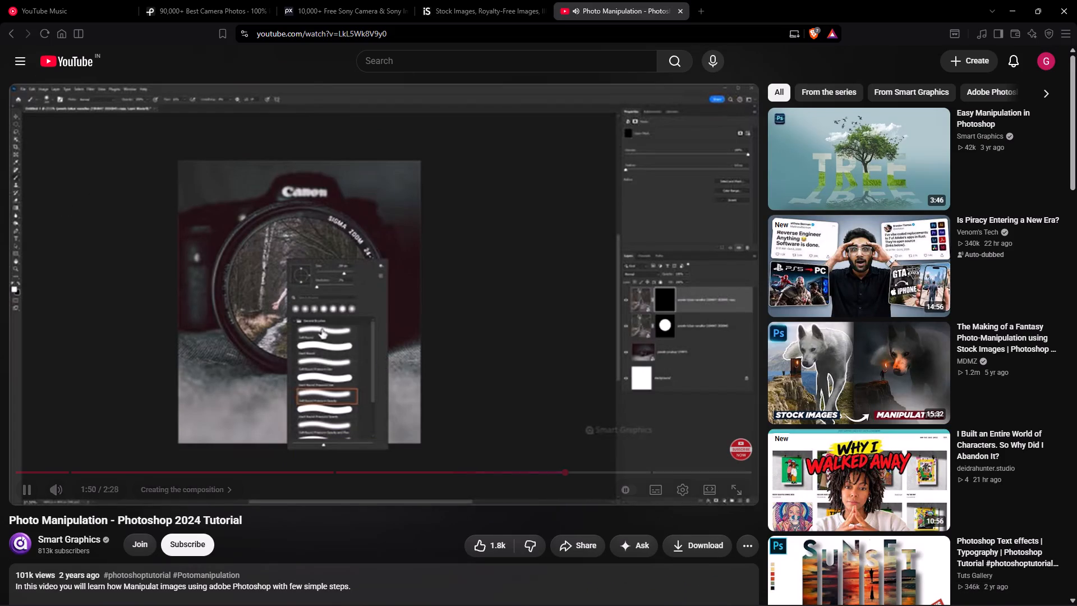
pyautogui.click(381, 358)
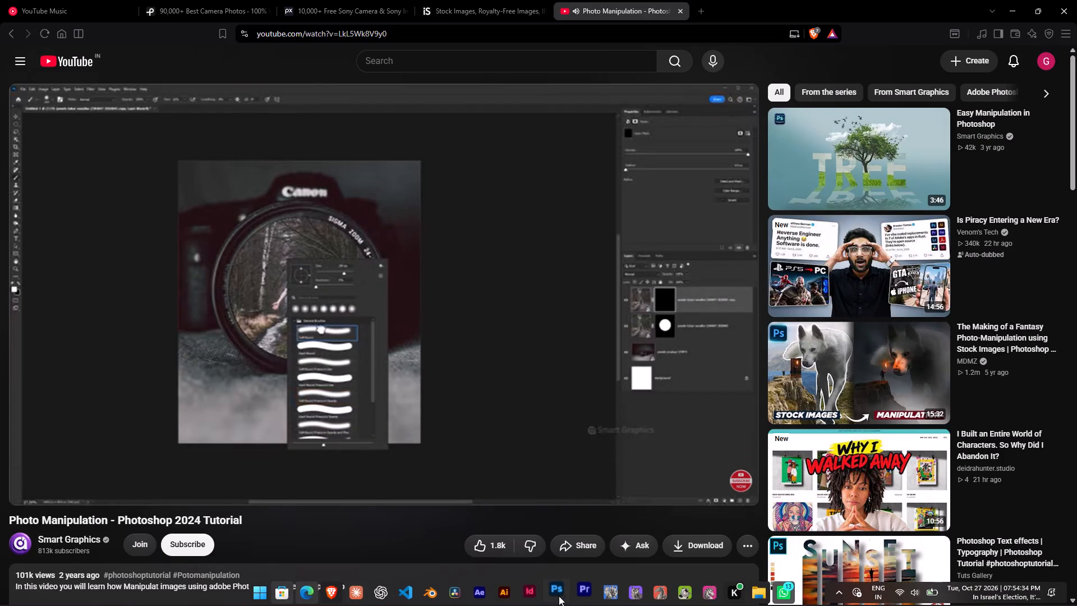
pyautogui.click(553, 593)
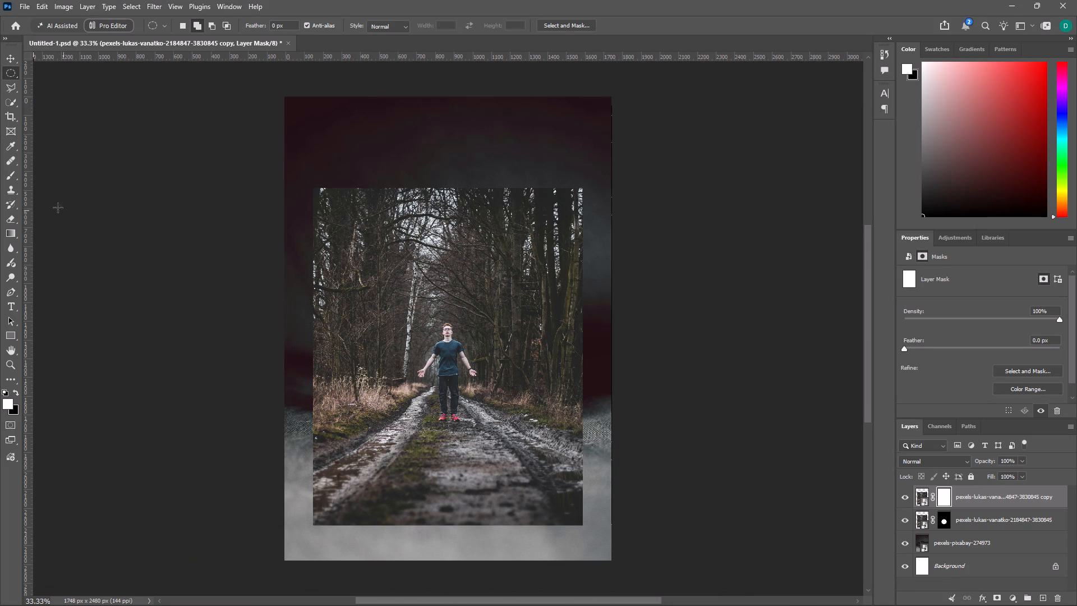
# Activate the Brush tool with pressure-controlled opacity and choose the Soft Round preset from General Brushes.
pyautogui.click(14, 168)
pyautogui.rightClick(14, 168)
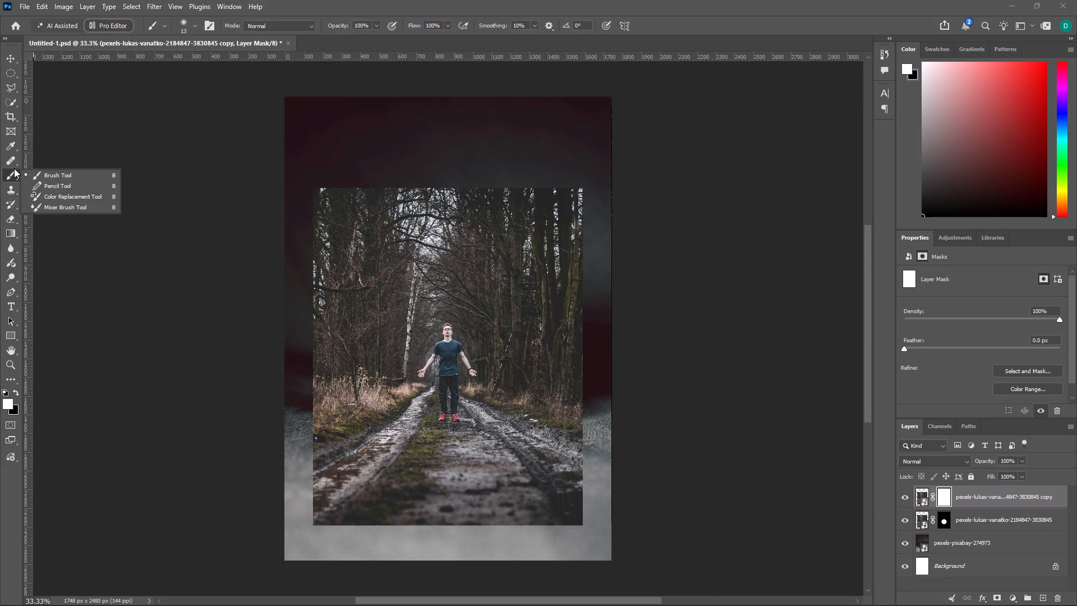
pyautogui.click(53, 176)
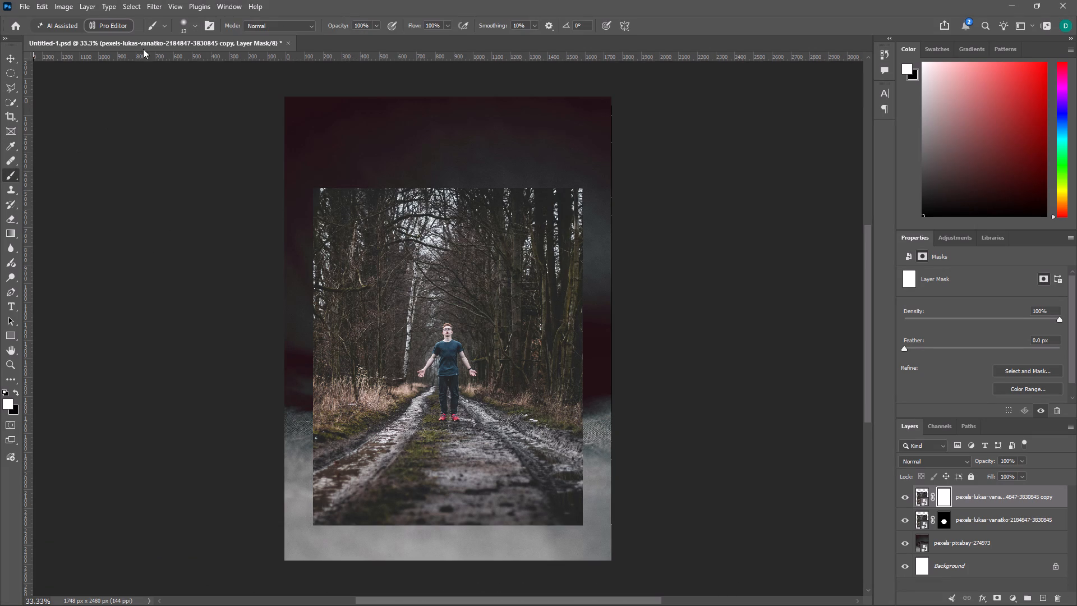
pyautogui.click(163, 27)
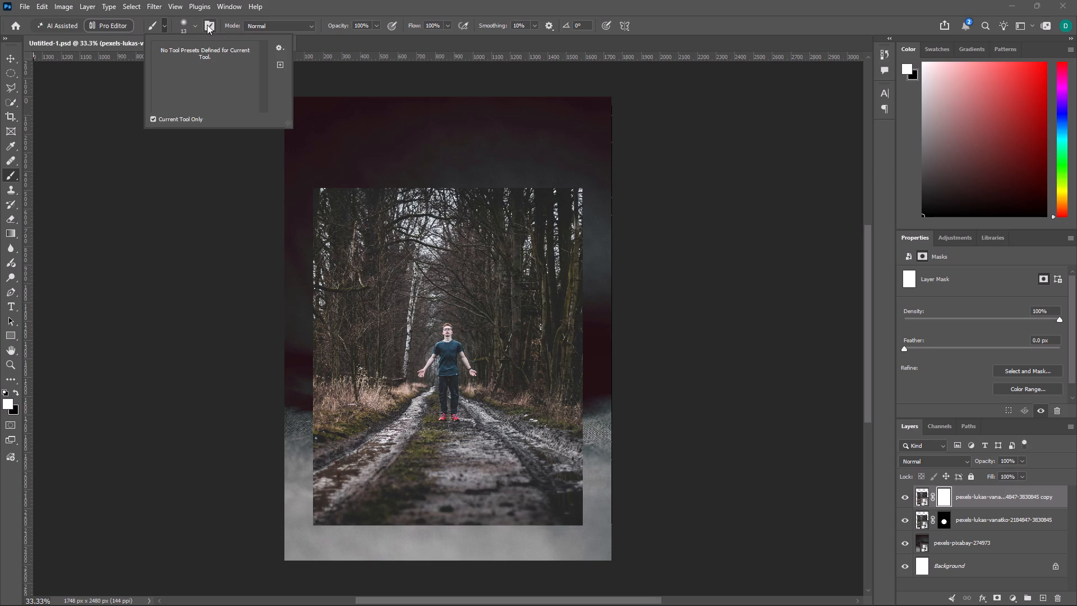
pyautogui.click(283, 22)
pyautogui.click(283, 22)
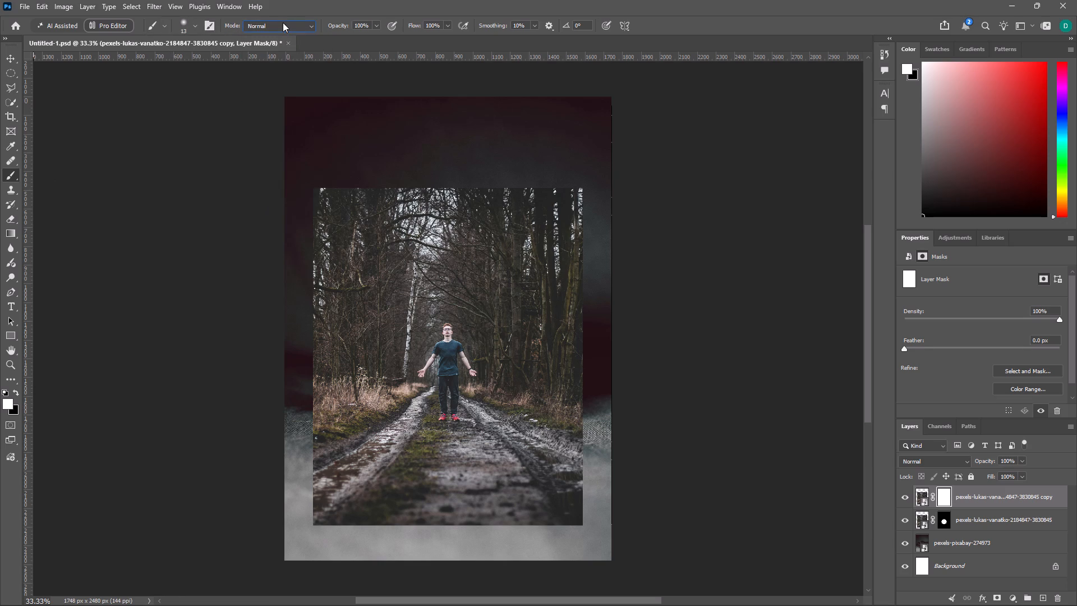
pyautogui.click(393, 23)
pyautogui.click(183, 24)
pyautogui.scroll(-3, 178, 129)
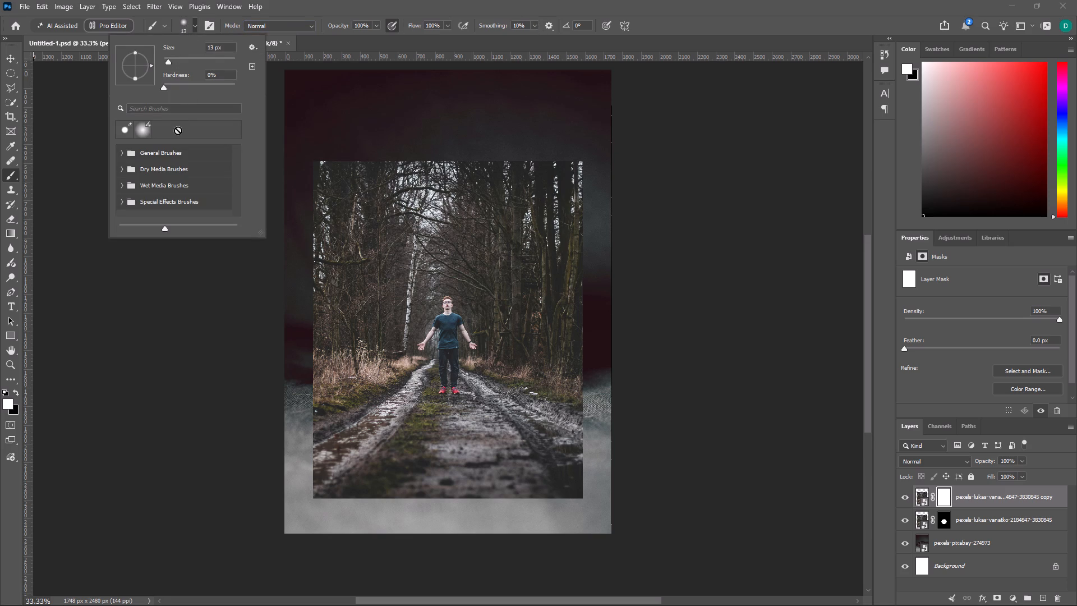
pyautogui.click(132, 155)
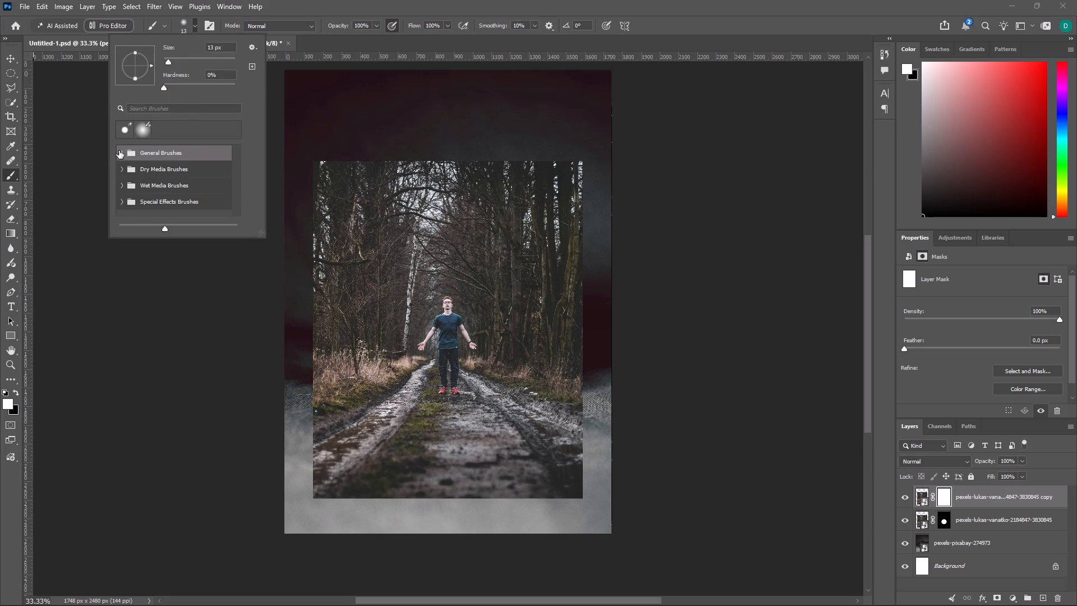
pyautogui.click(119, 150)
pyautogui.click(153, 173)
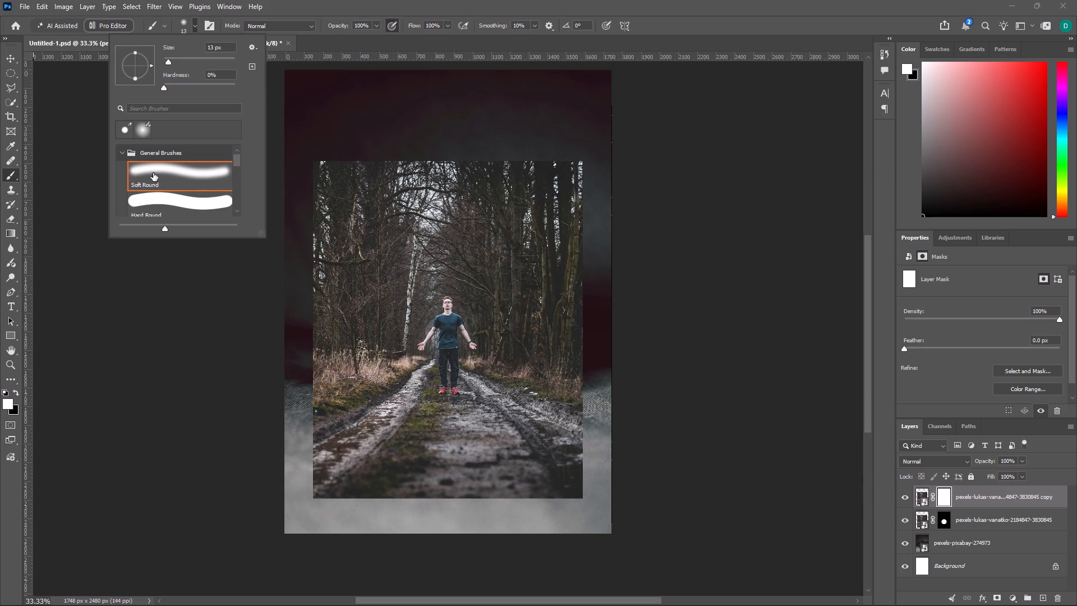
pyautogui.doubleClick(153, 173)
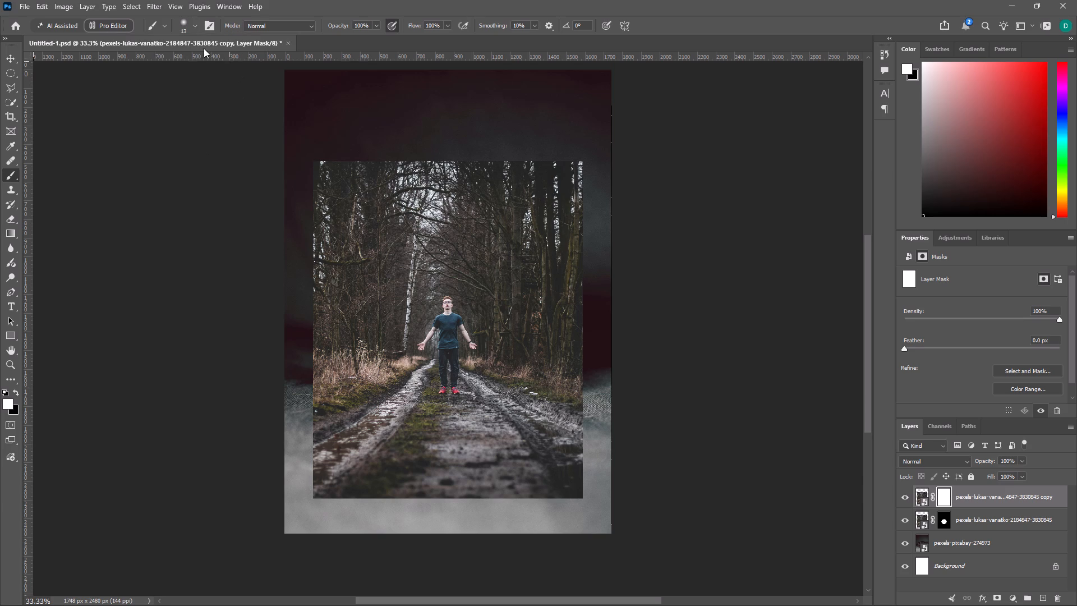
pyautogui.click(182, 22)
pyautogui.click(182, 22)
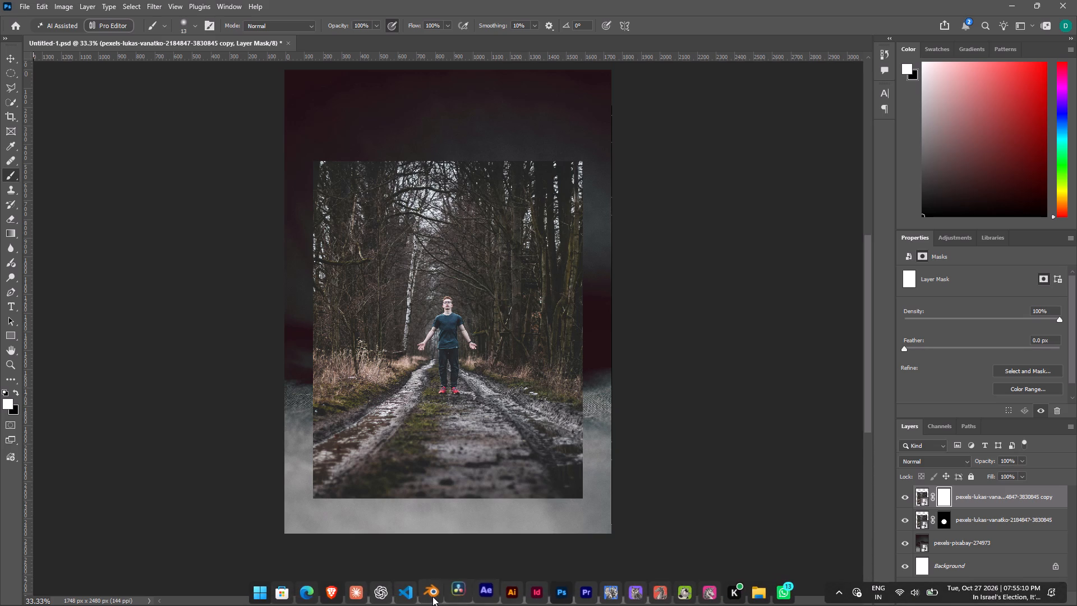
# Switch to Brave, watch the tutorial part on painting the path in on the copy's mask, and return to Photoshop.
pyautogui.click(340, 586)
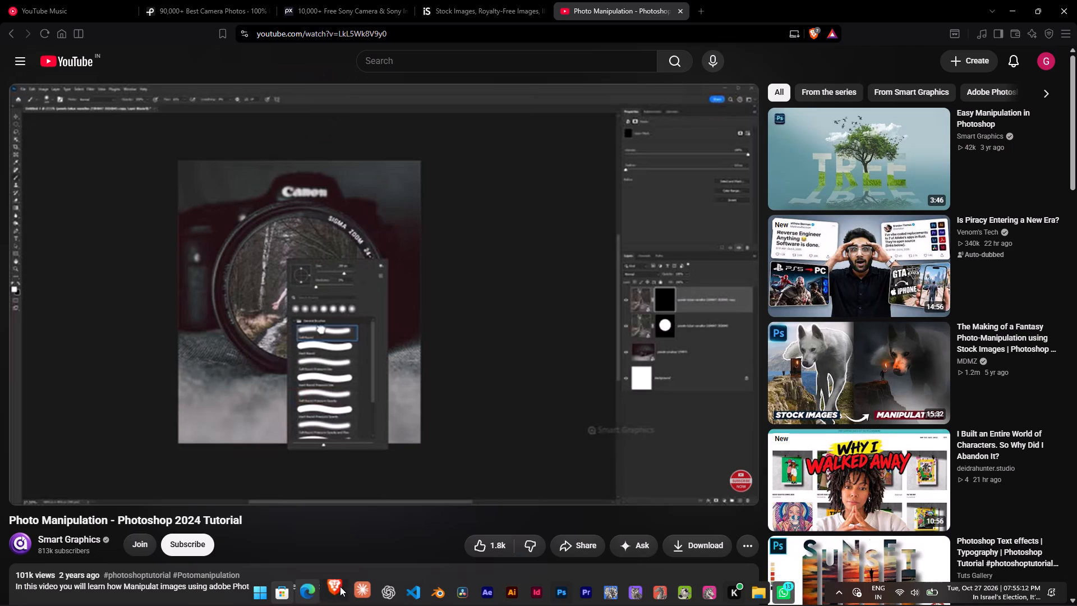
pyautogui.click(319, 340)
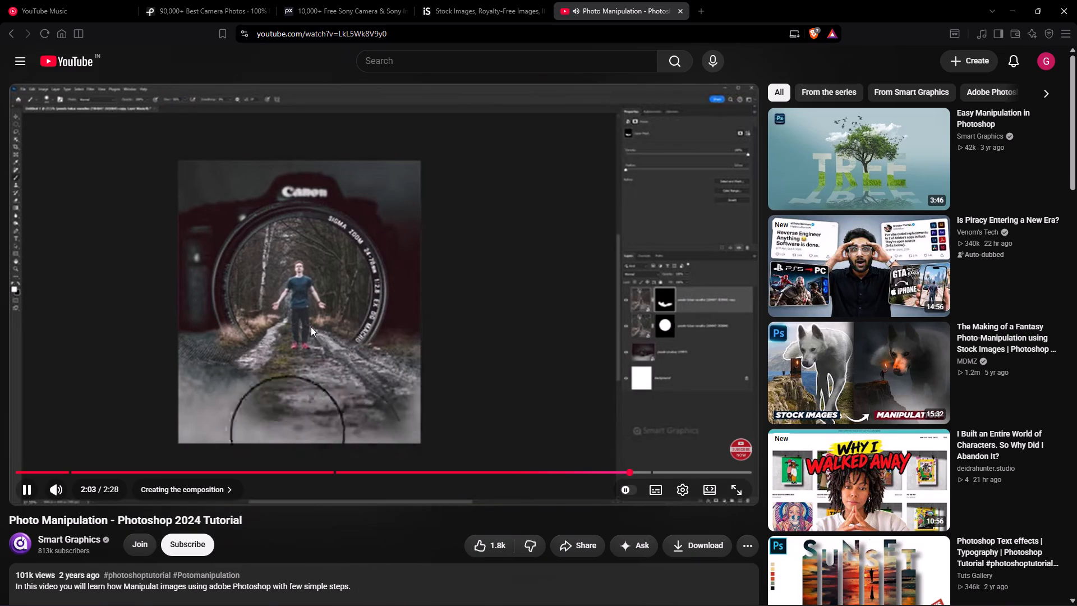
pyautogui.click(302, 329)
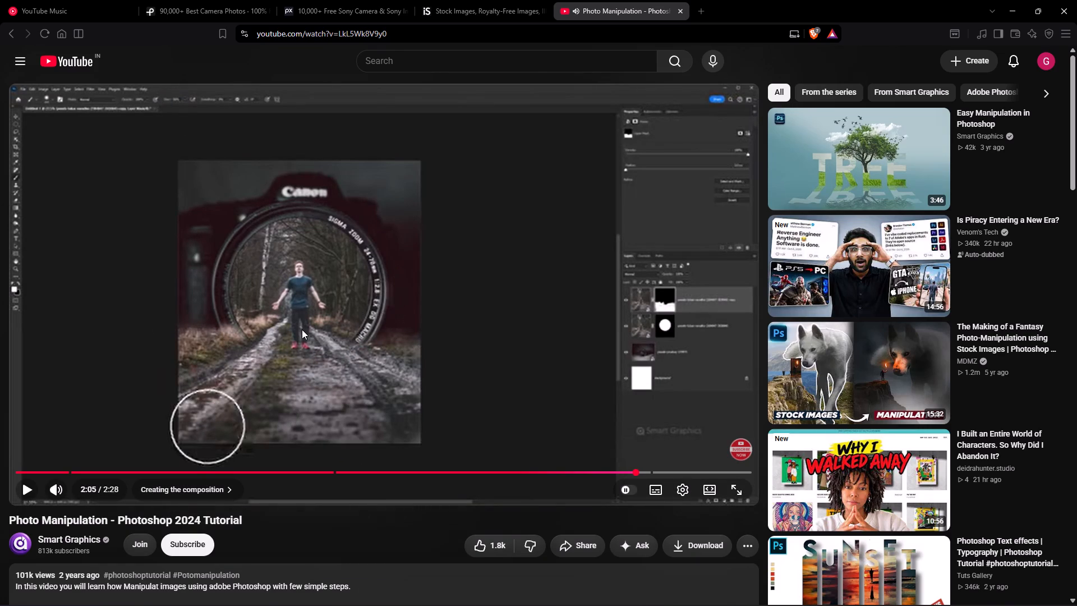
pyautogui.click(466, 332)
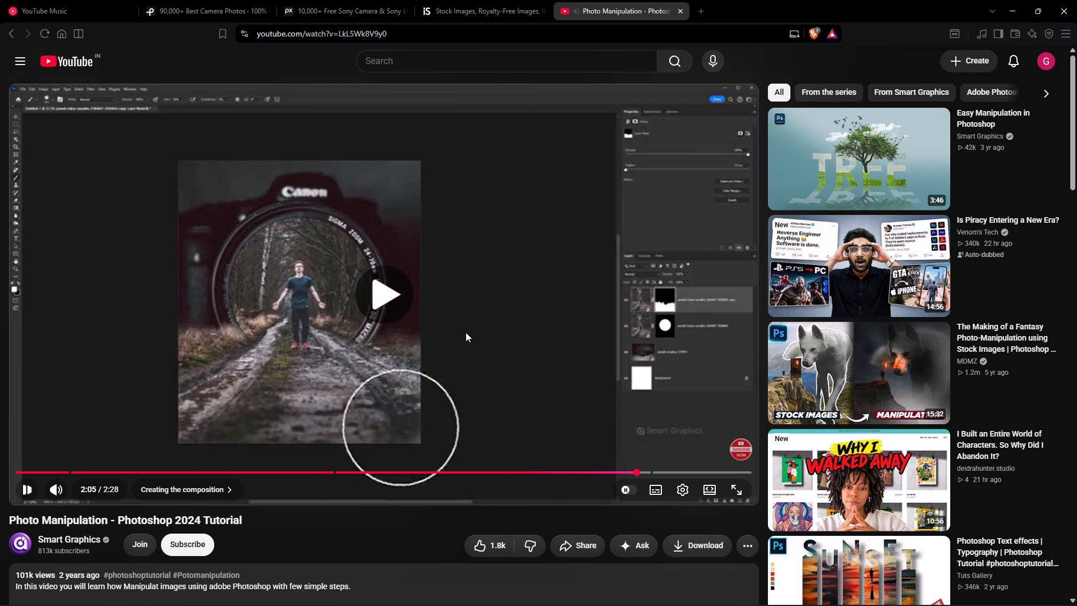
pyautogui.click(466, 332)
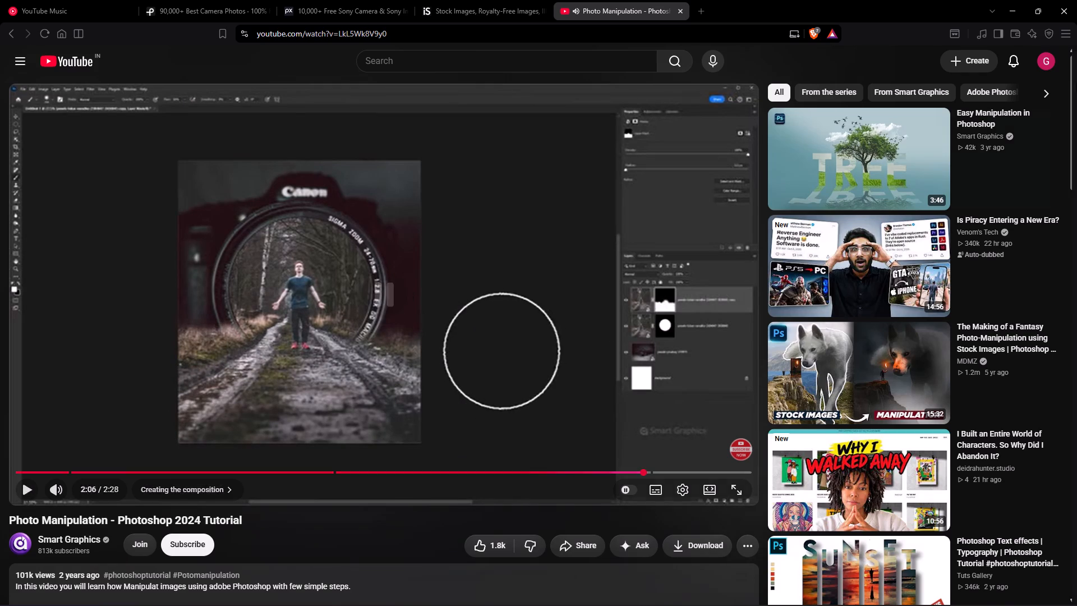
pyautogui.click(1009, 13)
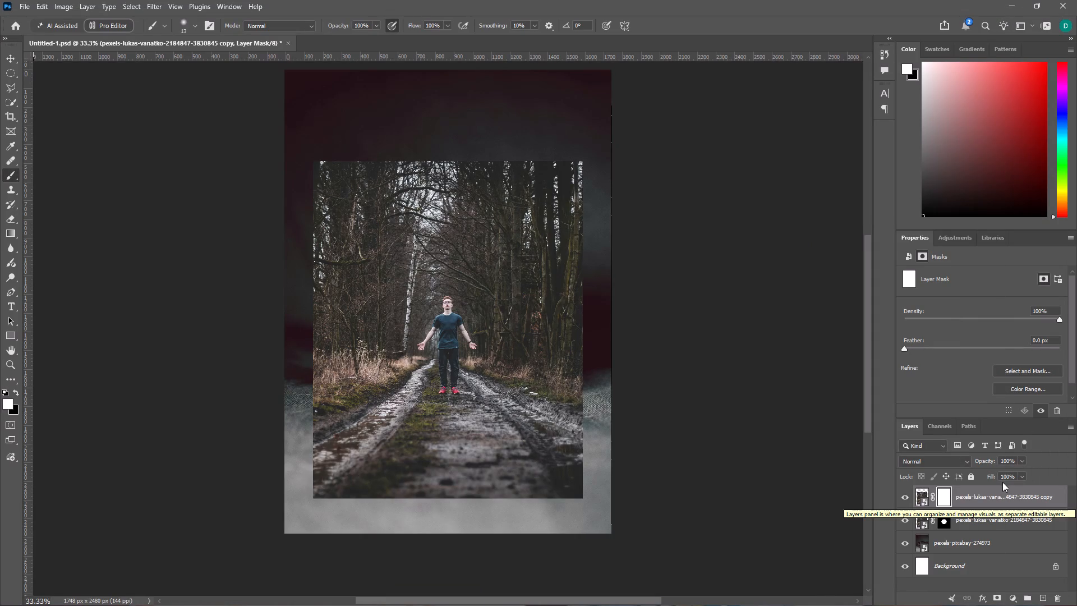
# Delete the forest path copy layer together with its white mask.
pyautogui.press('Delete')
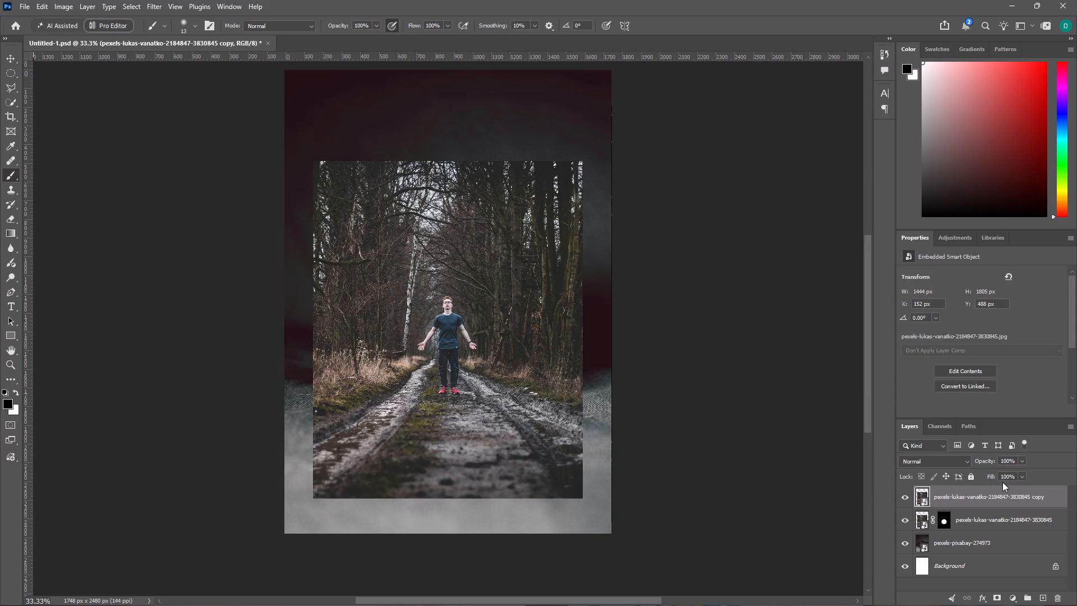
pyautogui.press('Delete')
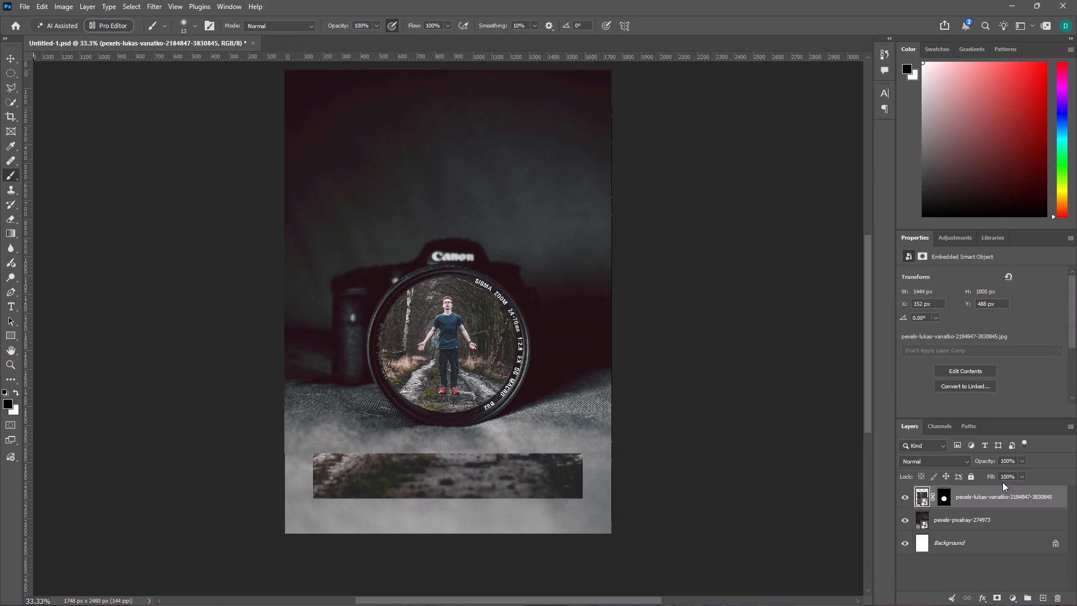
# Duplicate the masked forest path layer again and delete the layer mask from the copy.
pyautogui.hotkey('ctrl', 'j')
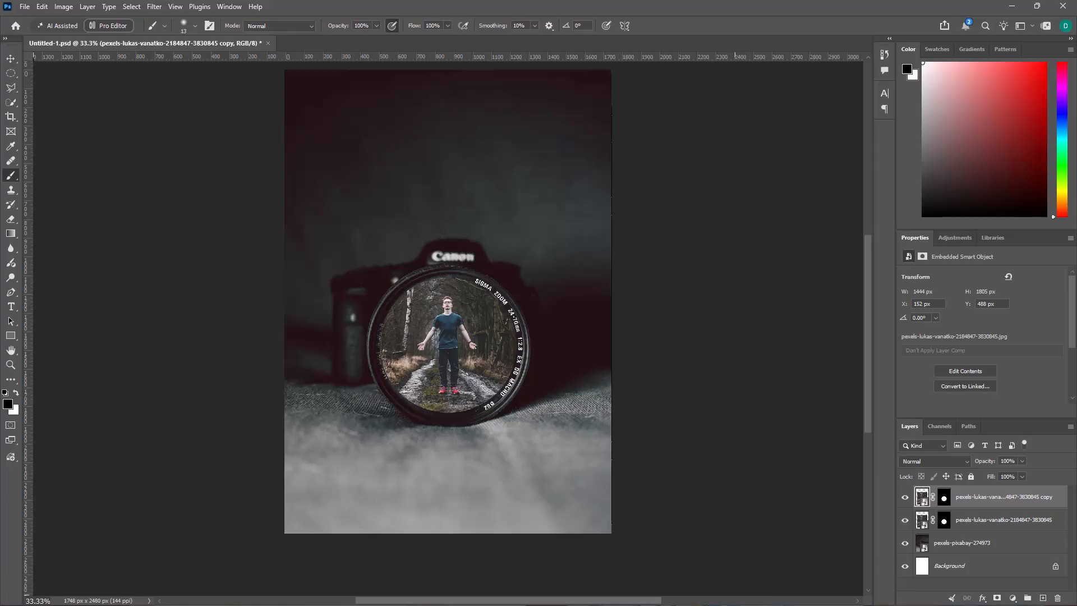
pyautogui.moveTo(945, 495); pyautogui.dragTo(1062, 564)
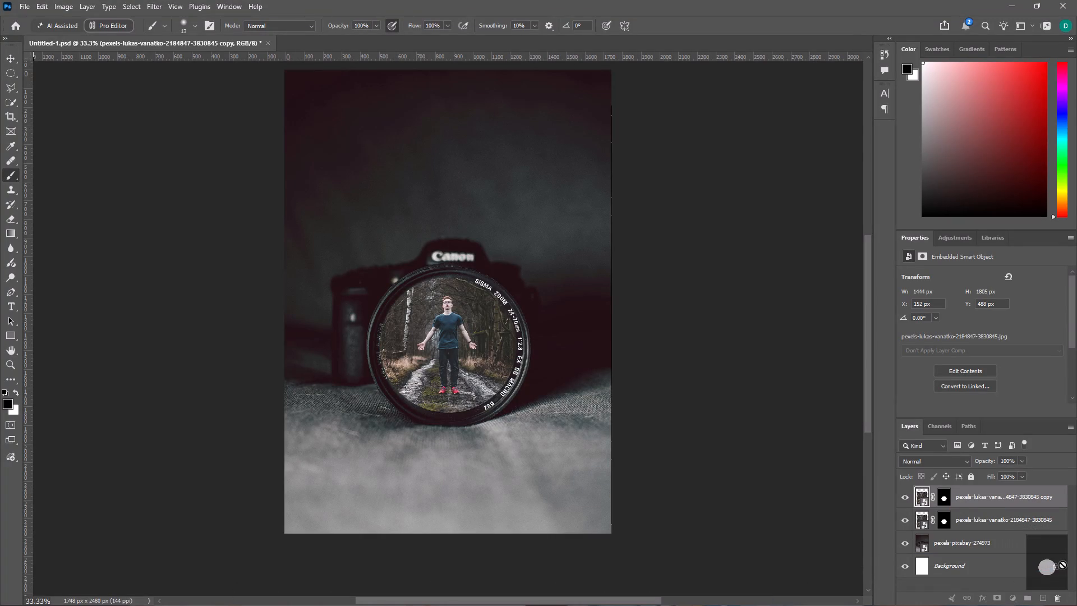
pyautogui.moveTo(1062, 564); pyautogui.dragTo(1060, 604)
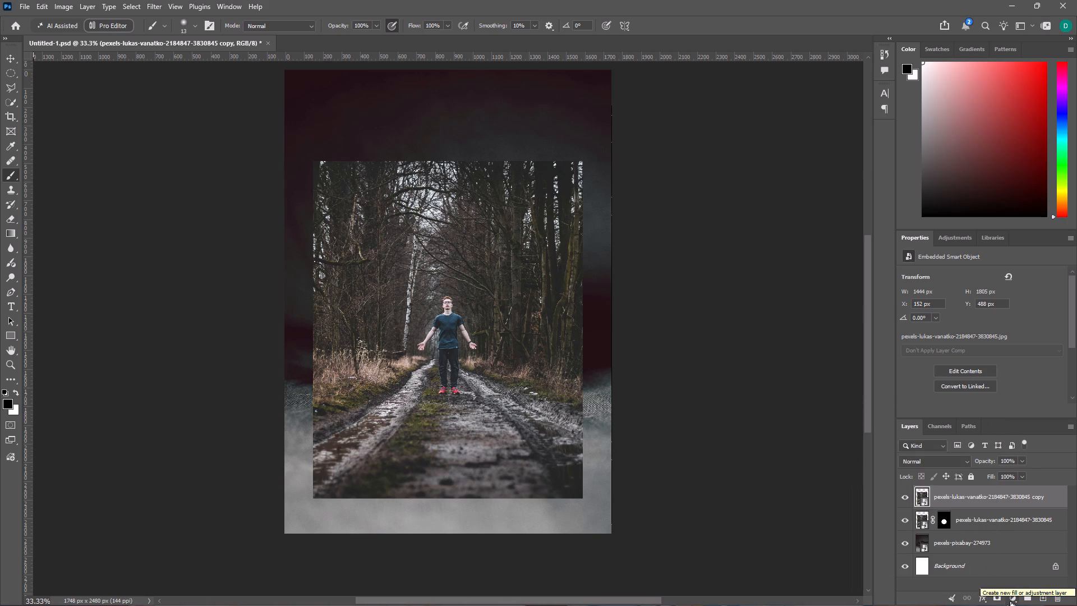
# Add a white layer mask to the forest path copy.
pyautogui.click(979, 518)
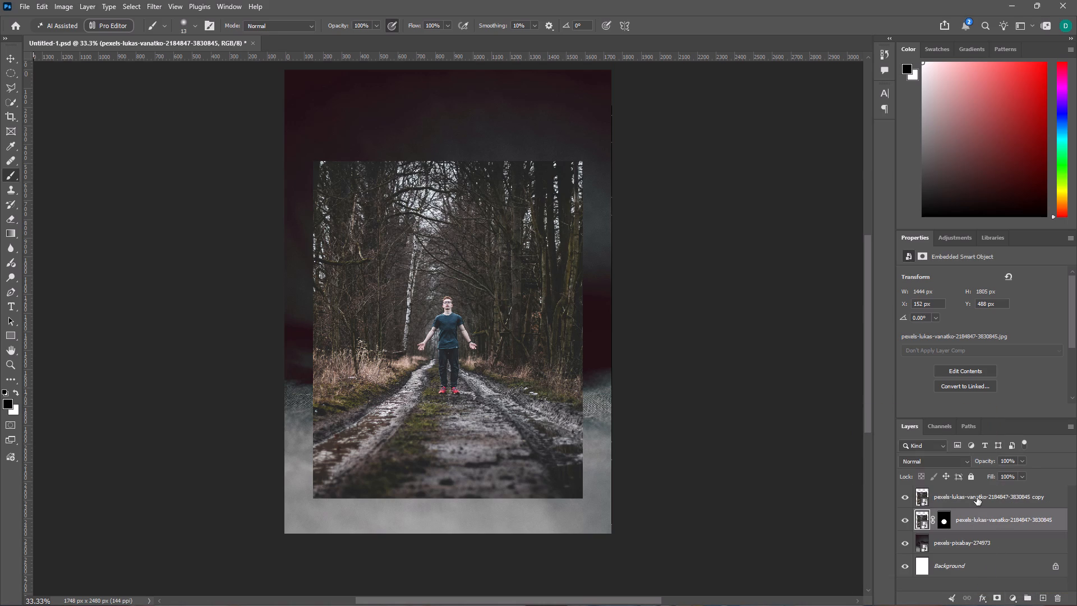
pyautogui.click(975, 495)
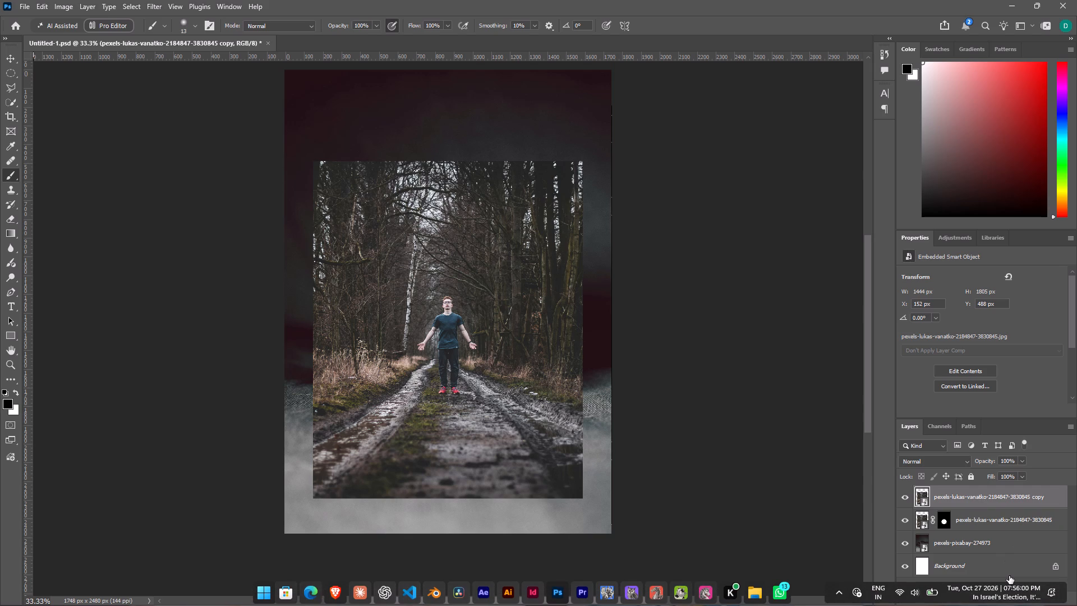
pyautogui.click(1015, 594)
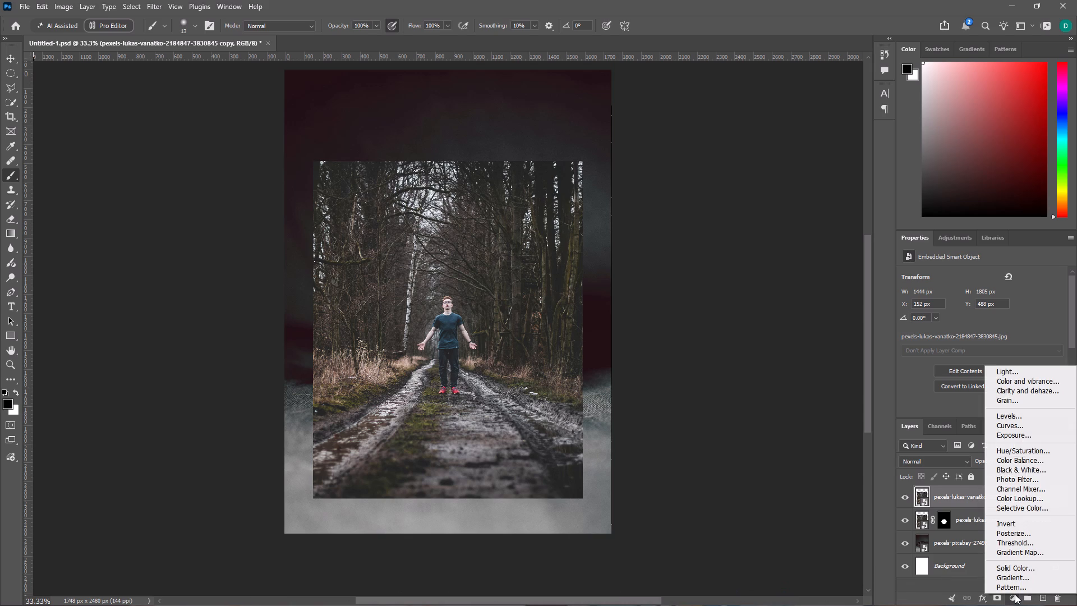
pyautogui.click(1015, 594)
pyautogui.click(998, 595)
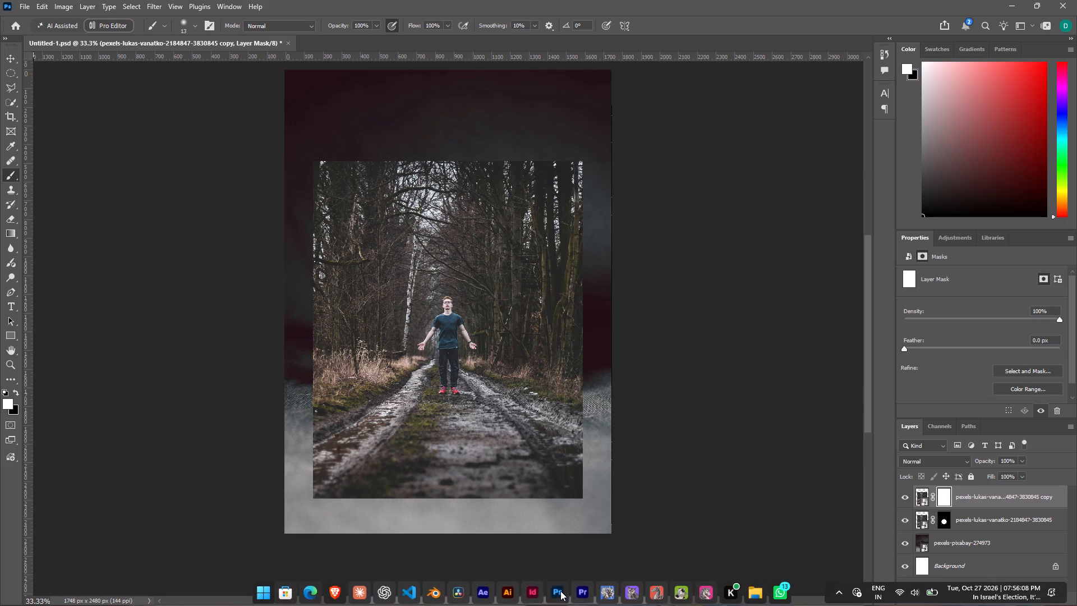
# Switch to Brave, rewind the tutorial to how the duplicated layer's mask is added, pause it, and return to Photoshop.
pyautogui.click(331, 585)
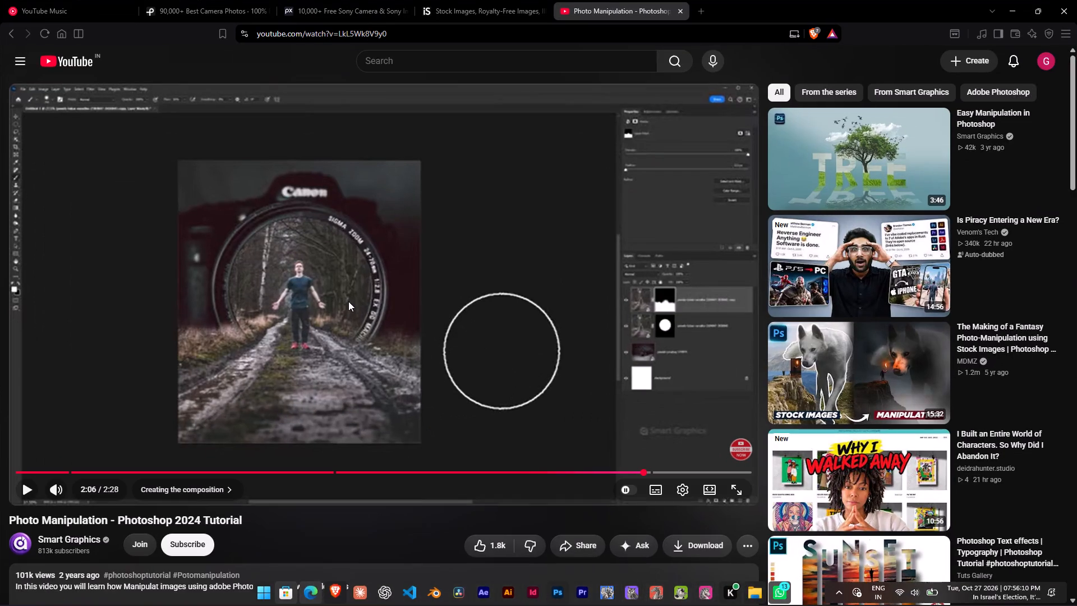
pyautogui.click(348, 301)
pyautogui.press('Left')
pyautogui.press('Left')
pyautogui.press('Left')
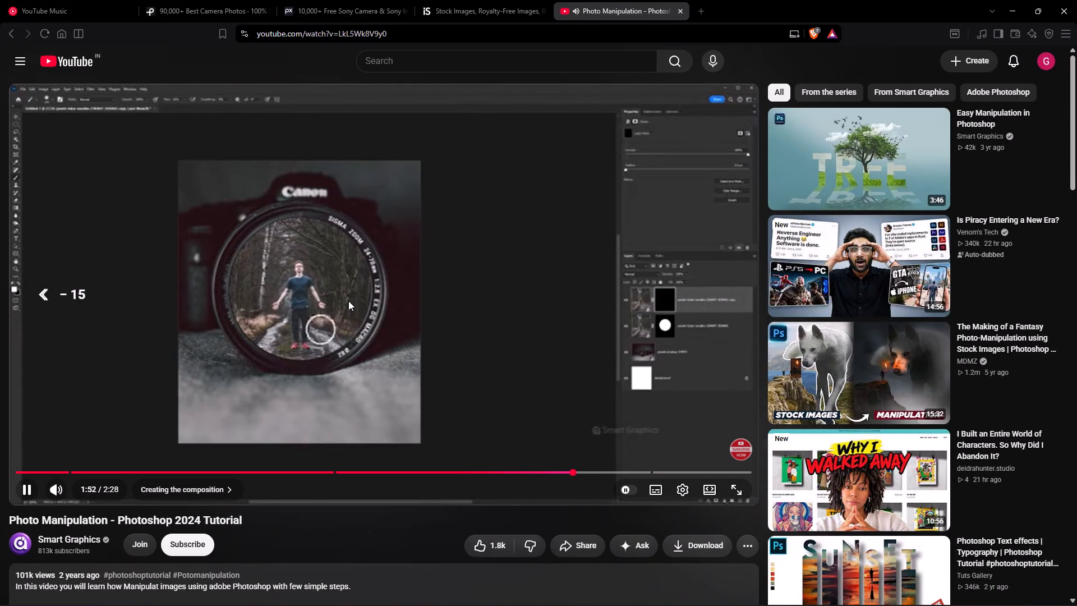
pyautogui.press('Left')
pyautogui.press('Left')
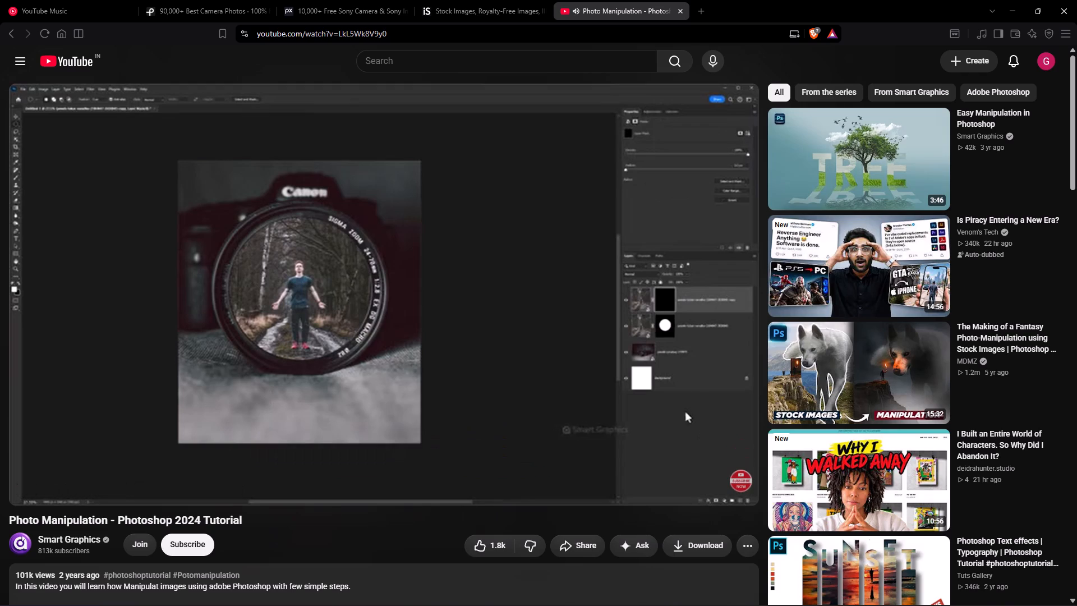
pyautogui.press('Left')
pyautogui.press('Left')
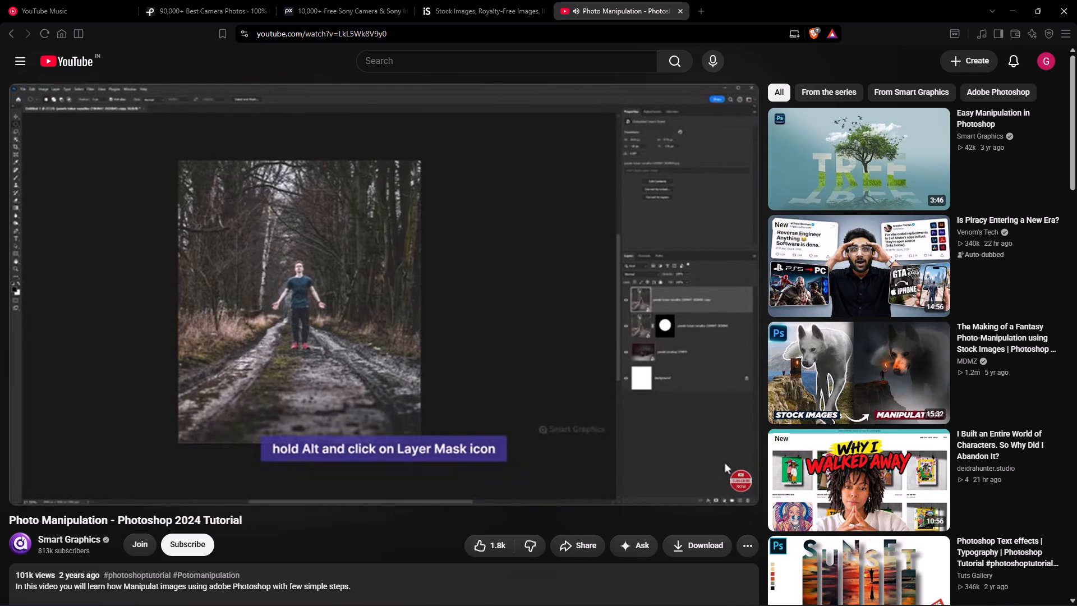
pyautogui.press('space')
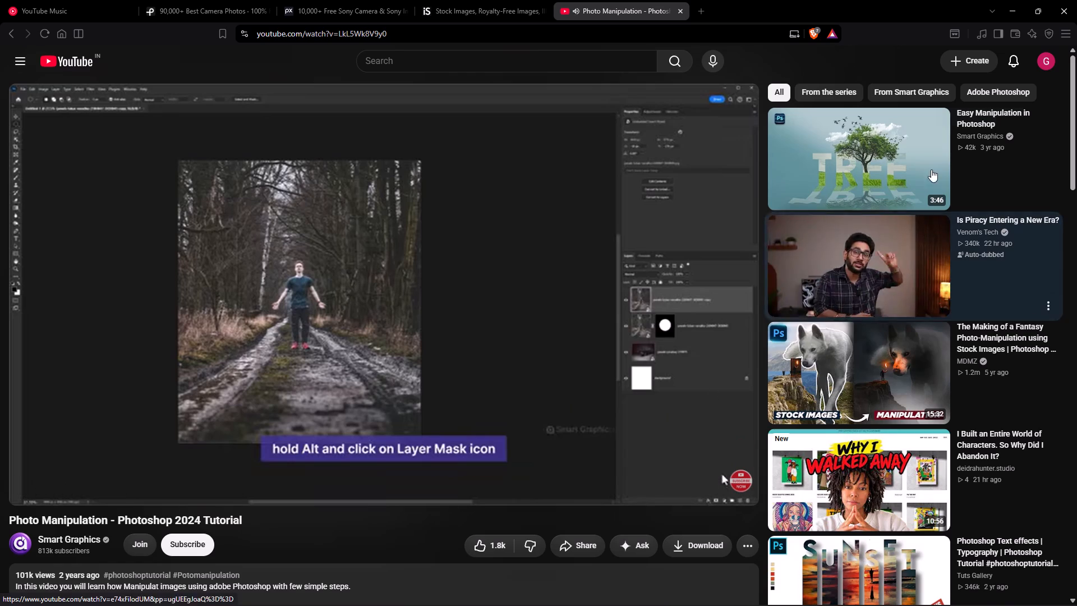
pyautogui.click(1015, 4)
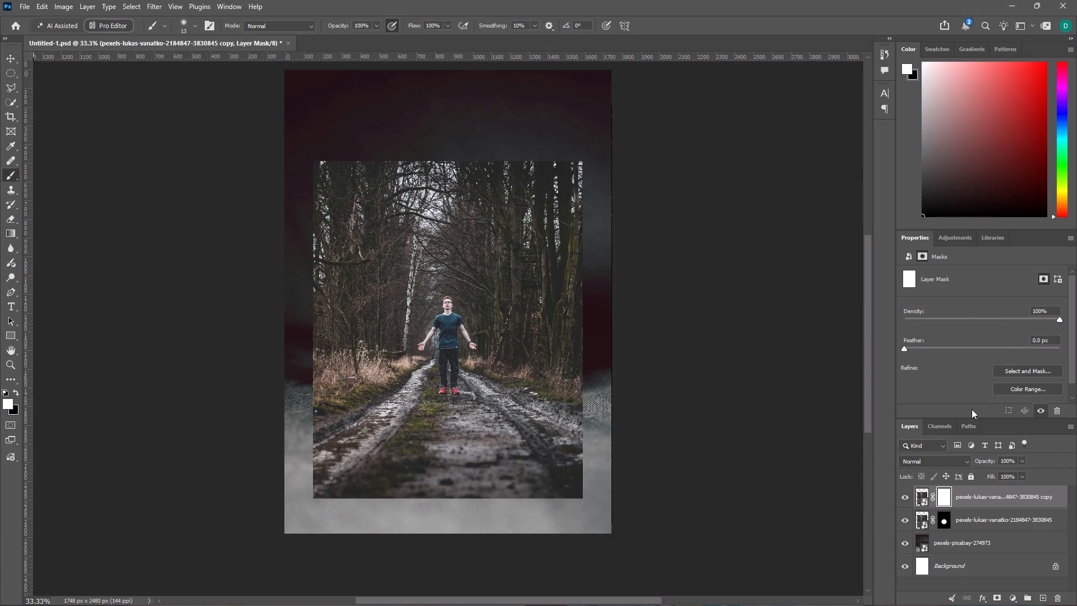
# Delete the white layer mask from the forest path copy.
pyautogui.press('Delete')
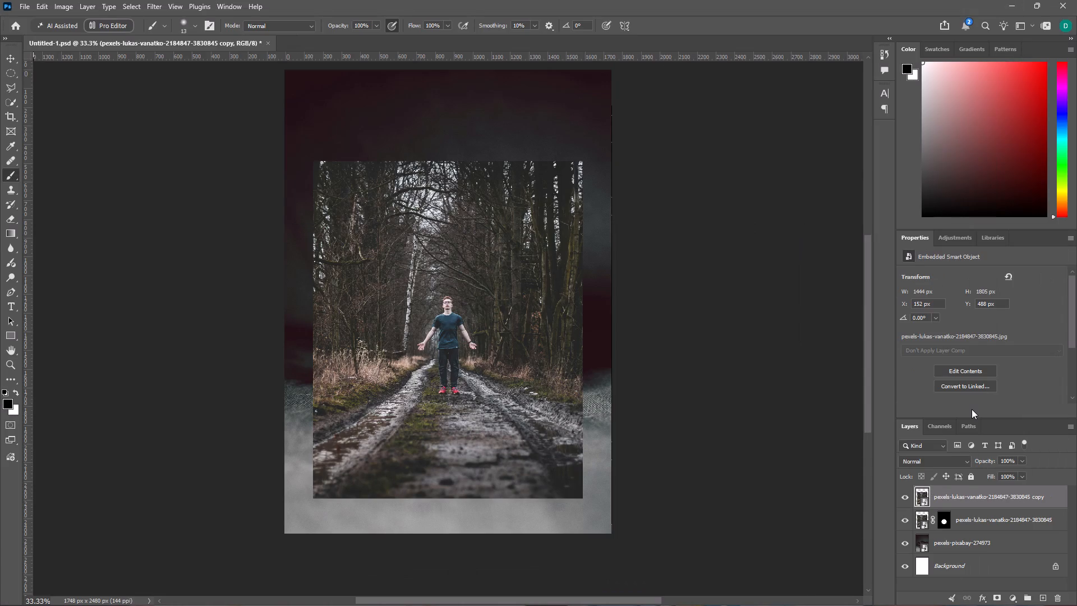
# Add a black layer mask that hides the whole forest path copy.
pyautogui.keyDown('alt'); pyautogui.click(993, 597); pyautogui.keyUp('alt')
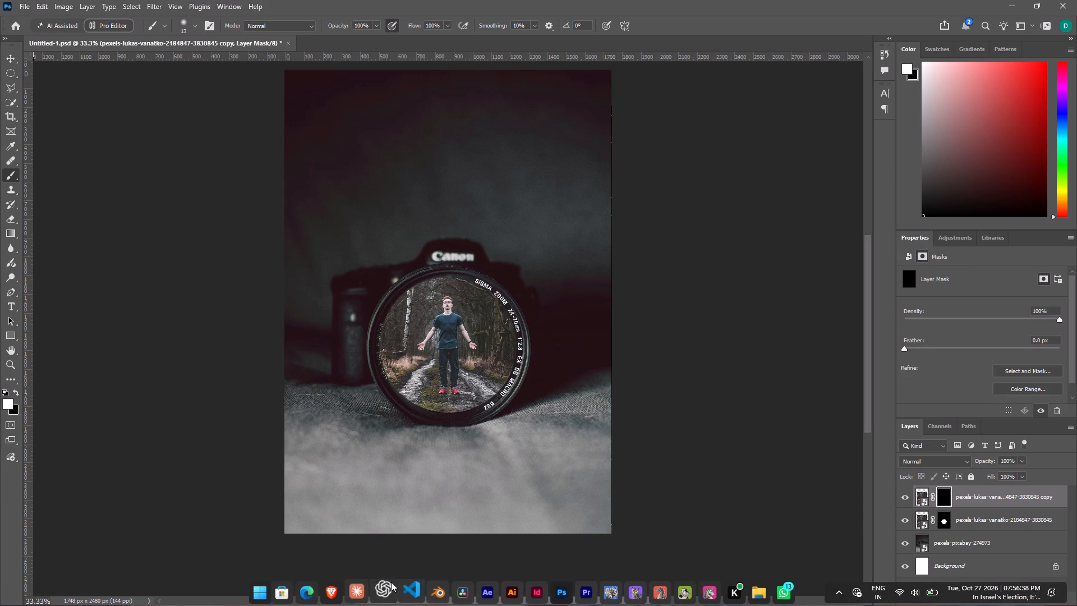
# Switch to Brave, play the tutorial through the painting of the copy's black mask, pause it, and return to Photoshop.
pyautogui.click(329, 589)
pyautogui.click(353, 332)
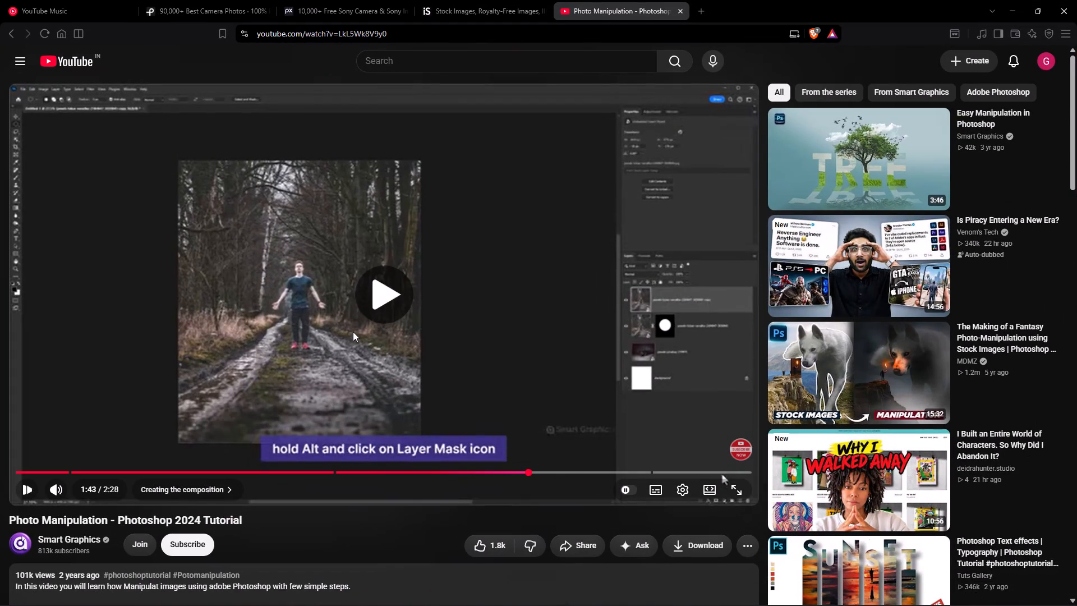
pyautogui.press('Right')
pyautogui.press('Right')
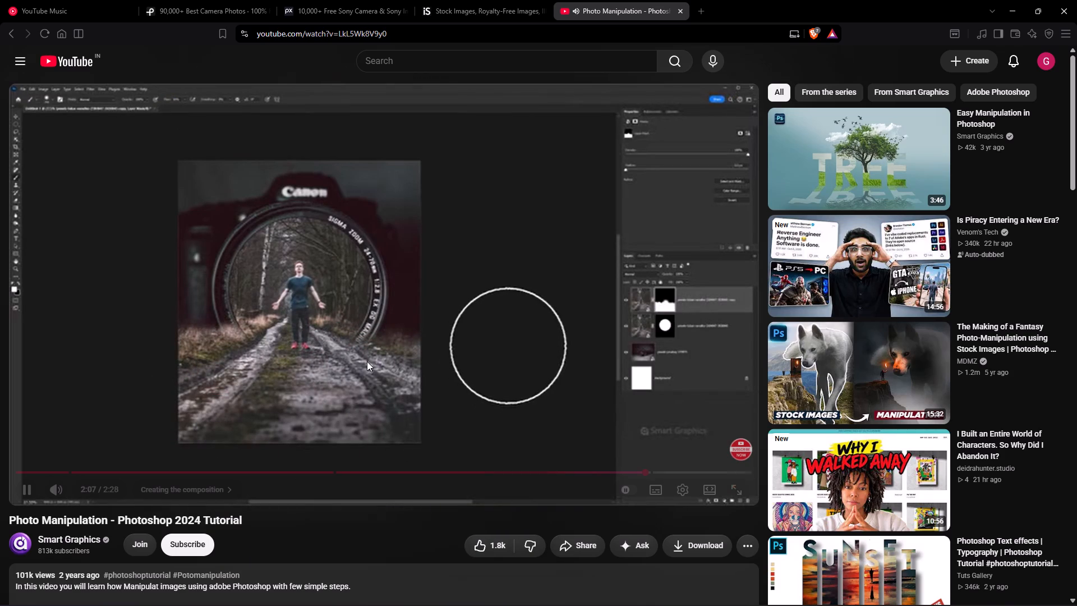
pyautogui.click(385, 309)
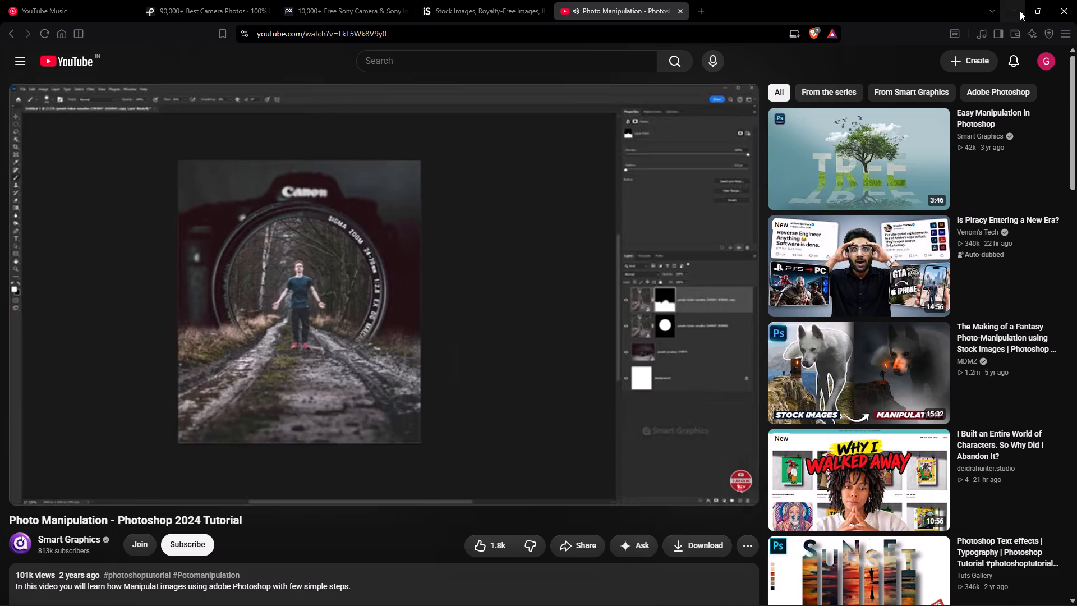
pyautogui.click(1018, 8)
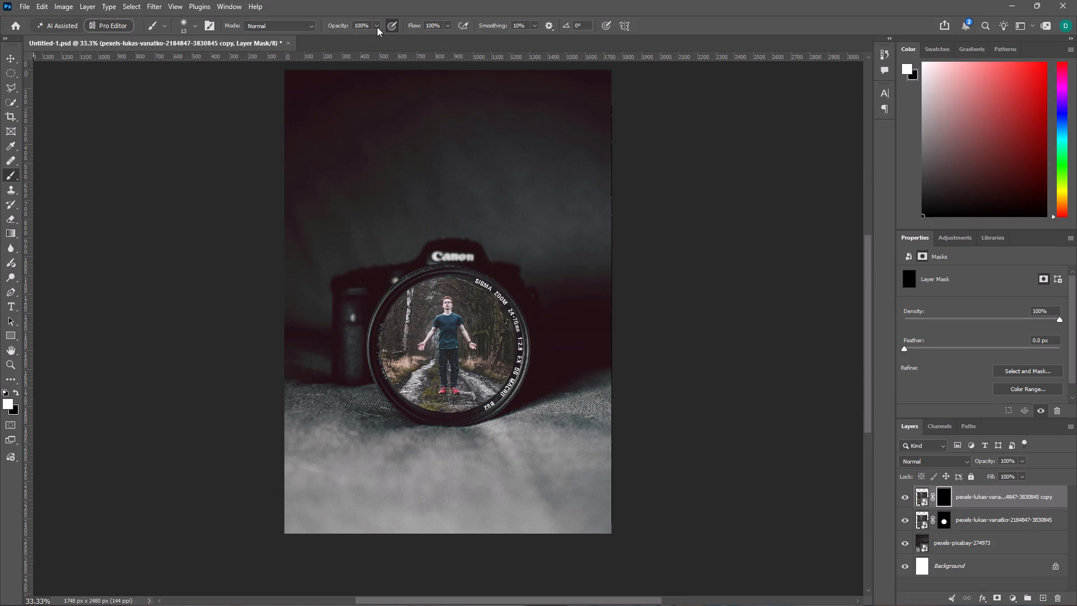
# Set the brush flow to 70% and paint a thin white stroke on the copy's mask beside the lens's lower-left rim.
pyautogui.click(445, 22)
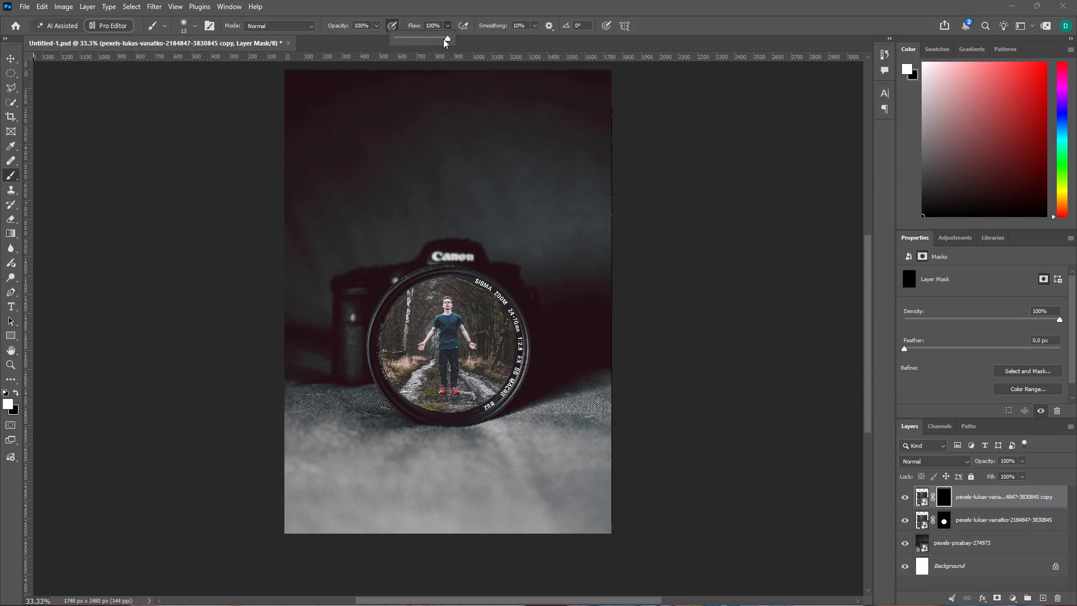
pyautogui.moveTo(446, 38); pyautogui.dragTo(431, 46)
pyautogui.moveTo(431, 46); pyautogui.dragTo(431, 47)
pyautogui.moveTo(431, 47); pyautogui.dragTo(432, 47)
pyautogui.moveTo(397, 400); pyautogui.dragTo(376, 414)
pyautogui.moveTo(378, 415); pyautogui.dragTo(364, 426)
pyautogui.click(382, 419)
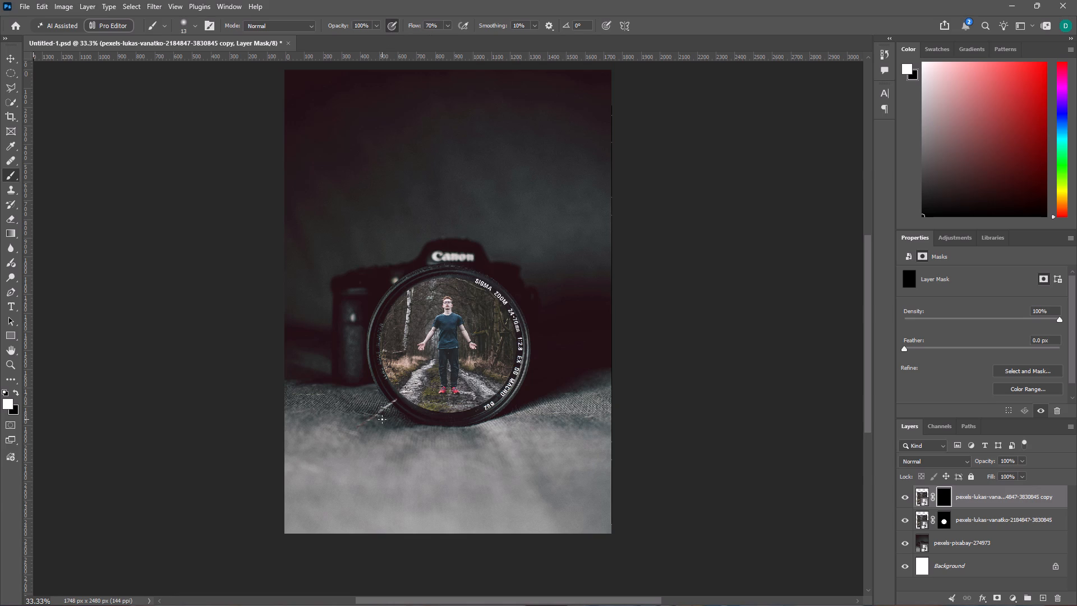
# Enlarge the brush to 250 and paint the copy's mask white to reveal the path and grass across and below the lower lens.
pyautogui.write(']]]]')
pyautogui.press('[')
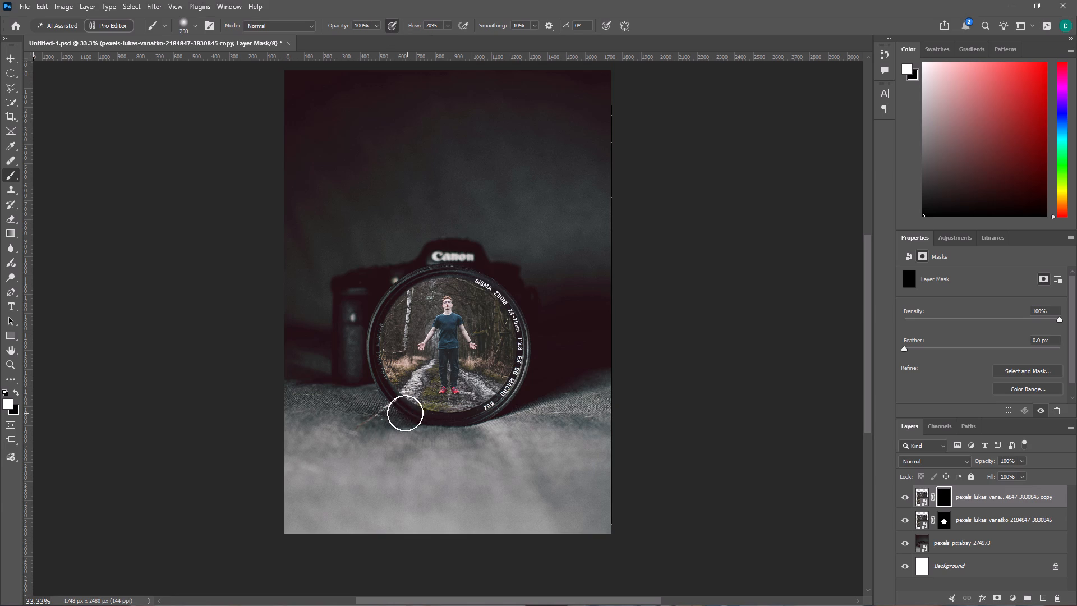
pyautogui.moveTo(403, 407); pyautogui.dragTo(289, 491)
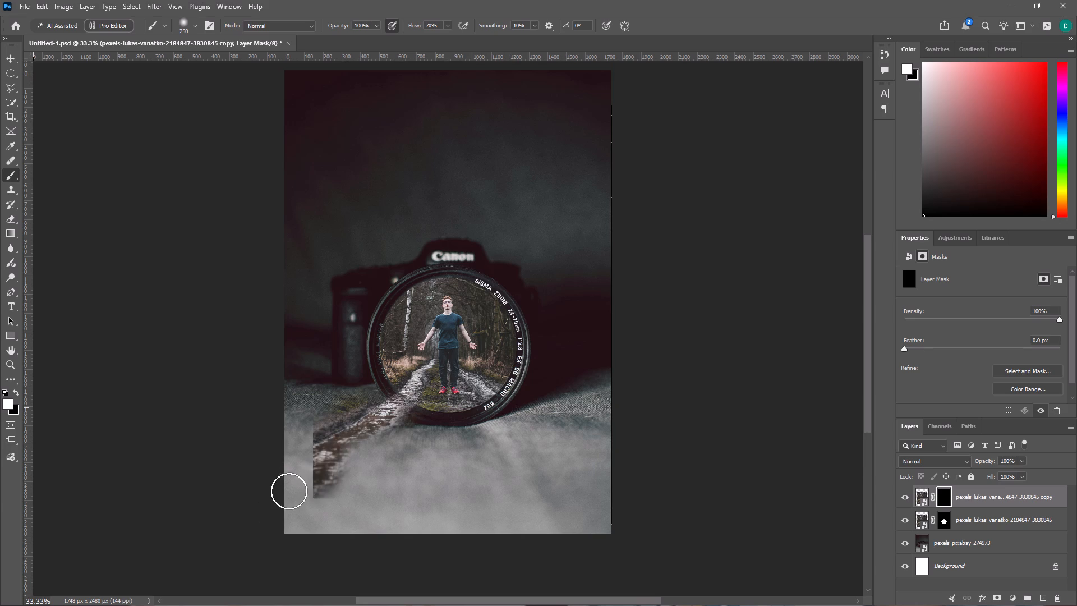
pyautogui.moveTo(289, 491); pyautogui.dragTo(294, 493)
pyautogui.moveTo(294, 493); pyautogui.dragTo(294, 442)
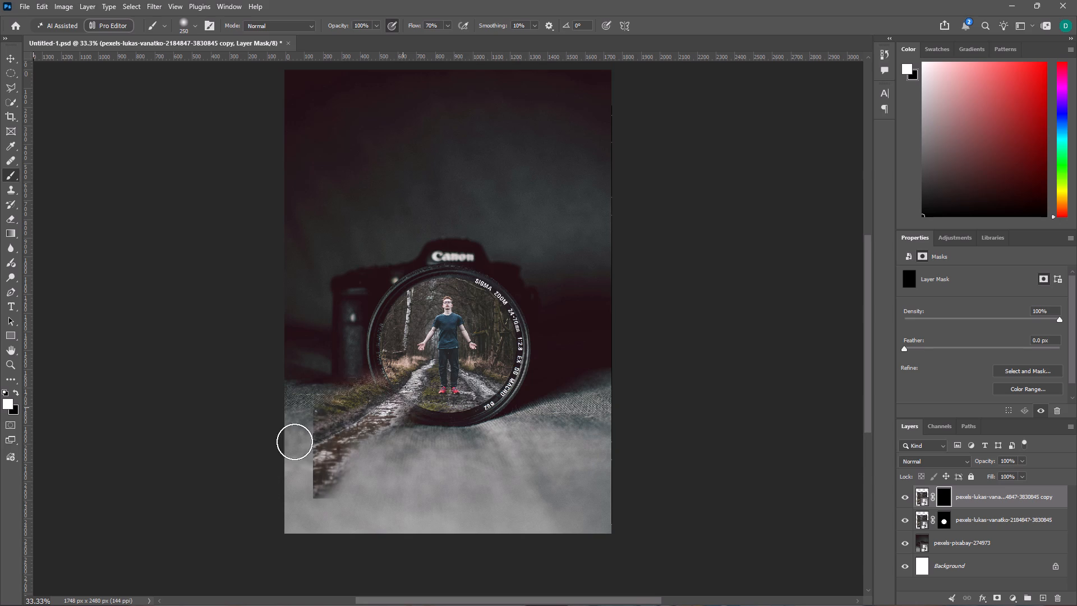
pyautogui.moveTo(294, 442); pyautogui.dragTo(435, 415)
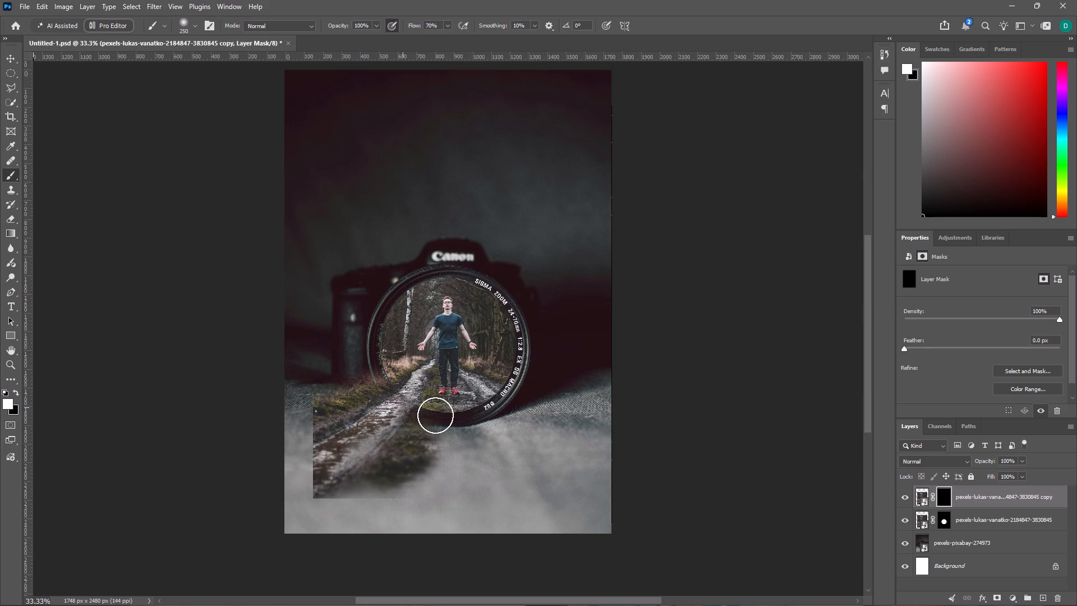
pyautogui.moveTo(435, 415); pyautogui.dragTo(610, 409)
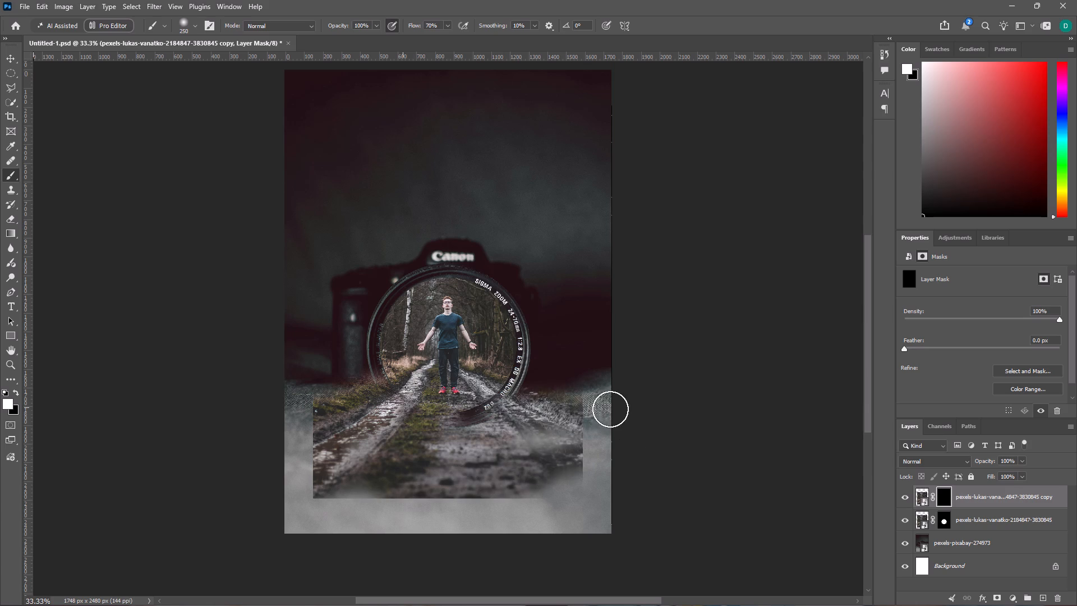
pyautogui.moveTo(610, 409); pyautogui.dragTo(599, 391)
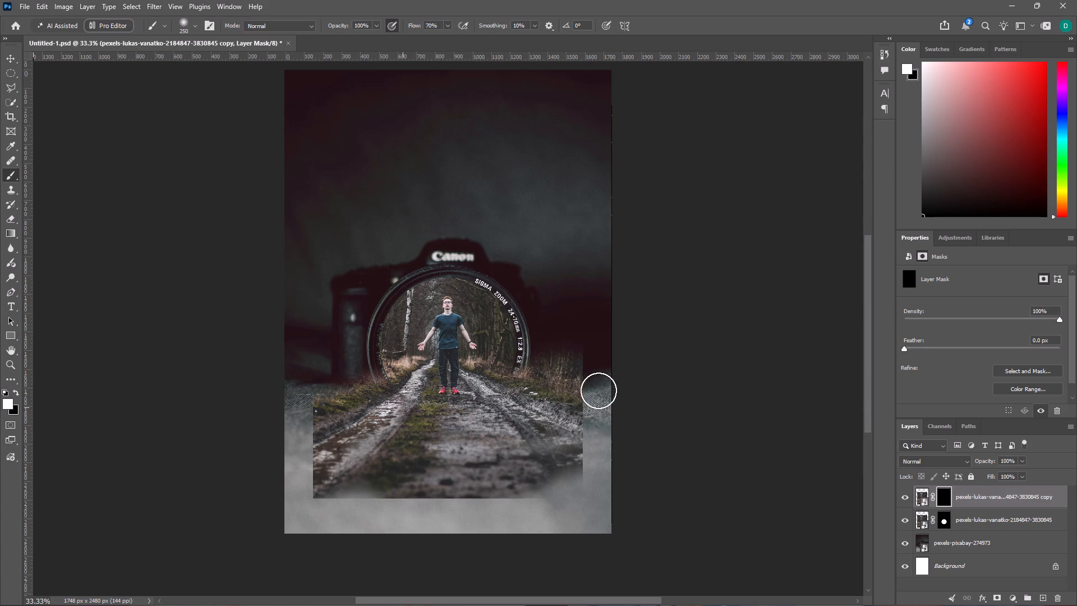
pyautogui.moveTo(599, 391); pyautogui.dragTo(248, 481)
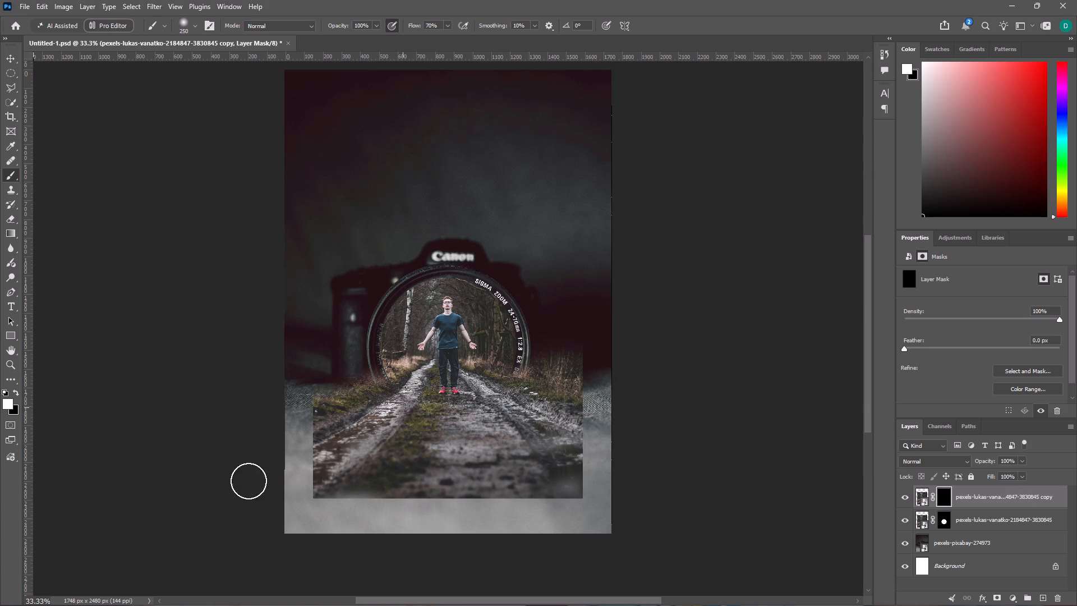
pyautogui.moveTo(248, 481); pyautogui.dragTo(335, 490)
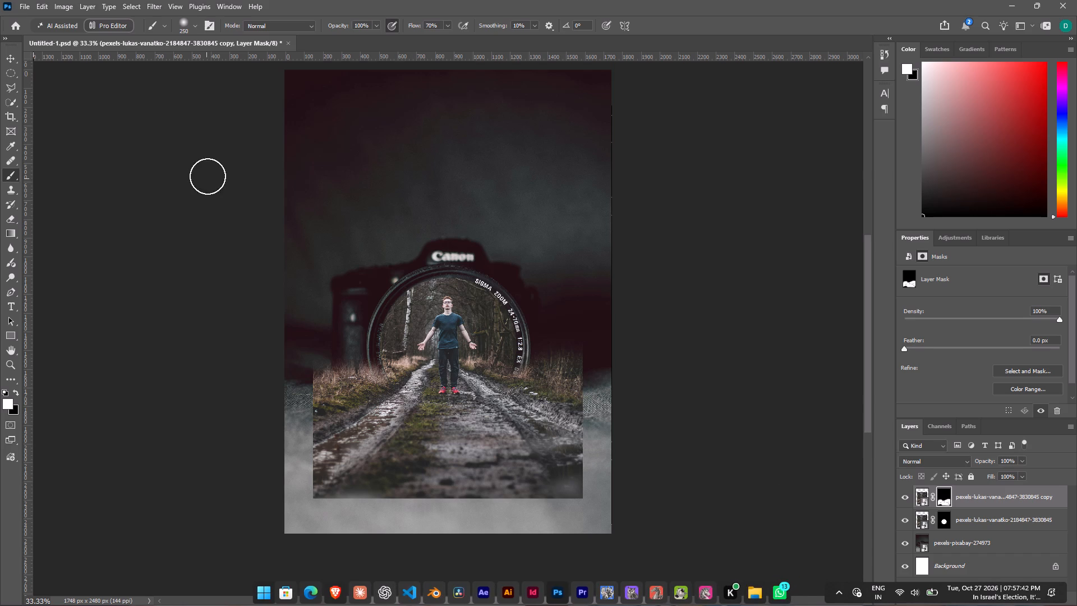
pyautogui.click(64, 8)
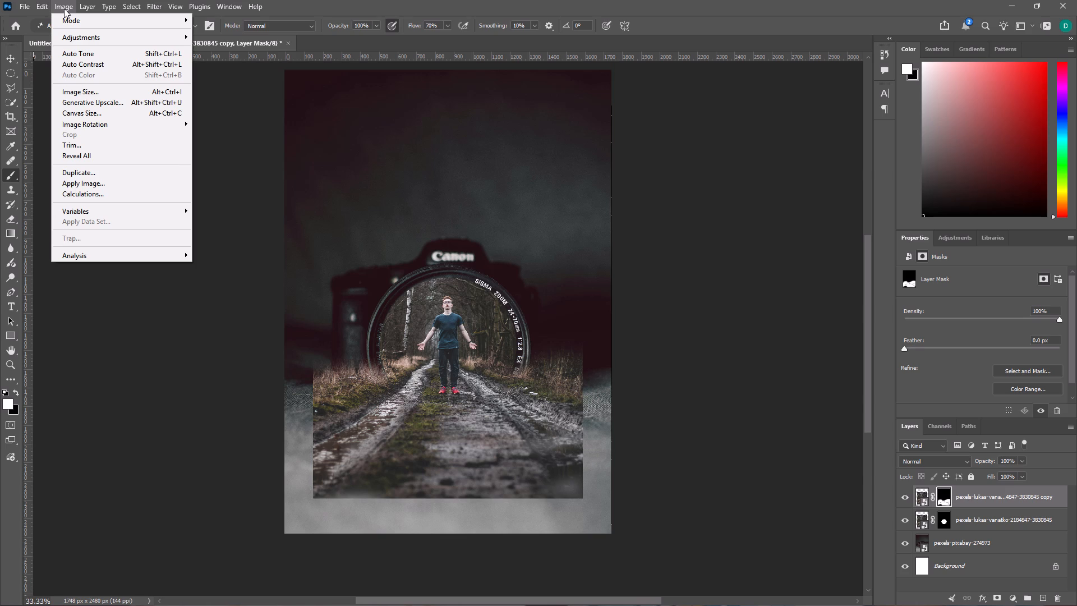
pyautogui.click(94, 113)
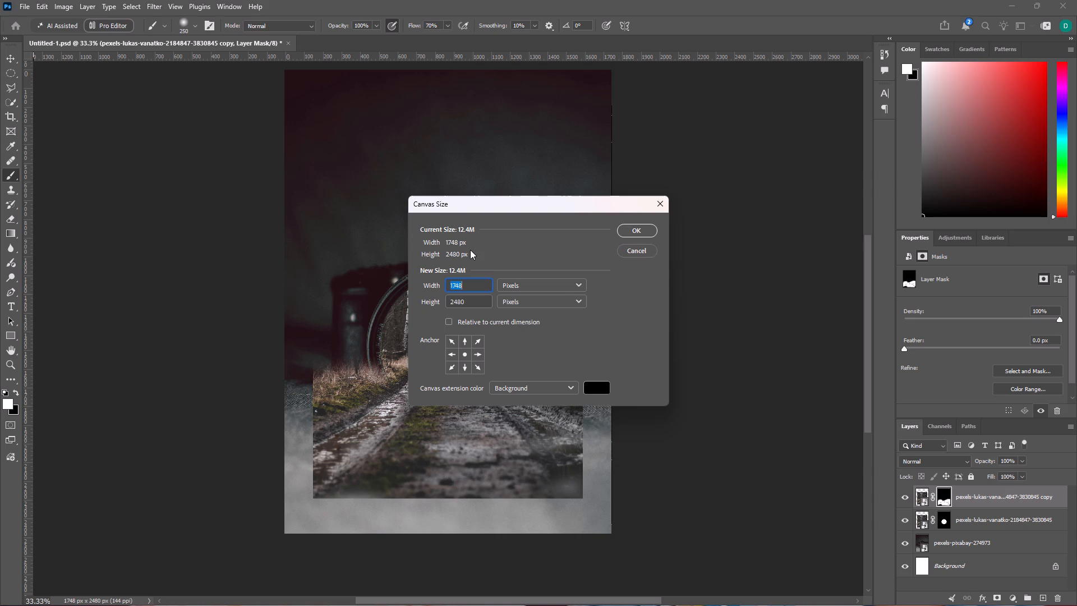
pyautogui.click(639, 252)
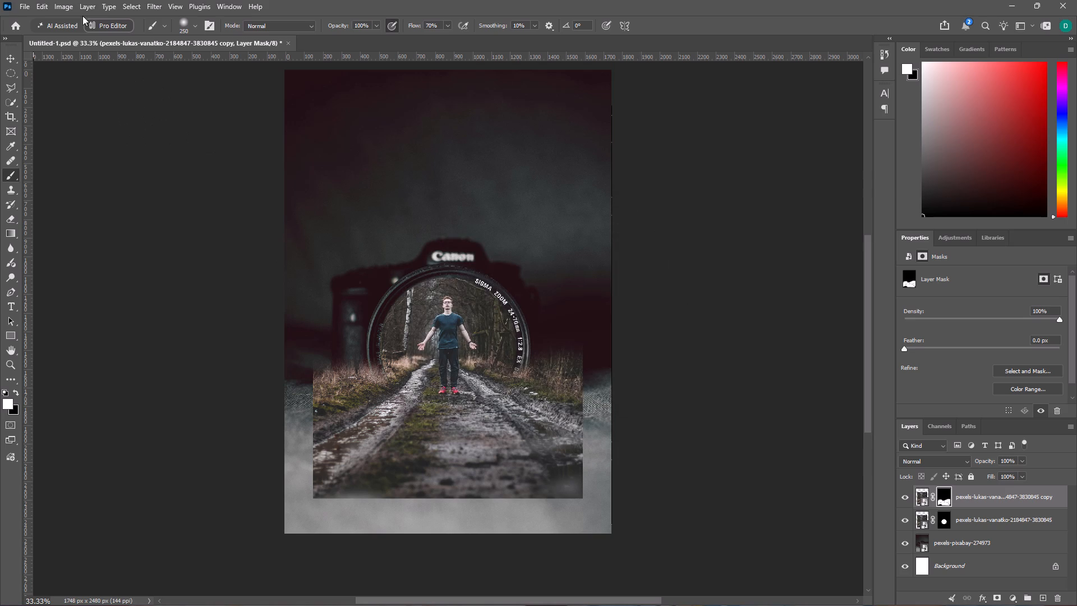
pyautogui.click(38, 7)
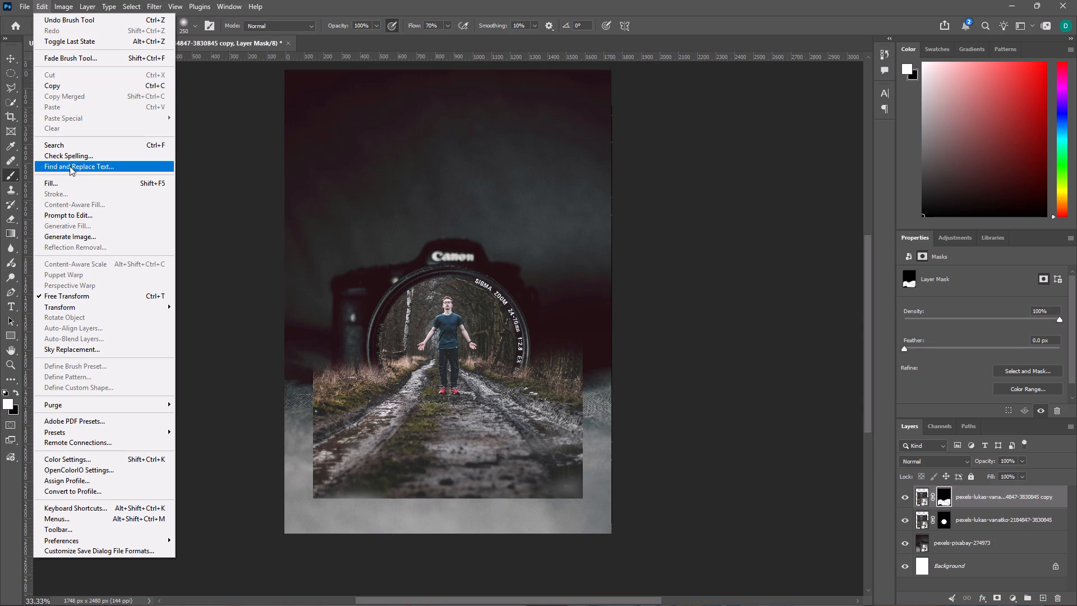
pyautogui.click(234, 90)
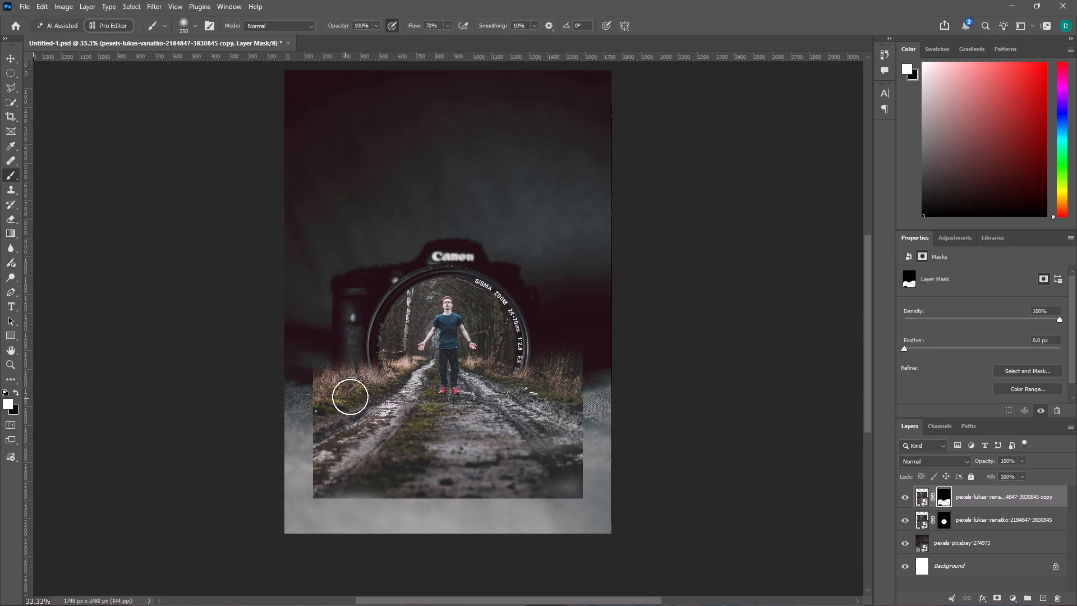
# Paint more white on the copy's mask along the grass line, over the lower-right lens rim, and down the path's right edge.
pyautogui.moveTo(350, 397); pyautogui.dragTo(493, 382)
pyautogui.moveTo(493, 382); pyautogui.dragTo(464, 380)
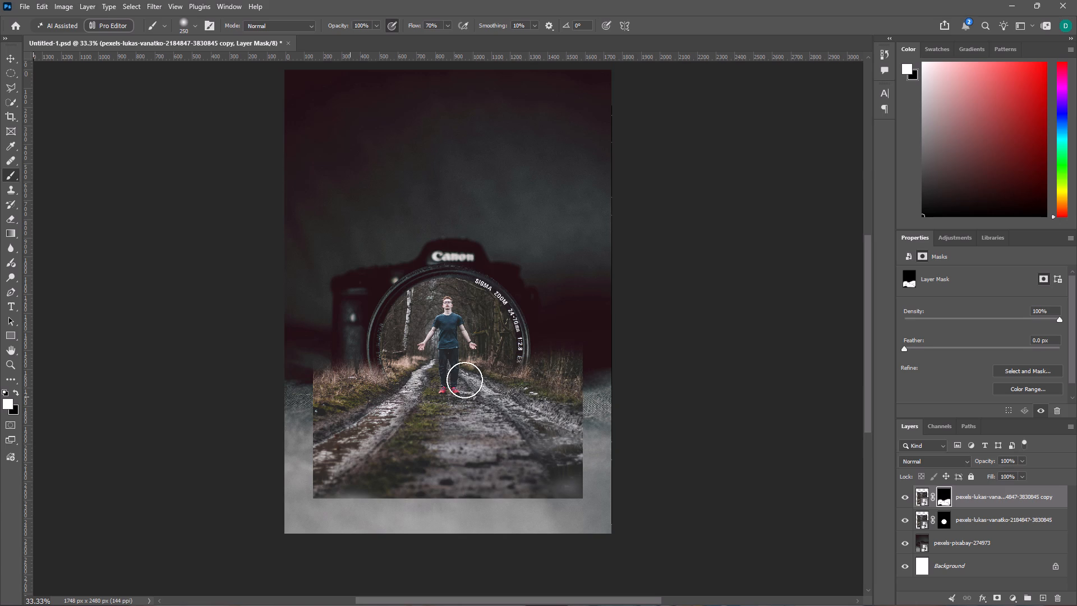
pyautogui.moveTo(464, 380); pyautogui.dragTo(604, 512)
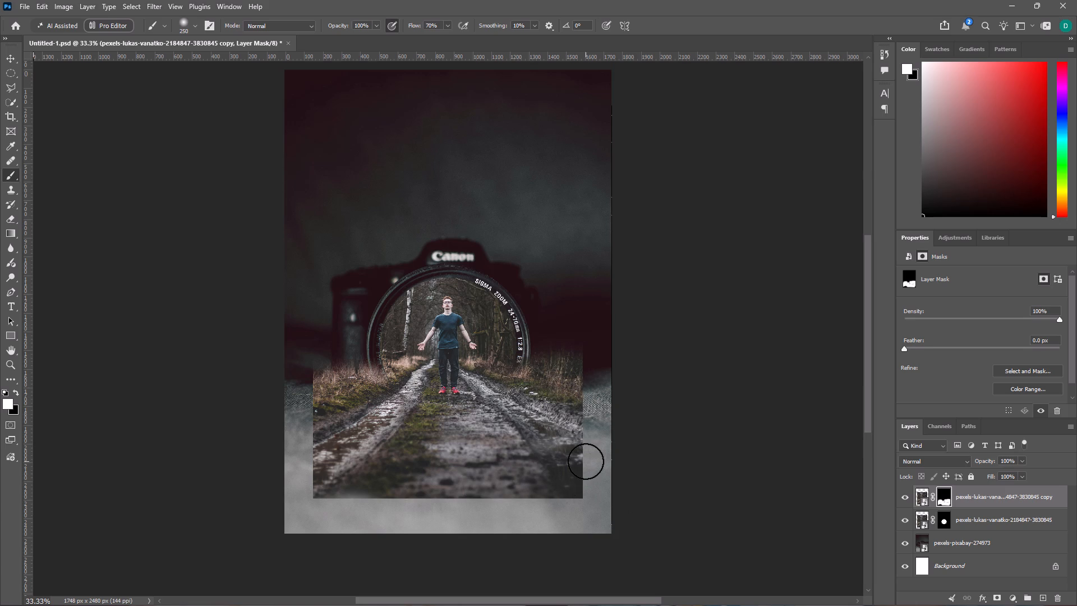
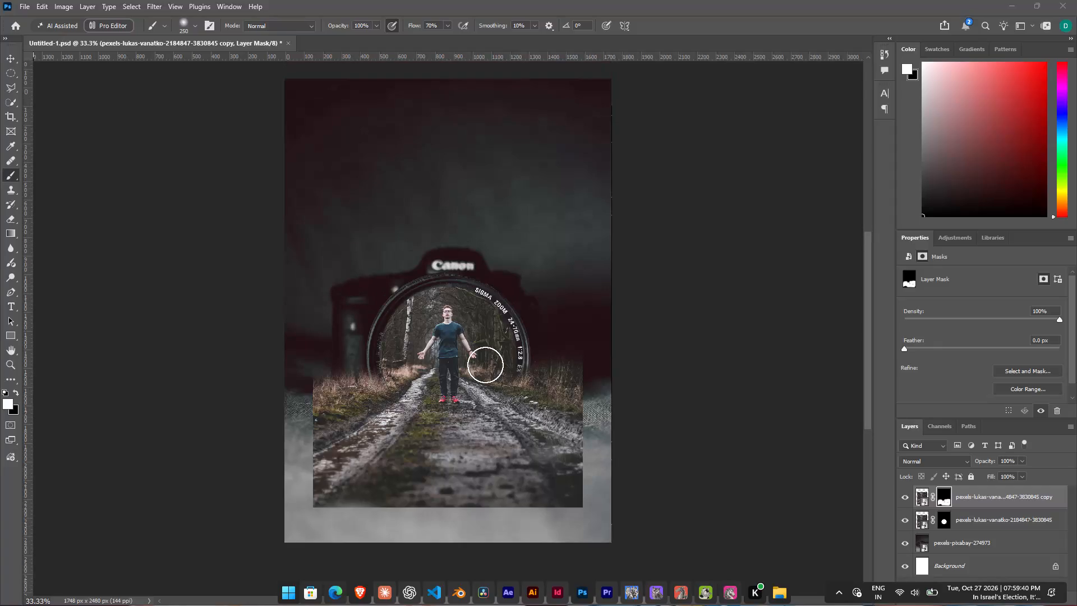
# Paint more white on the copy's mask down the path's right edge and along its bottom edge.
pyautogui.moveTo(568, 410); pyautogui.dragTo(576, 496)
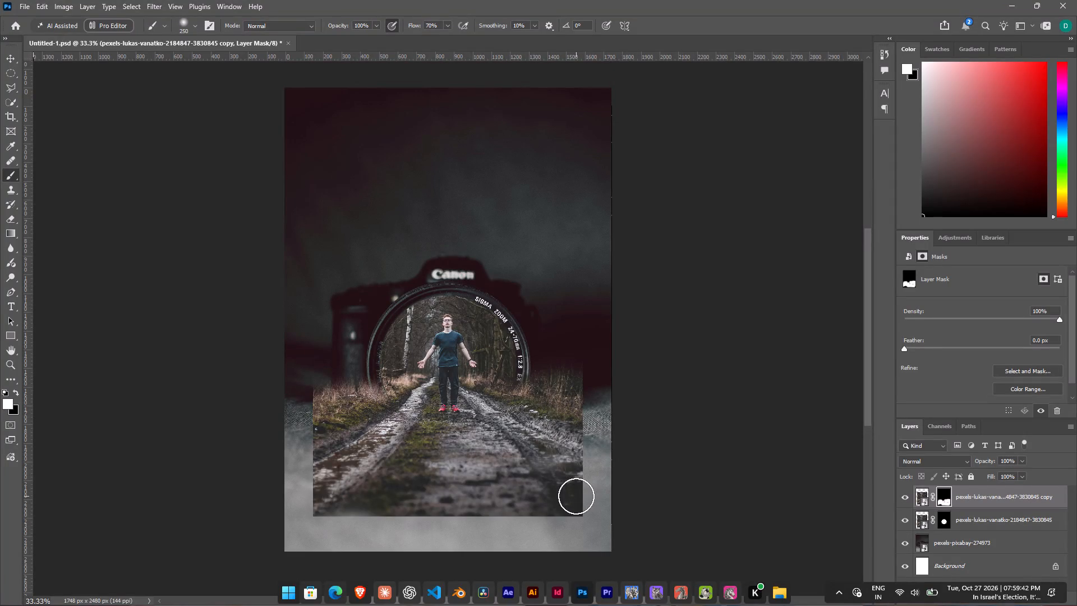
pyautogui.moveTo(576, 496); pyautogui.dragTo(306, 502)
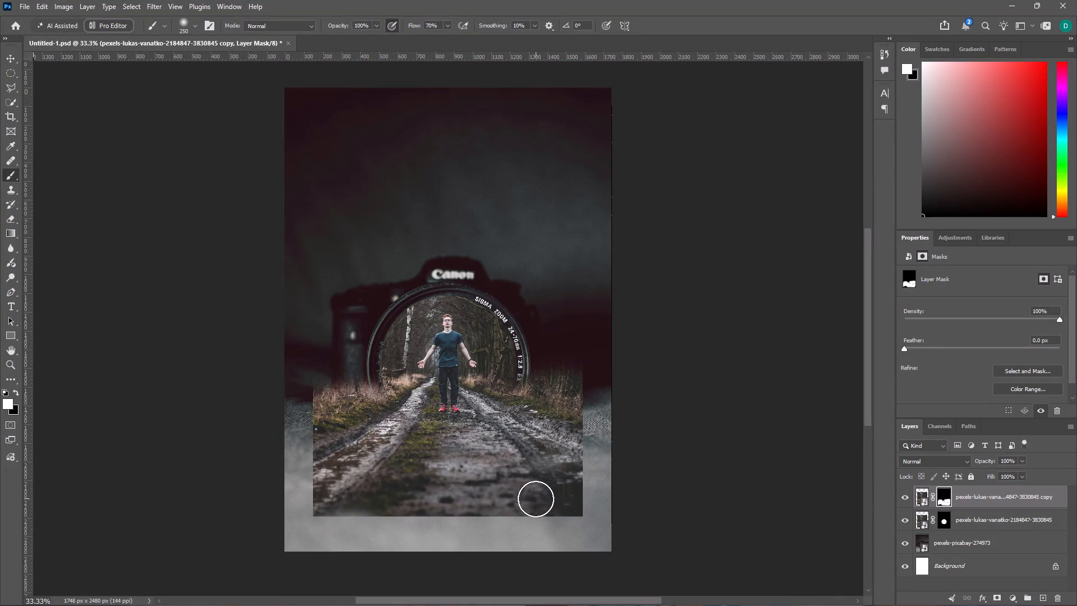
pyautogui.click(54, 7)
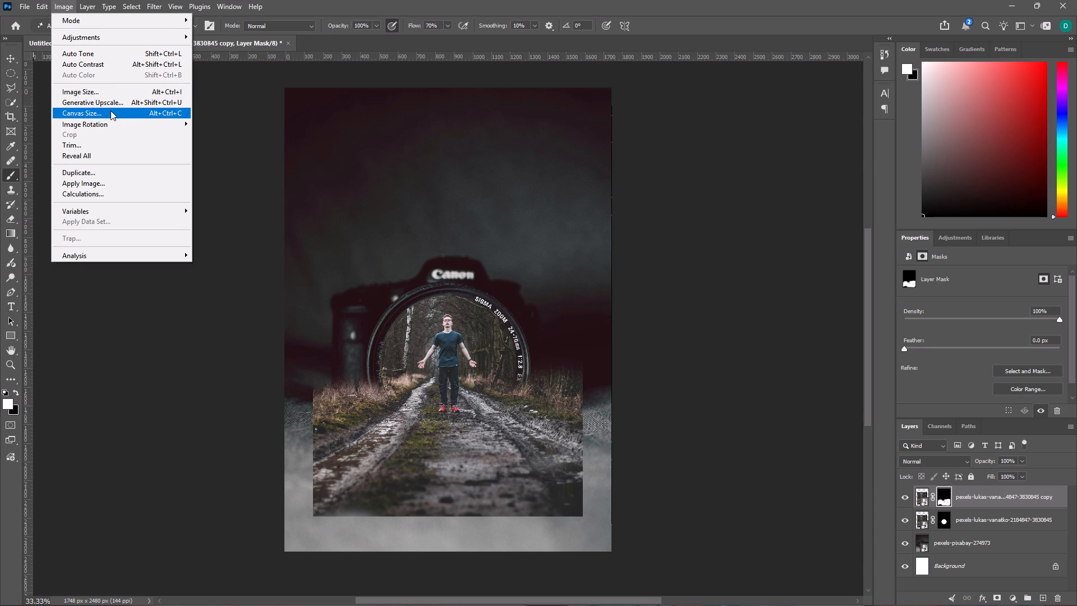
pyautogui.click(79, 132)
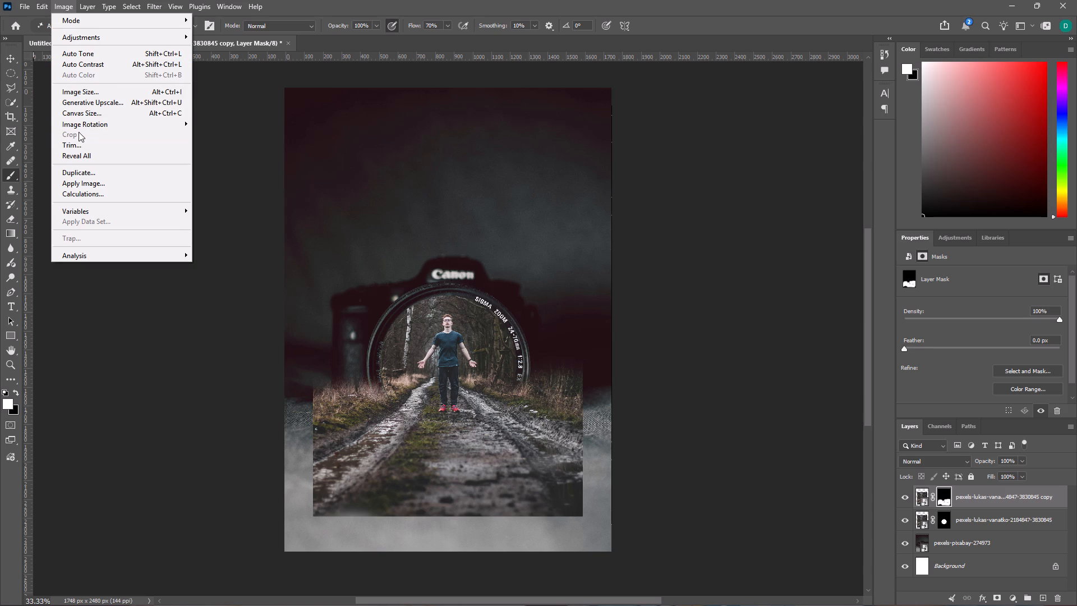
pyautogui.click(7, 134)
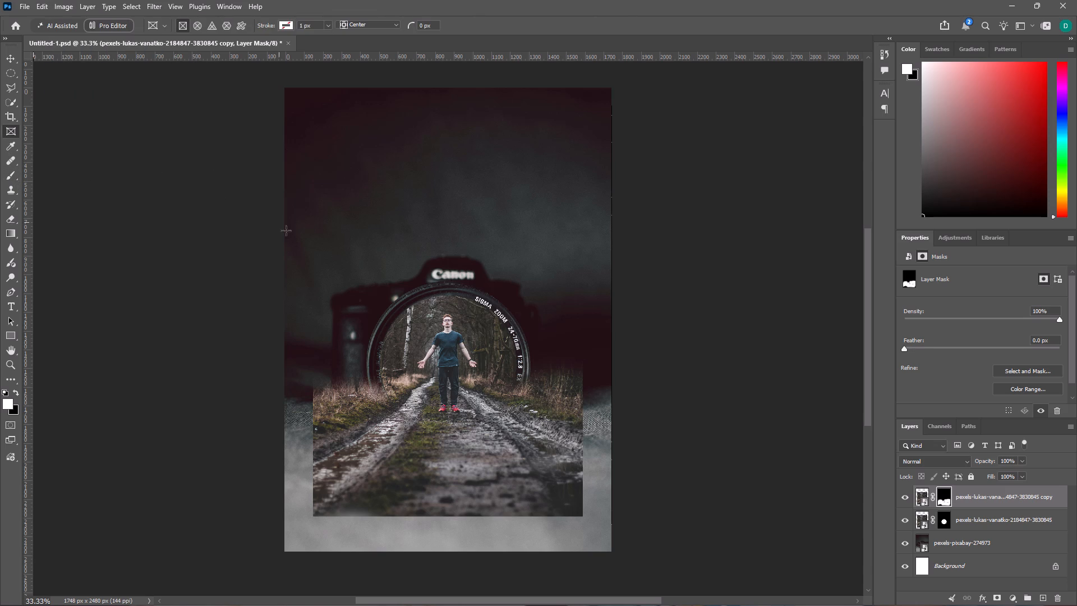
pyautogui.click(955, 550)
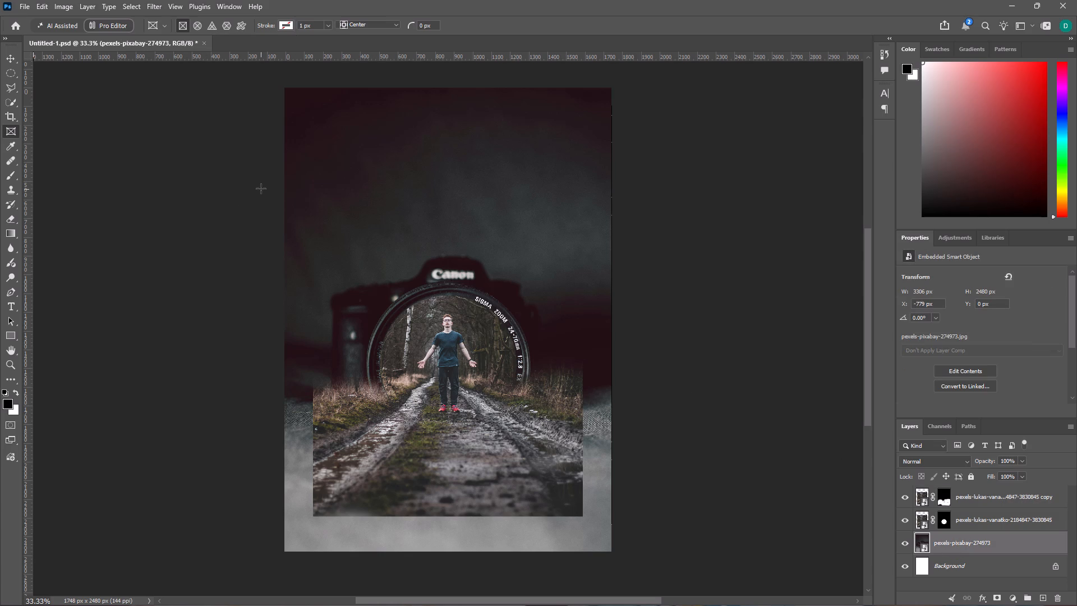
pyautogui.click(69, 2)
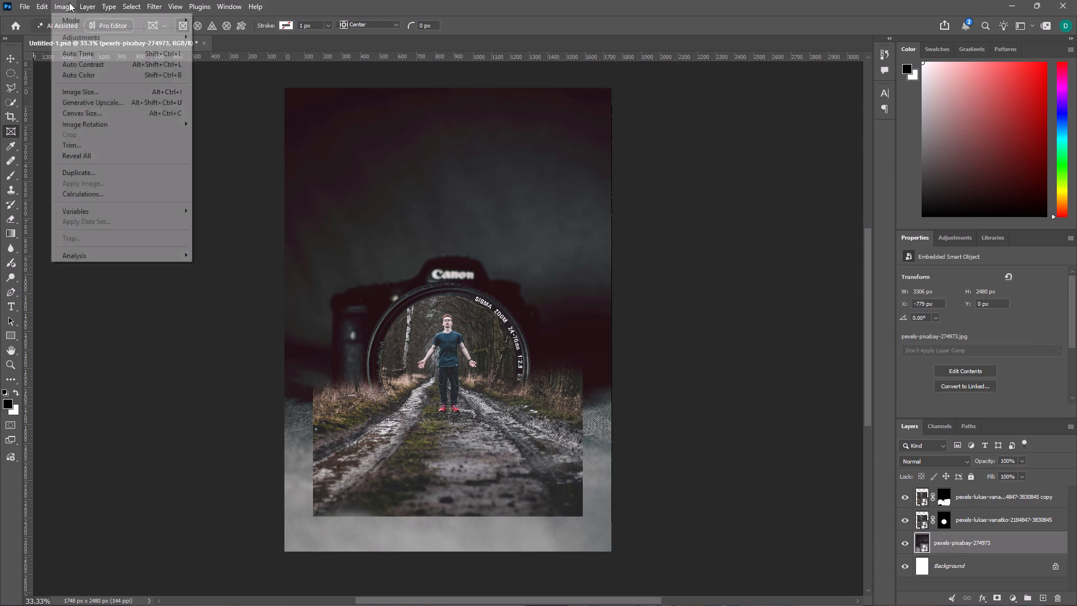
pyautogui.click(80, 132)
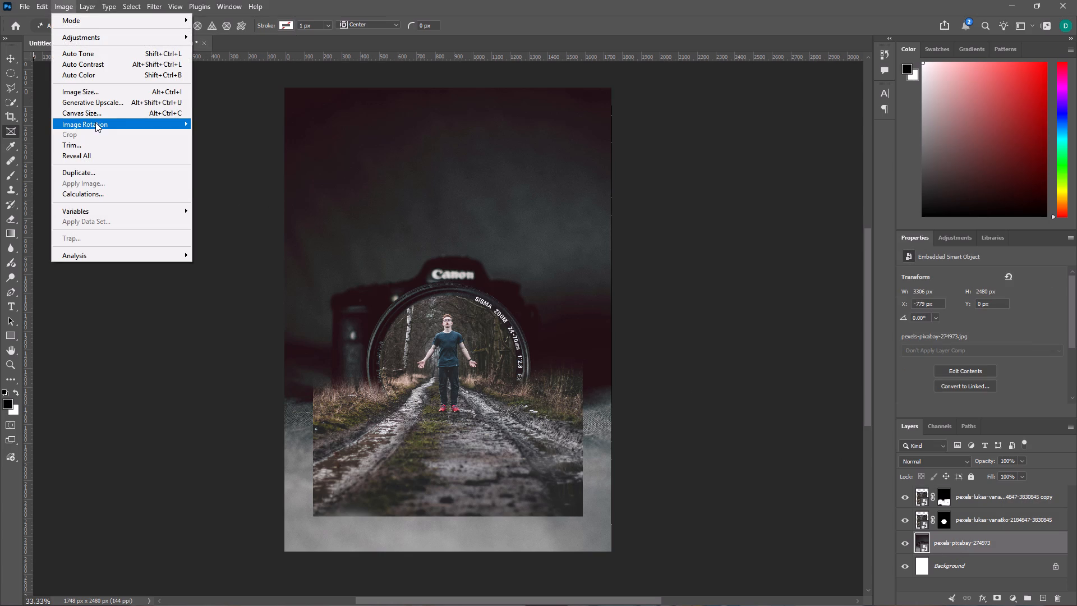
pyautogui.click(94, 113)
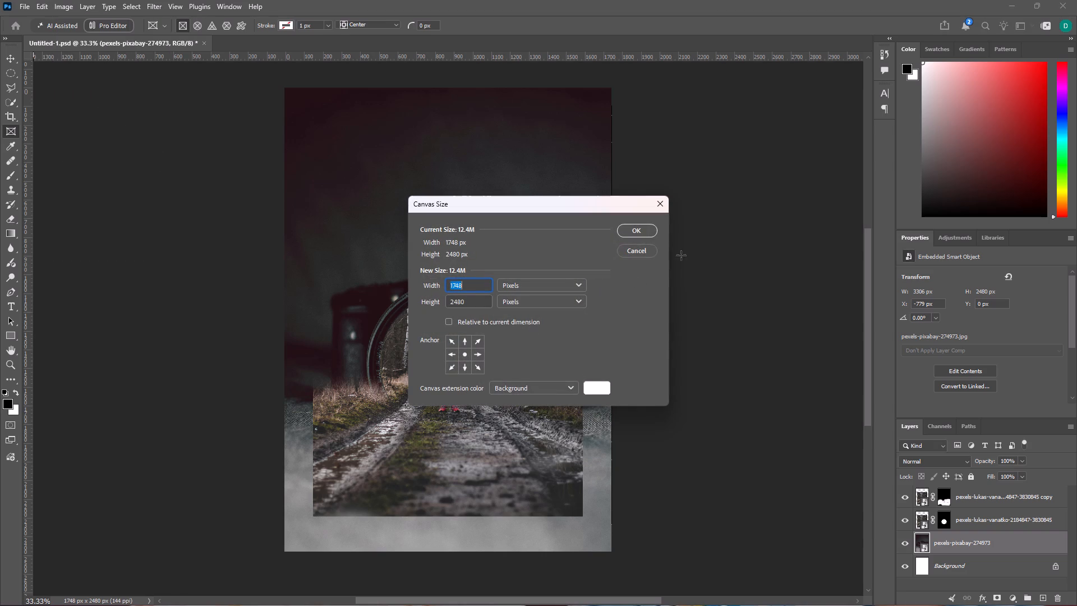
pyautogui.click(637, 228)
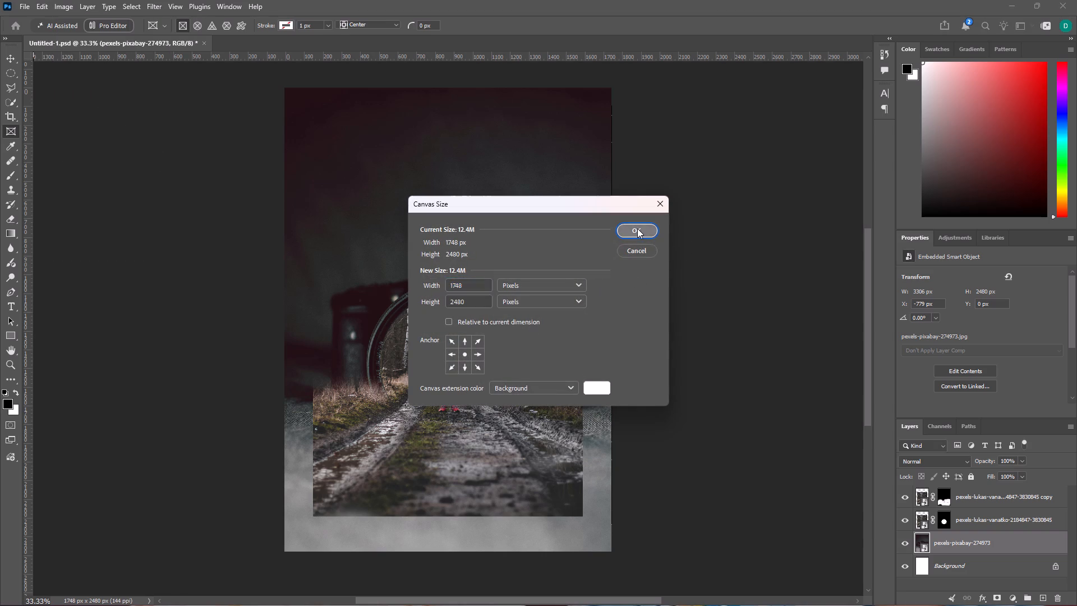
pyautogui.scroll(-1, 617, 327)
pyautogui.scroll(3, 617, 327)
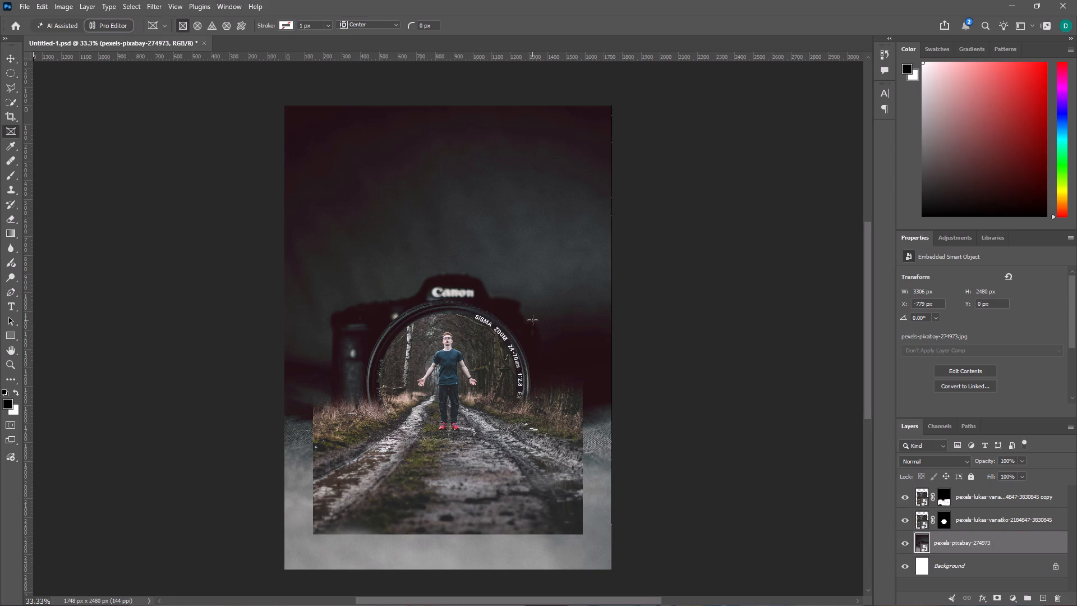
# Export the composite as a JPG at quality 7 into the EXPORTED folder under the name Untitled-1.
pyautogui.click(24, 4)
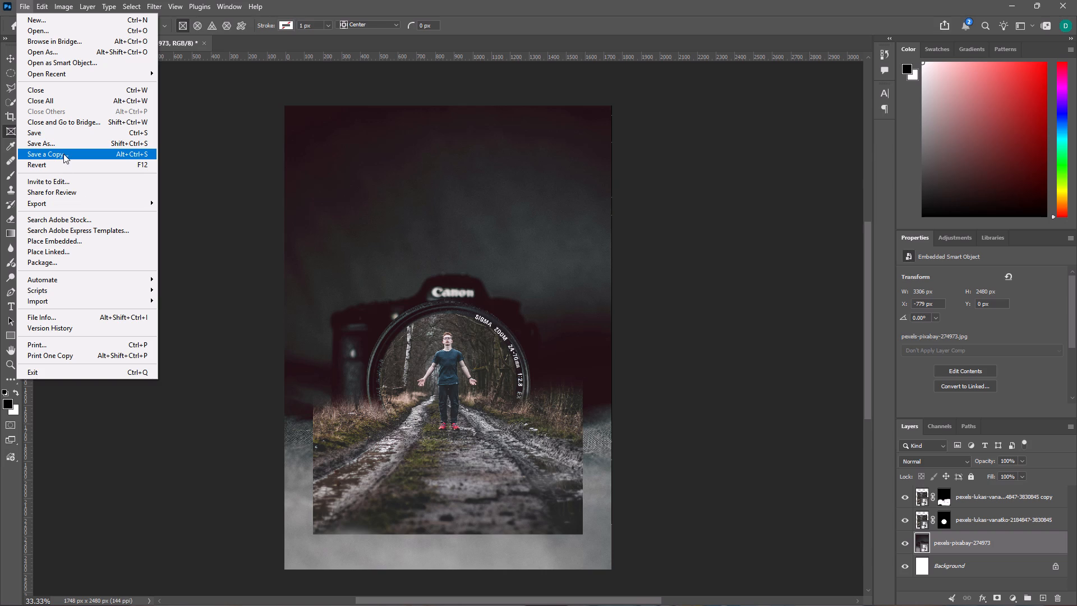
pyautogui.click(59, 199)
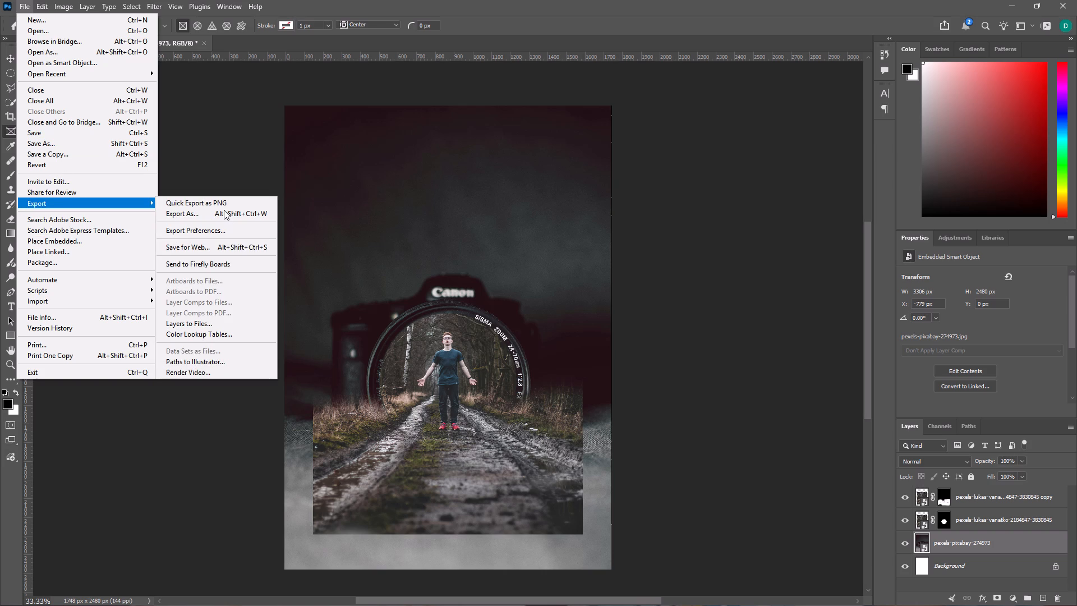
pyautogui.click(224, 210)
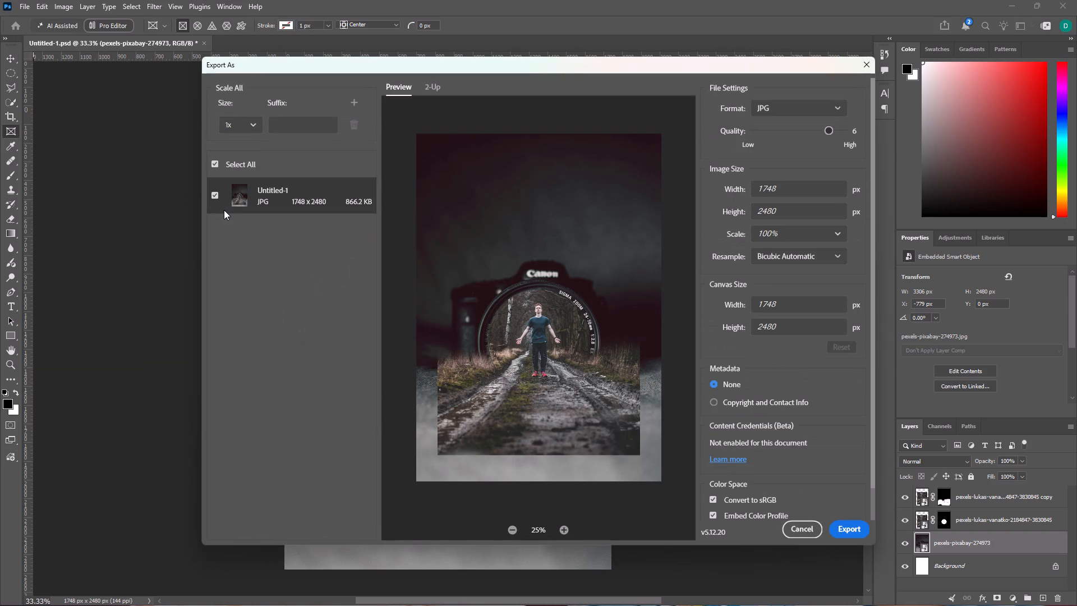
pyautogui.moveTo(829, 132); pyautogui.dragTo(869, 137)
pyautogui.click(843, 529)
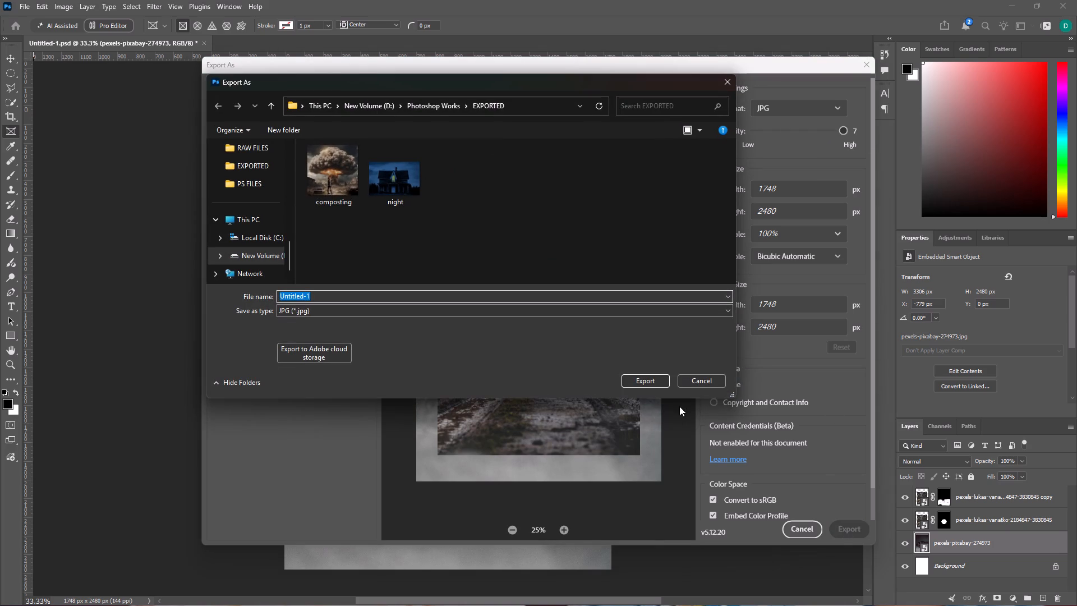
pyautogui.click(648, 383)
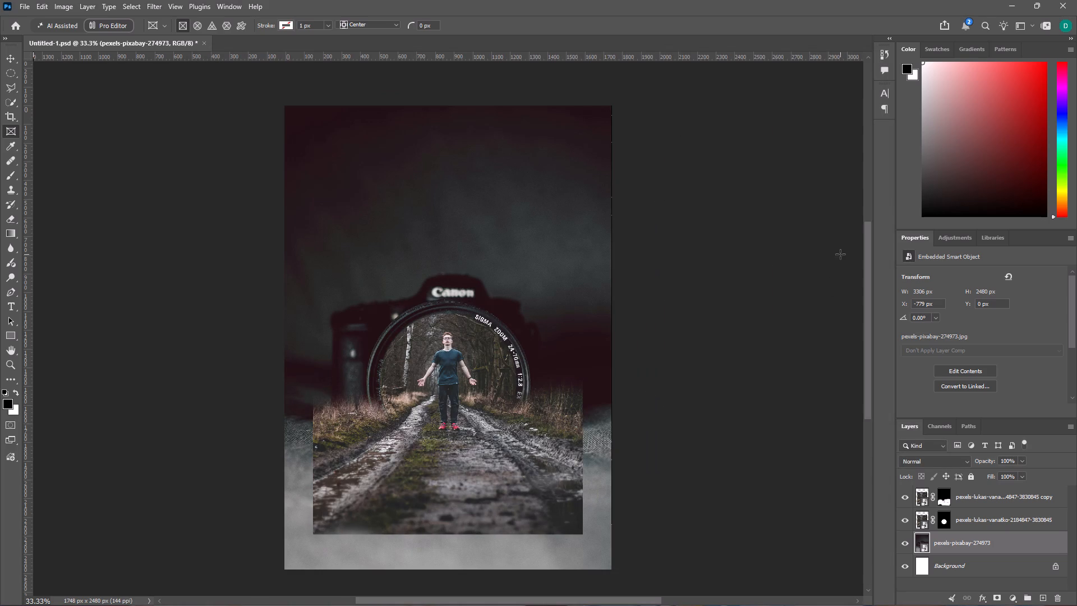
# Close the Untitled-1.psd document without saving its changes.
pyautogui.click(204, 41)
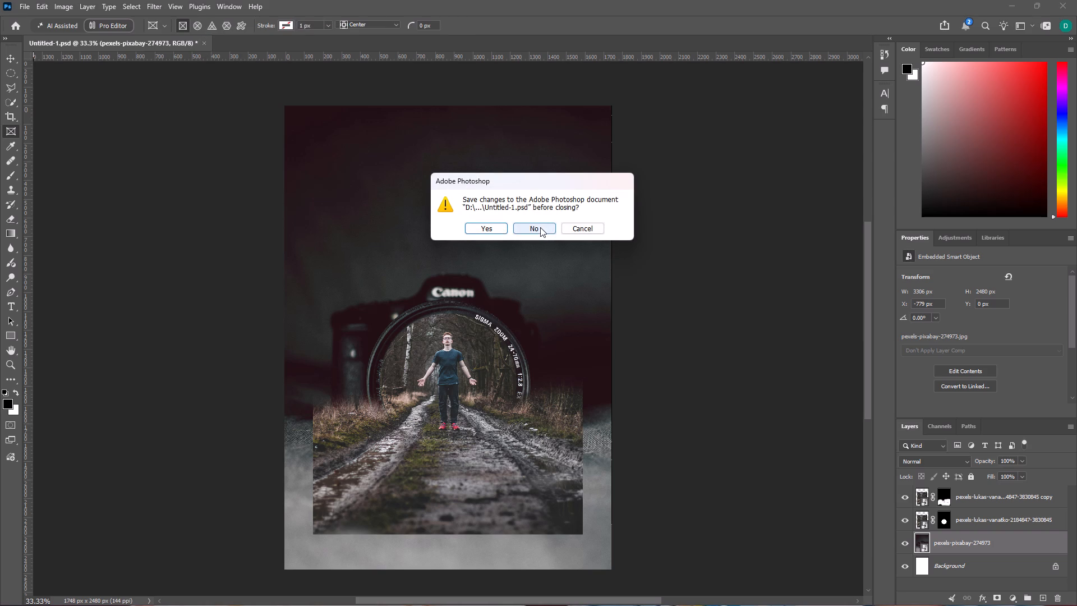
pyautogui.click(1007, 0)
pyautogui.click(1019, 2)
pyautogui.click(538, 227)
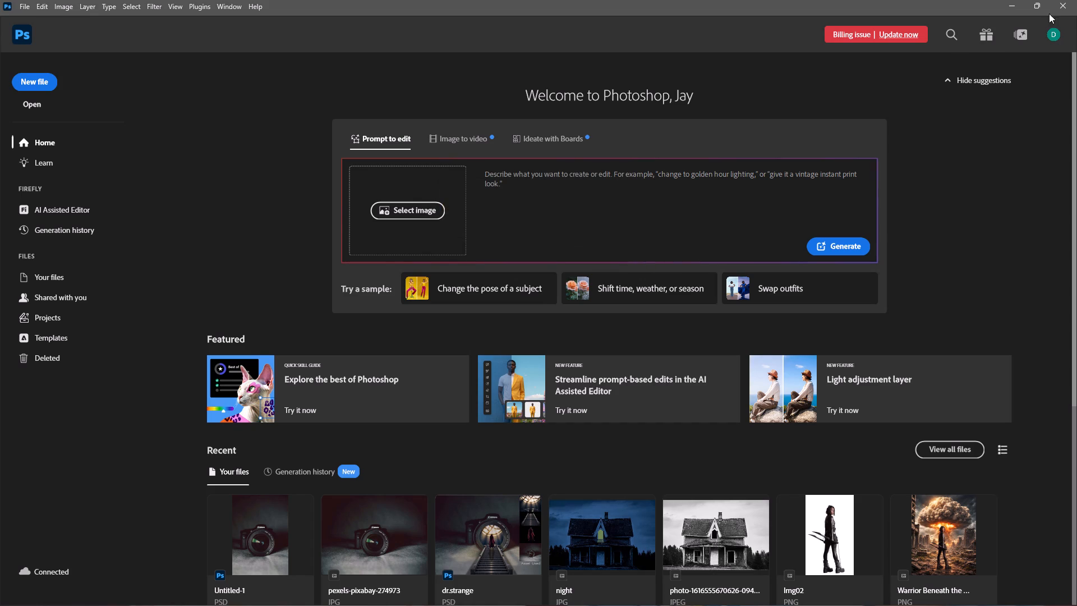
# Switch to File Explorer, go to the EXPORTED folder in Photoshop Works, and delete the composting and night images.
pyautogui.click(1010, 4)
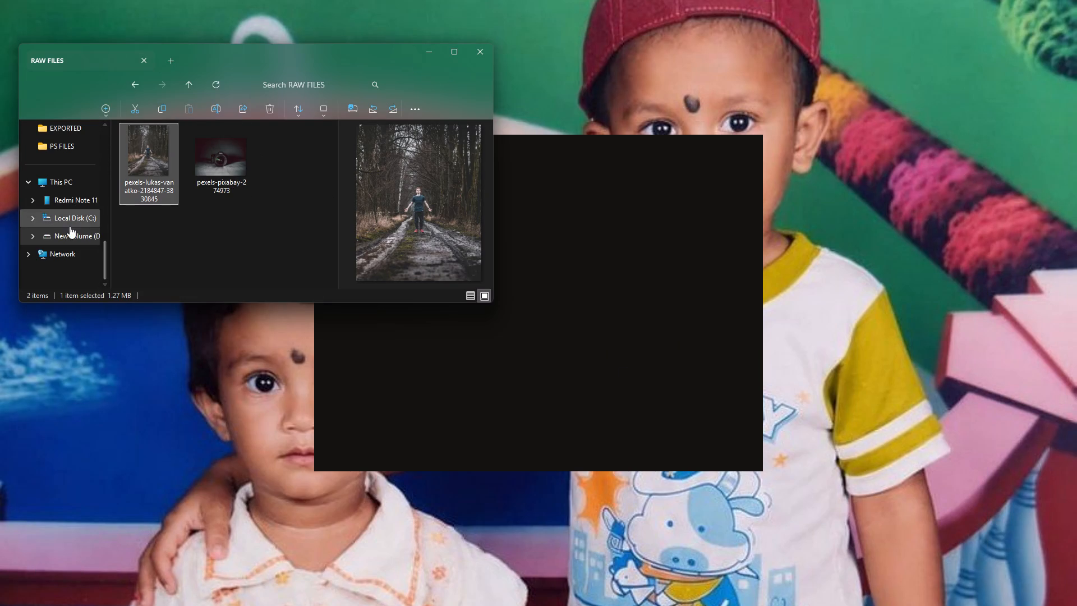
pyautogui.click(183, 84)
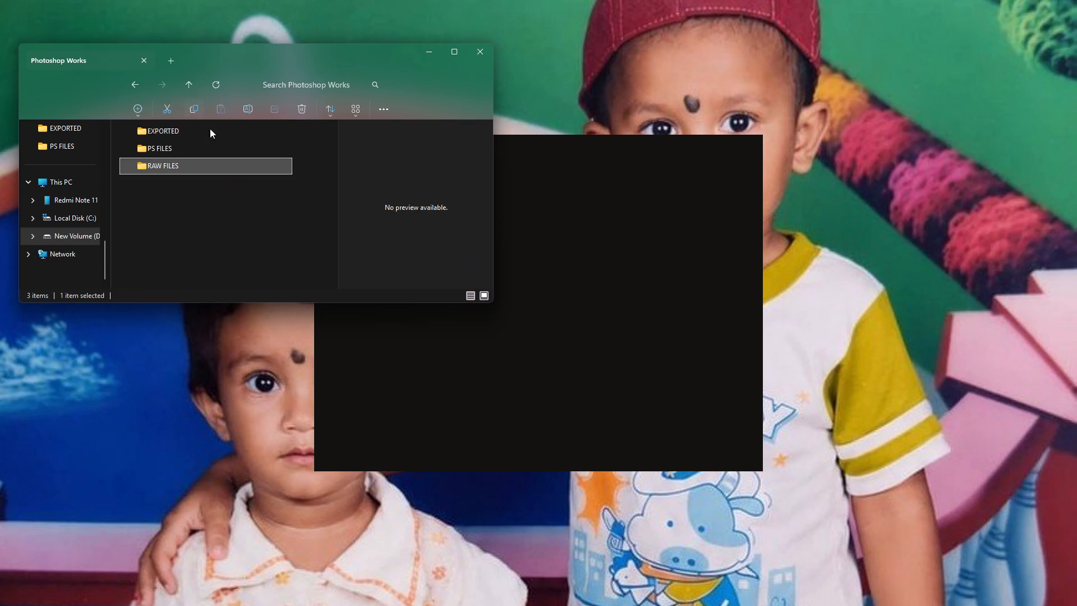
pyautogui.doubleClick(172, 135)
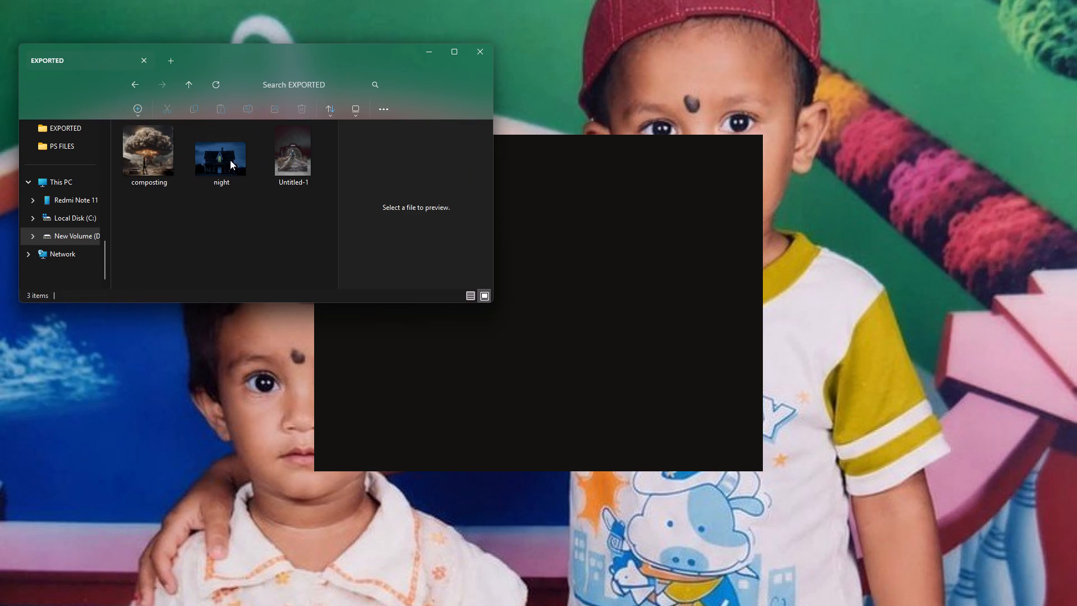
pyautogui.moveTo(145, 214); pyautogui.dragTo(224, 168)
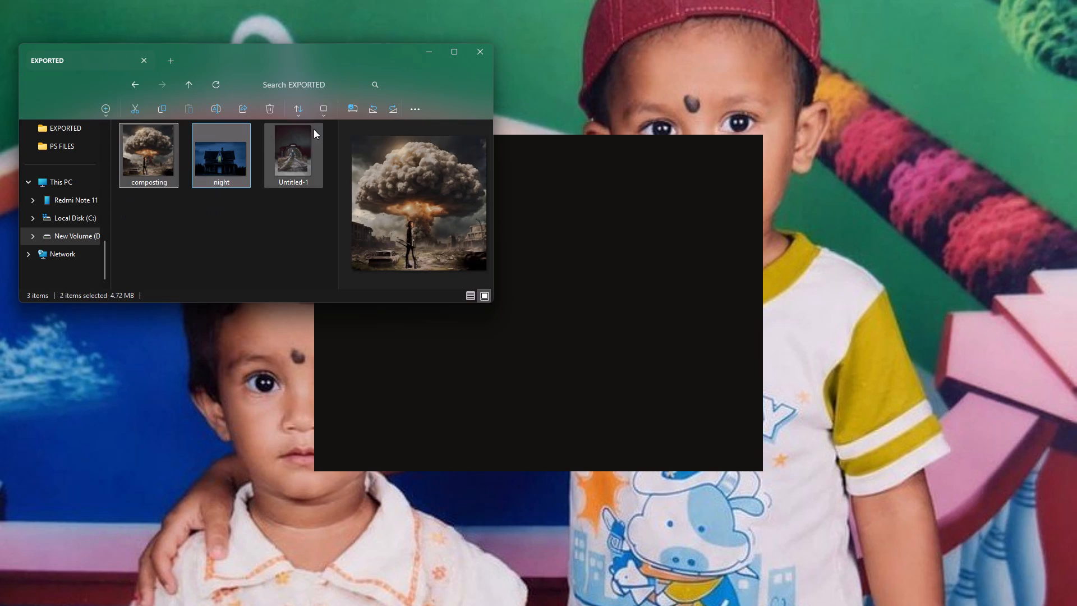
pyautogui.click(269, 110)
# Open the exported Untitled-1 image in Photos and crop it to about 1424 x 2028, trimming the grey borders around the path.
pyautogui.click(151, 163)
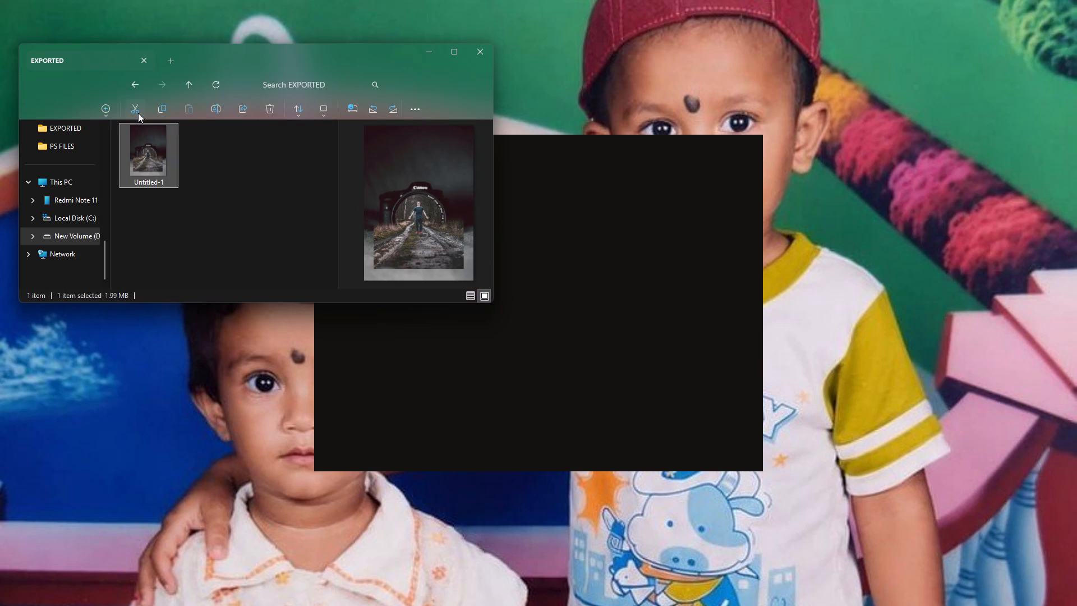
pyautogui.doubleClick(158, 154)
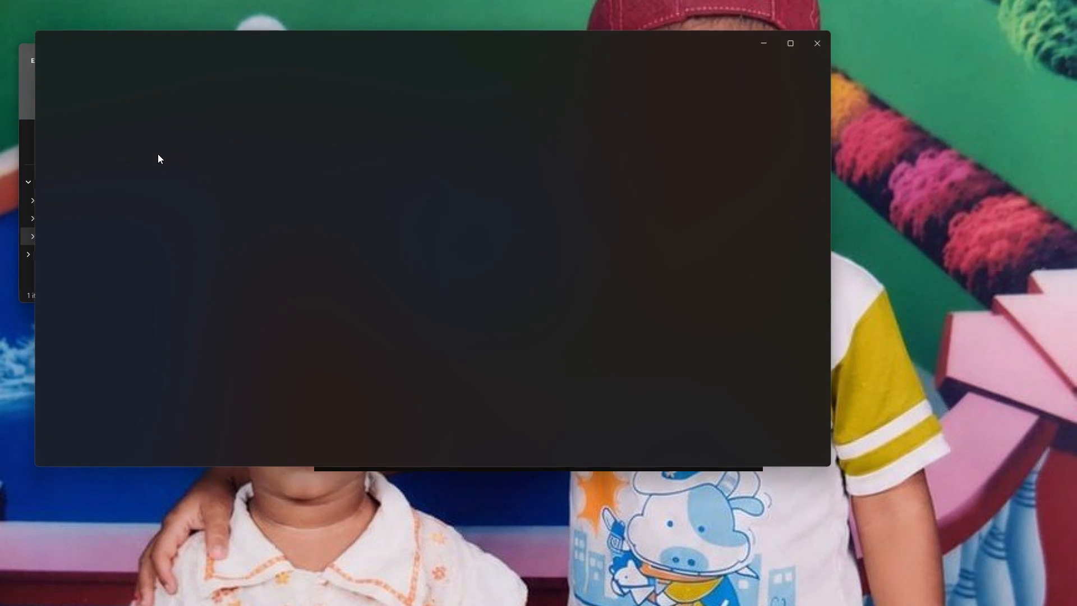
pyautogui.click(61, 46)
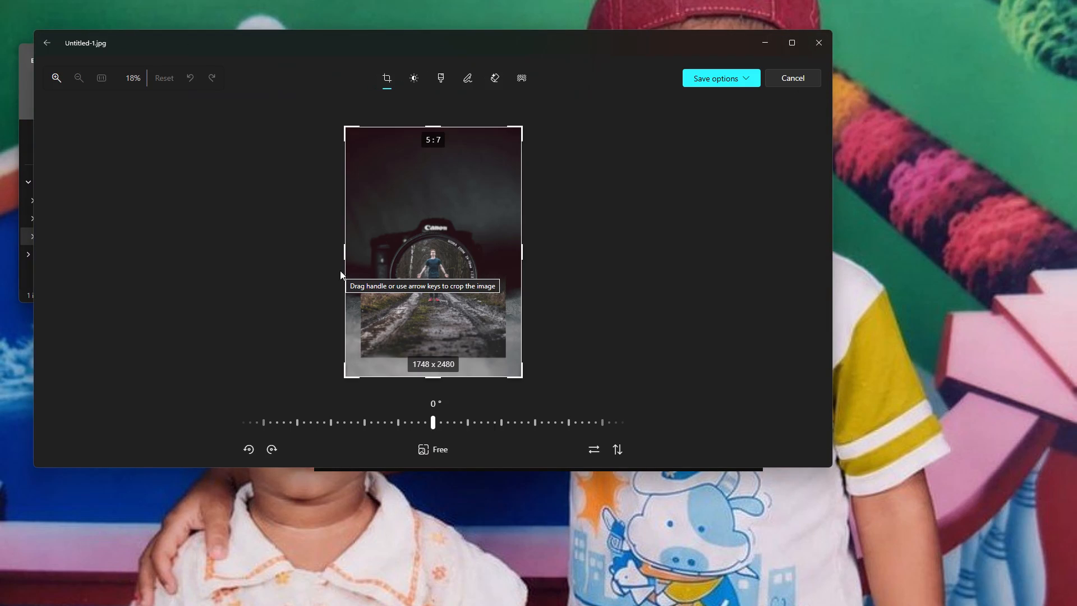
pyautogui.moveTo(344, 256); pyautogui.dragTo(357, 250)
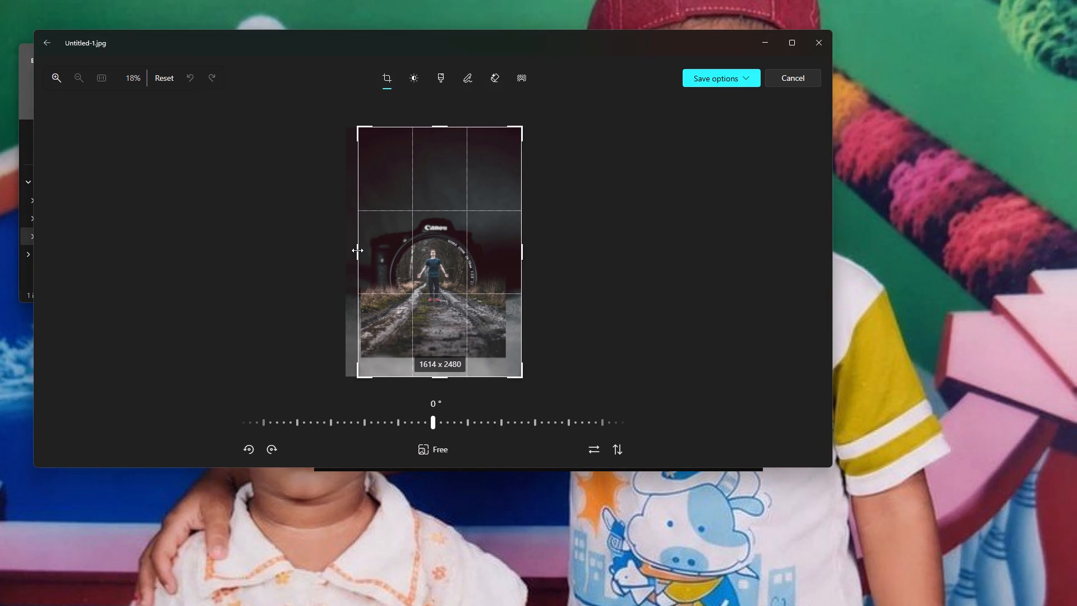
pyautogui.moveTo(357, 250); pyautogui.dragTo(361, 249)
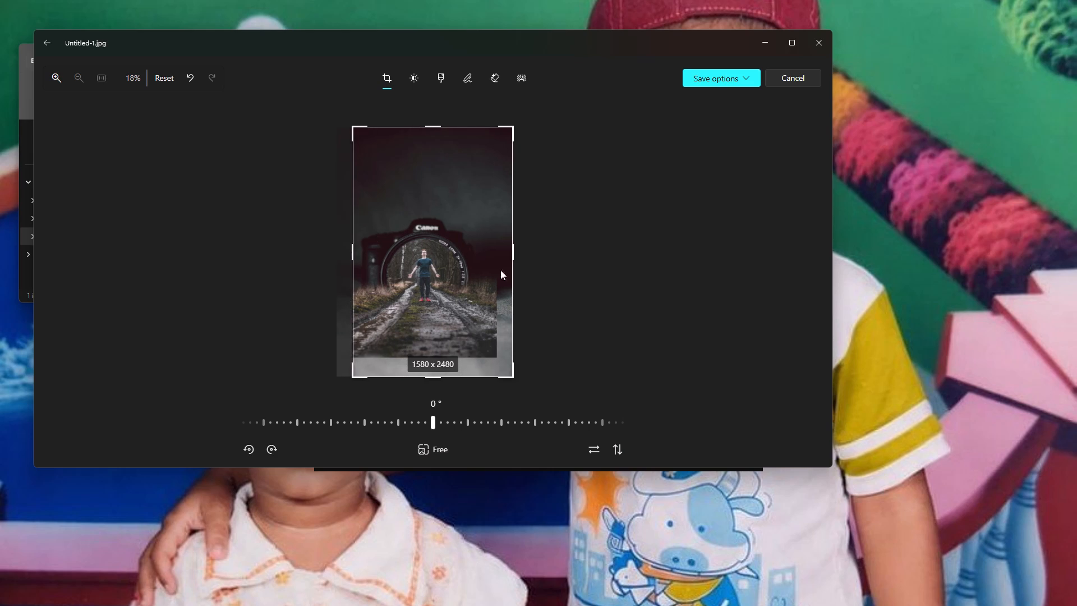
pyautogui.moveTo(517, 250); pyautogui.dragTo(501, 253)
pyautogui.moveTo(438, 374); pyautogui.dragTo(434, 365)
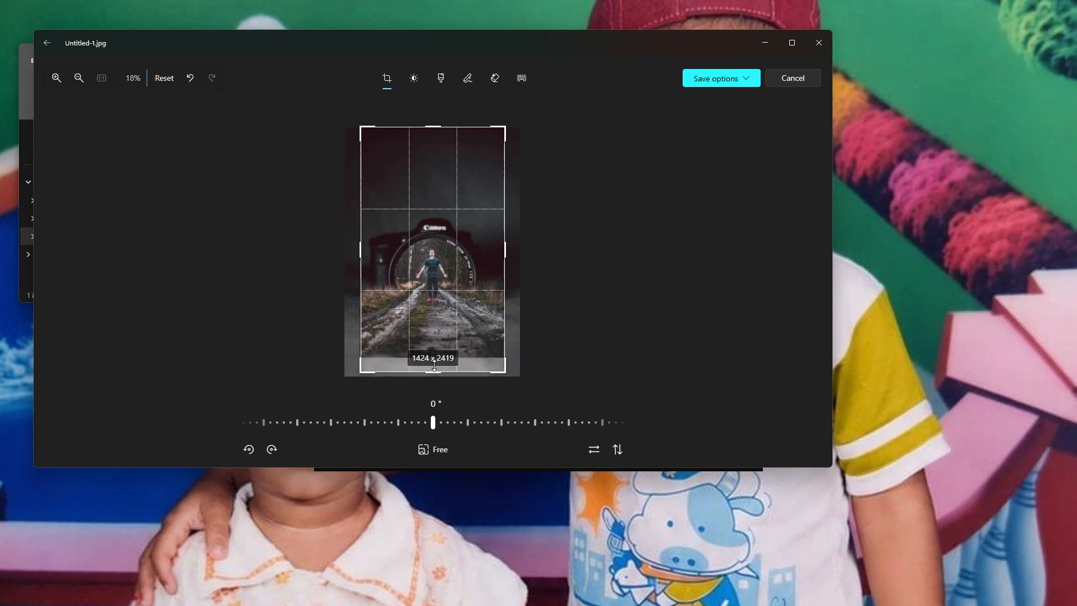
pyautogui.moveTo(434, 365); pyautogui.dragTo(435, 352)
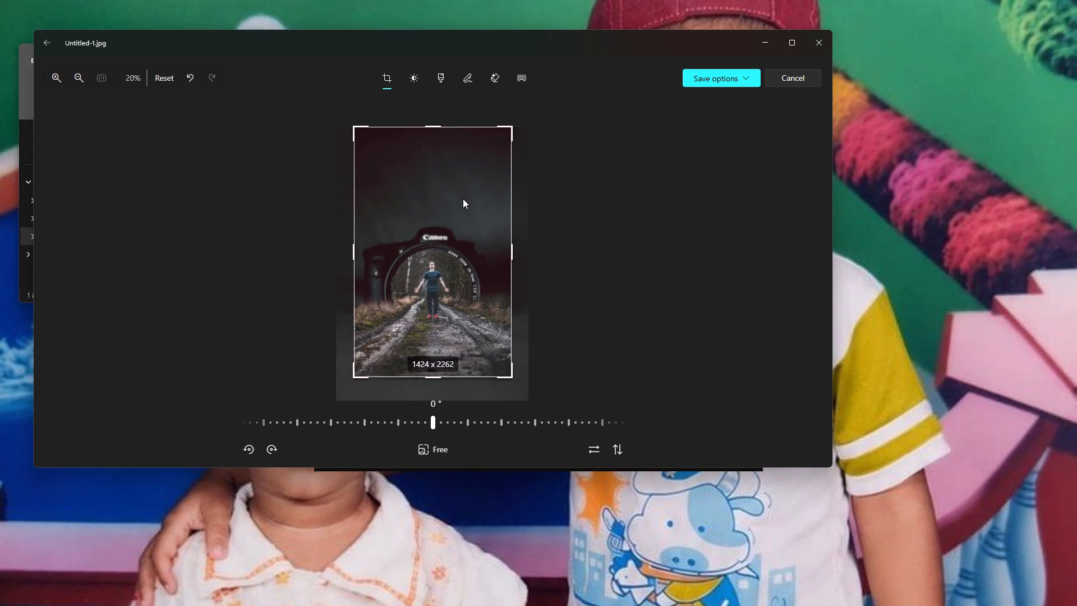
pyautogui.moveTo(434, 128); pyautogui.dragTo(429, 154)
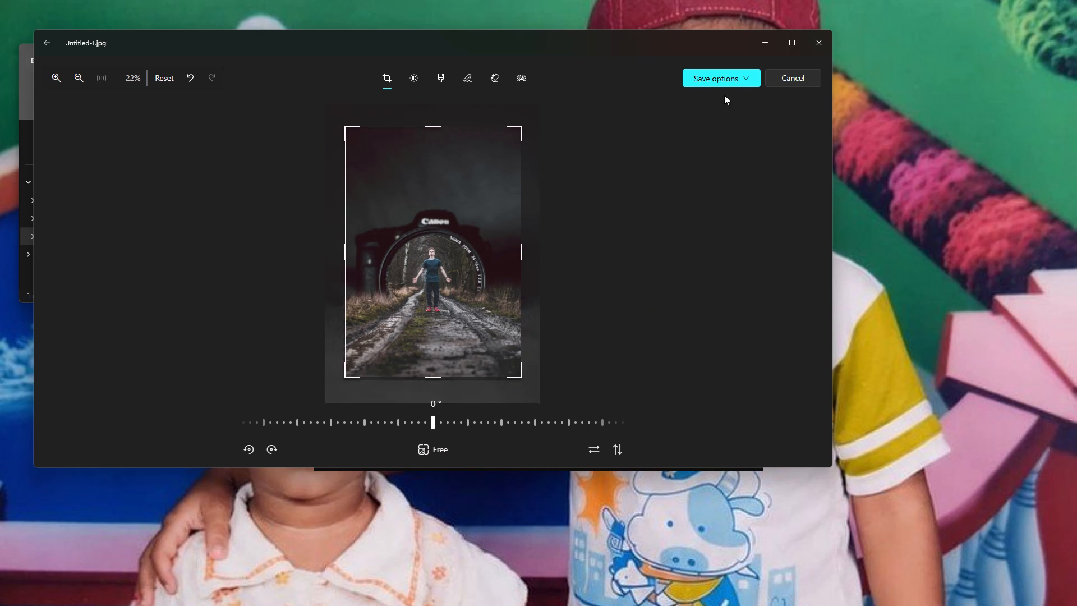
# Save the crop over the original Untitled-1.jpg and close the image viewer.
pyautogui.click(713, 78)
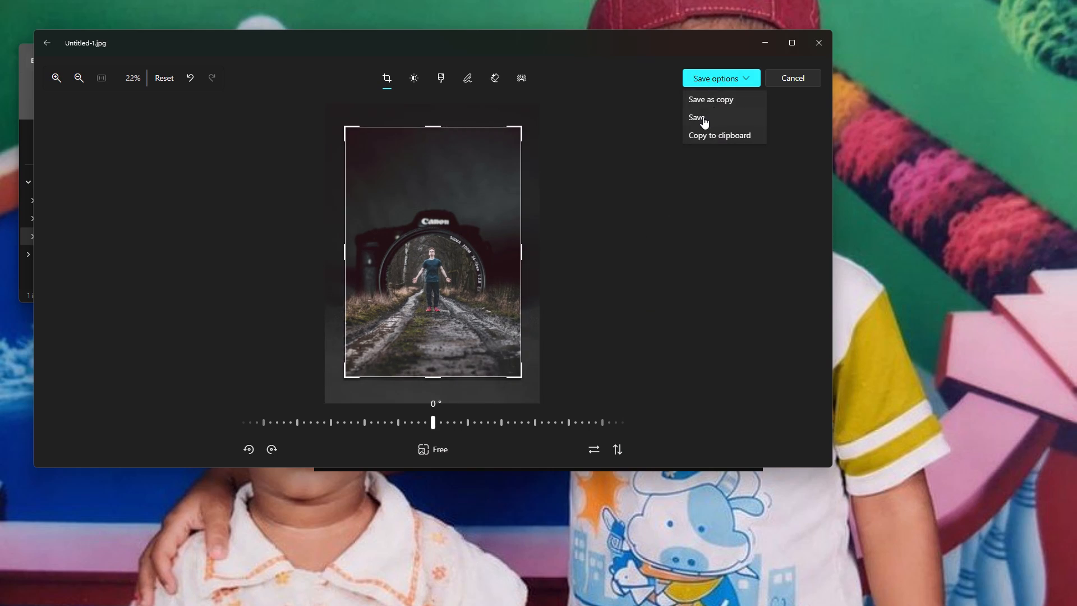
pyautogui.click(703, 117)
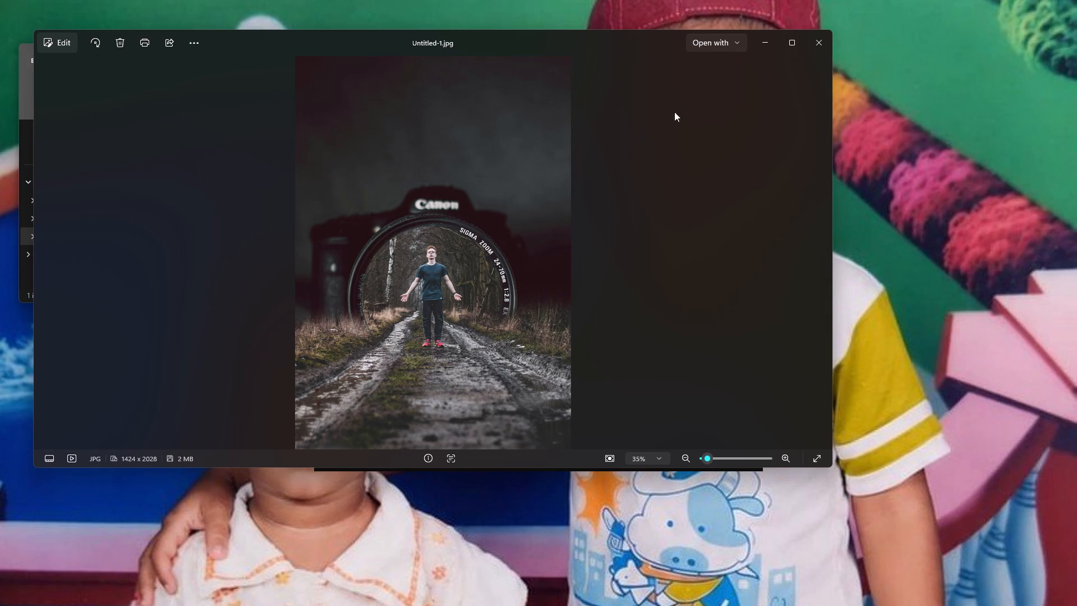
pyautogui.click(822, 48)
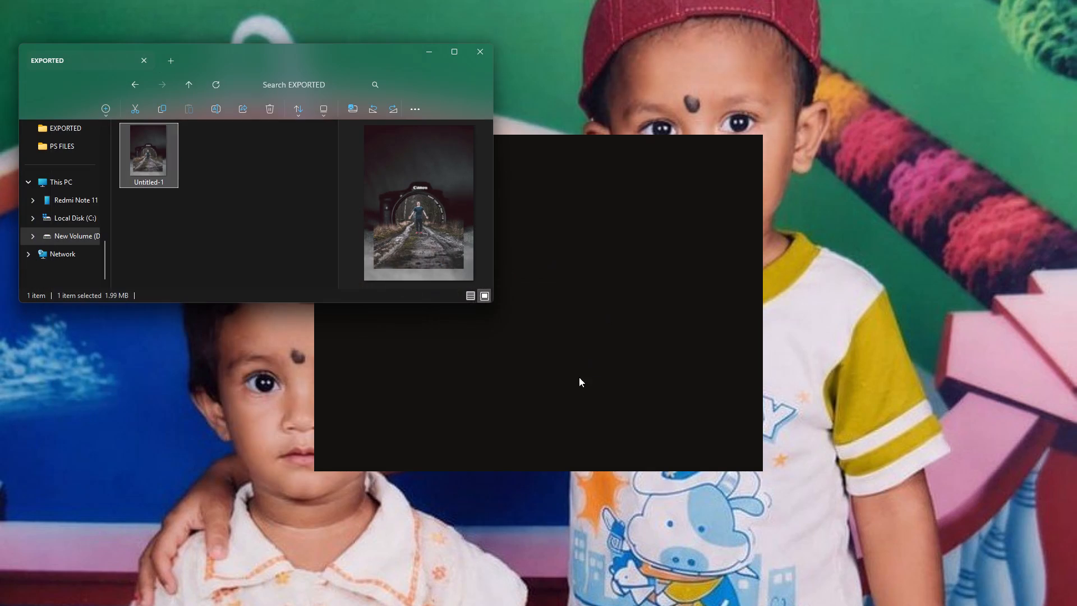
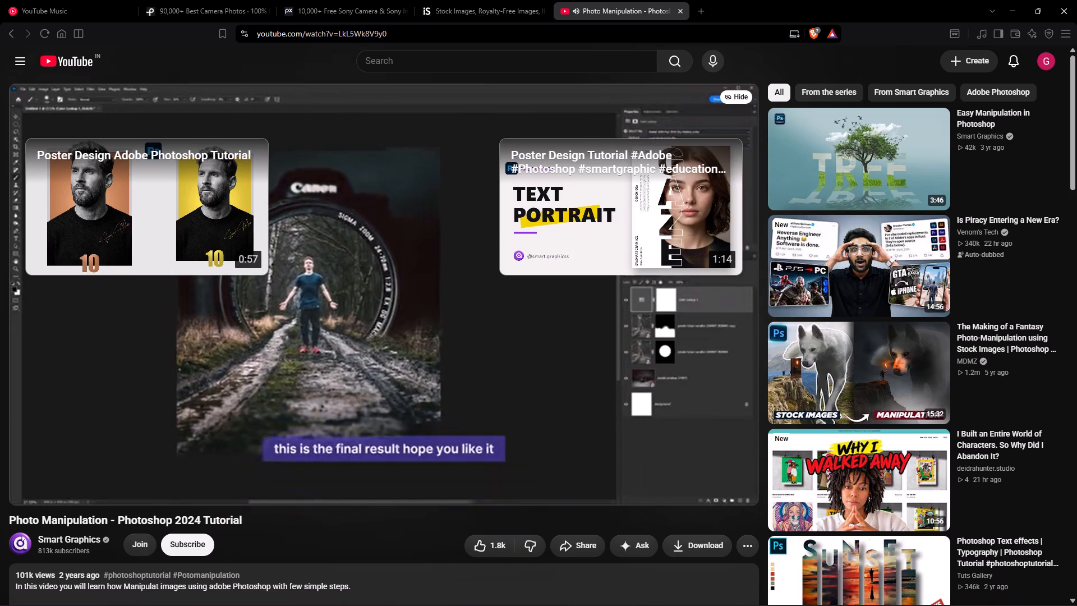
# Pause the Photo Manipulation - Photoshop 2024 Tutorial video on its final-result scene.
pyautogui.click(388, 315)
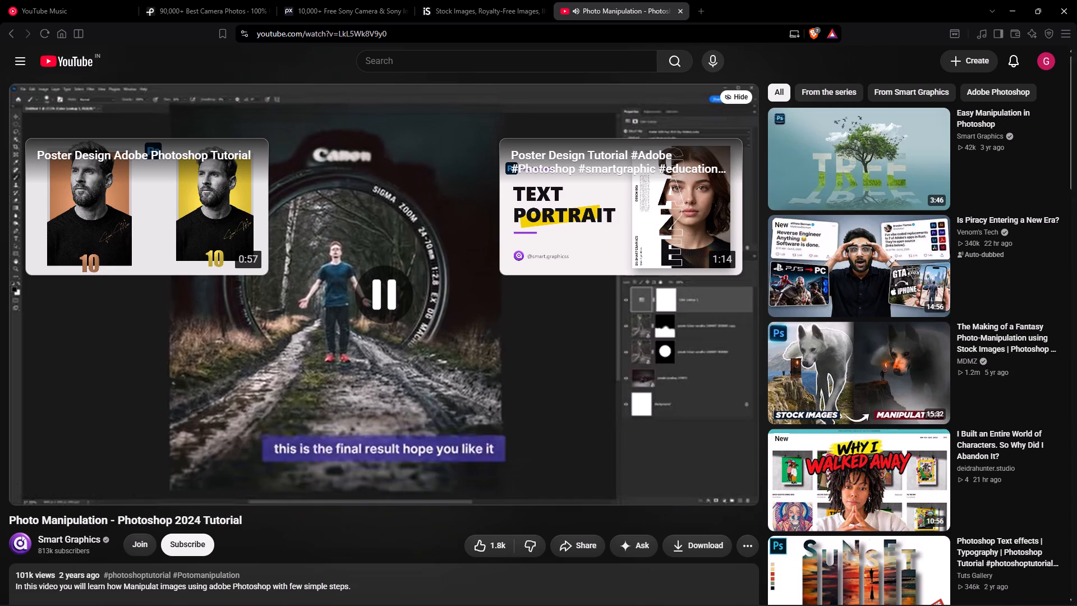
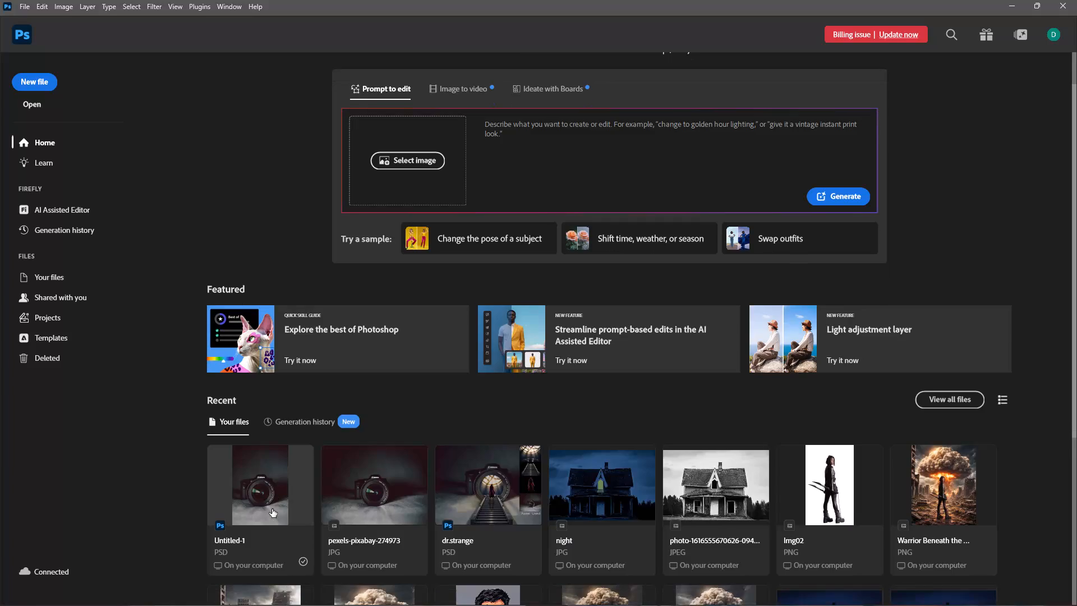
# Open the recent Untitled-1 PSD containing the camera photo in Photoshop and view its canvas.
pyautogui.click(272, 509)
pyautogui.scroll(-4, 525, 405)
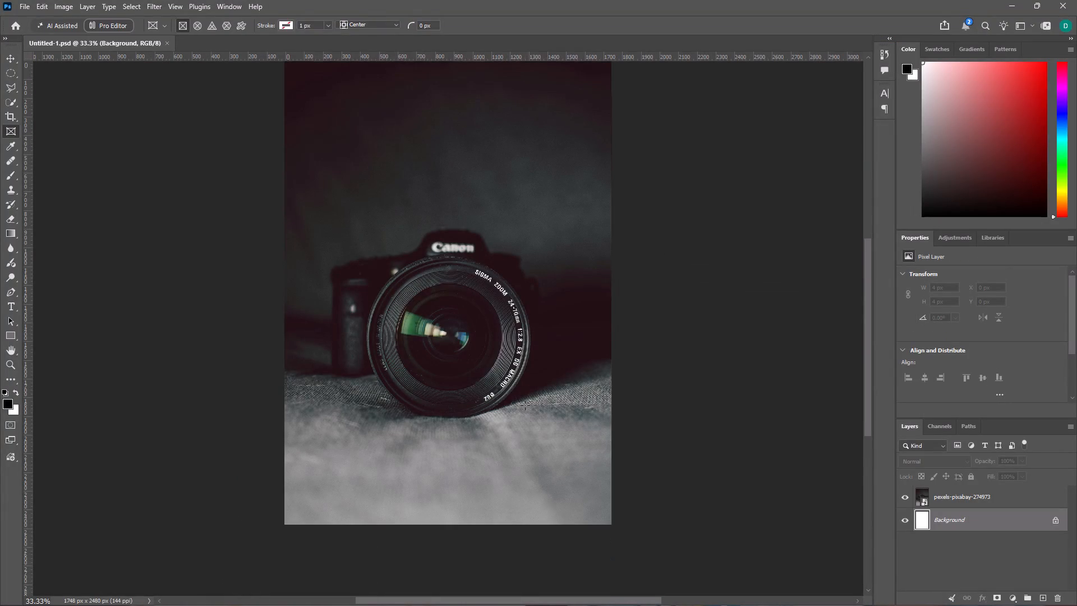
pyautogui.scroll(5, 525, 405)
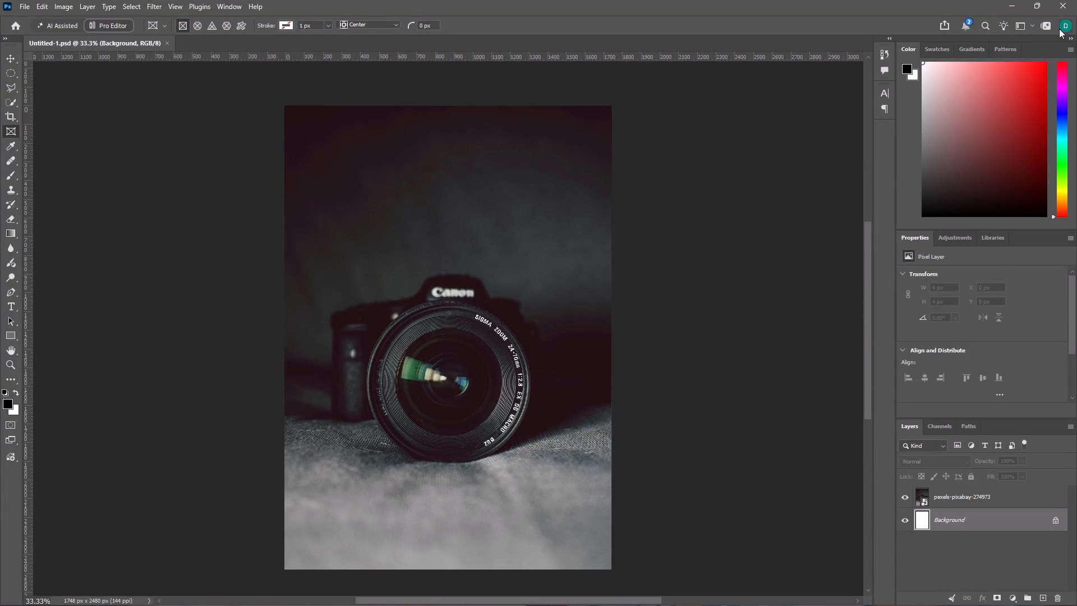
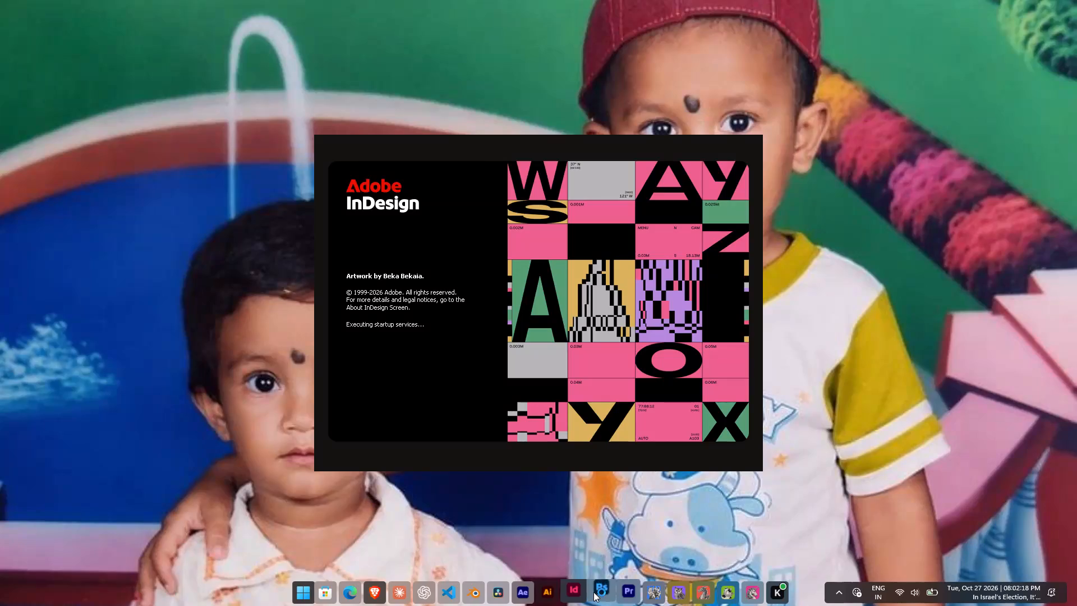
# Launch Photoshop.
pyautogui.doubleClick(593, 592)
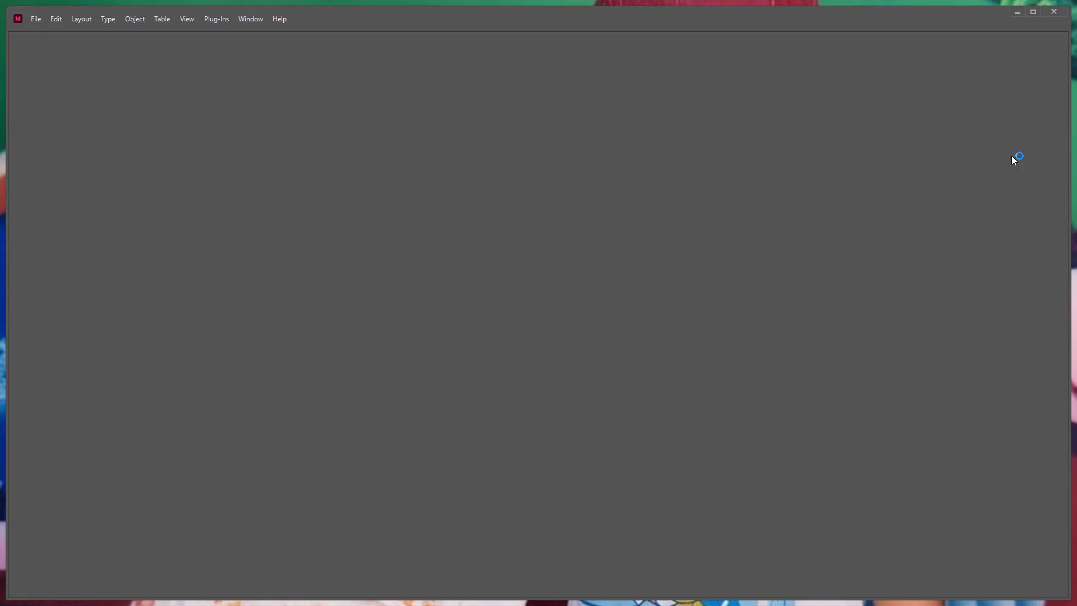
# Close the empty InDesign window that covers Photoshop.
pyautogui.click(1060, 10)
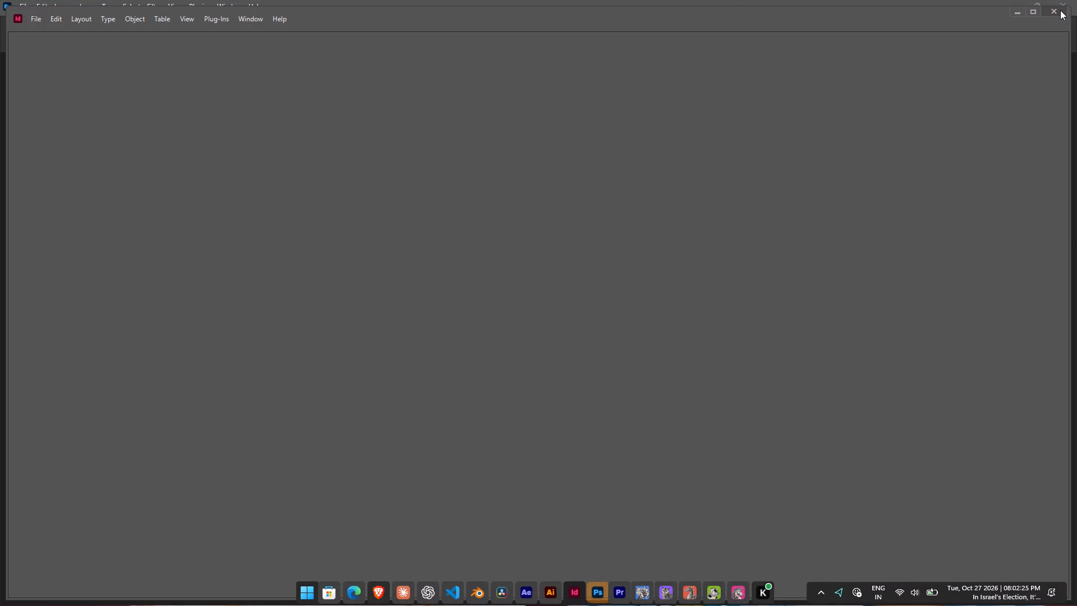
pyautogui.click(1053, 10)
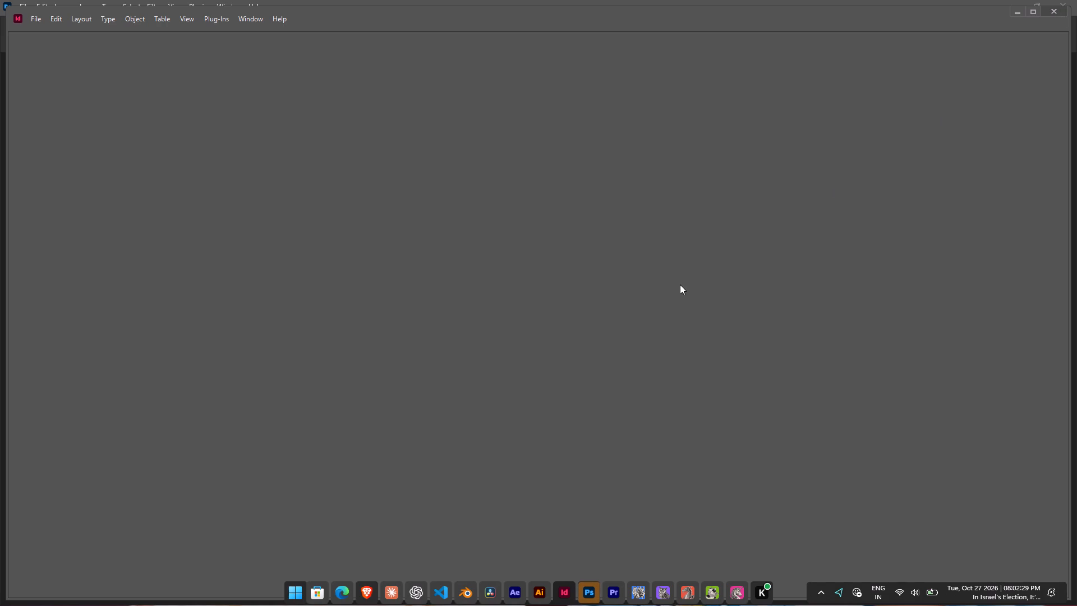
# Open Task Manager and bring its process list to the front.
pyautogui.hotkey('ctrl', 'shift', 'Escape')
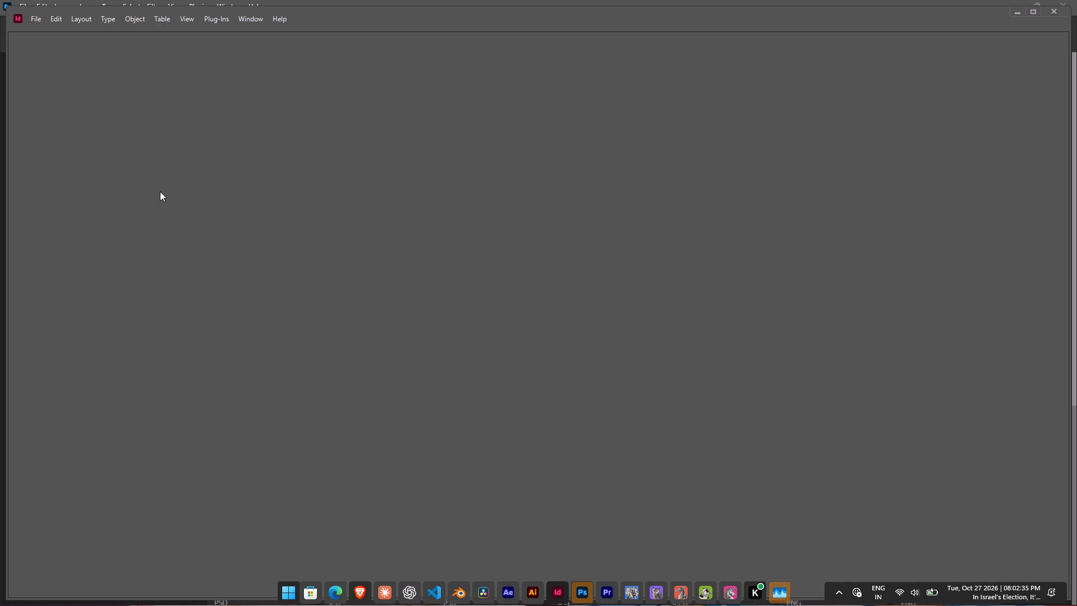
pyautogui.click(784, 589)
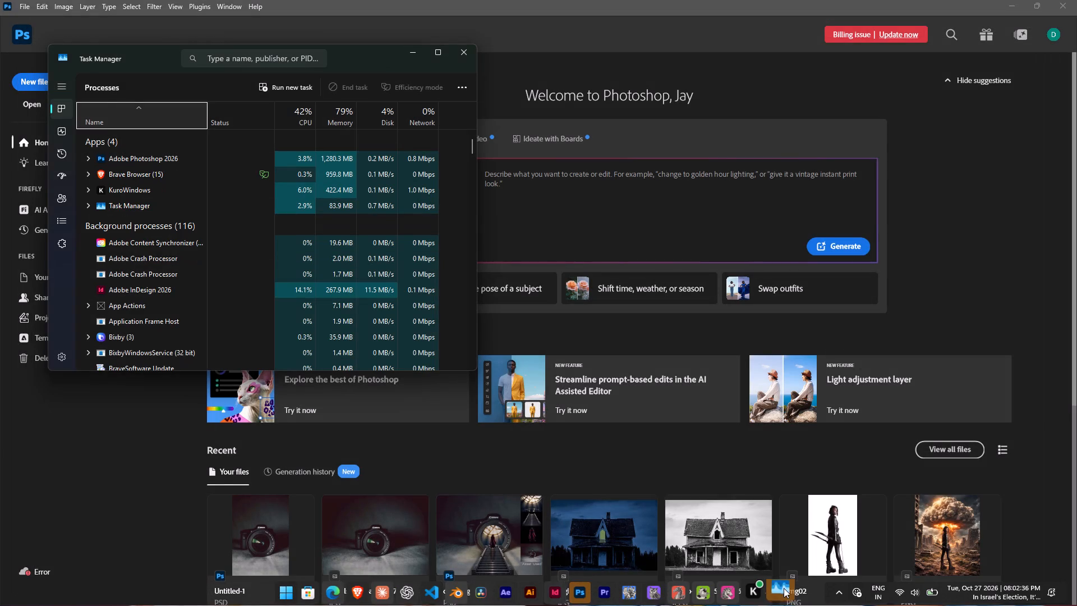
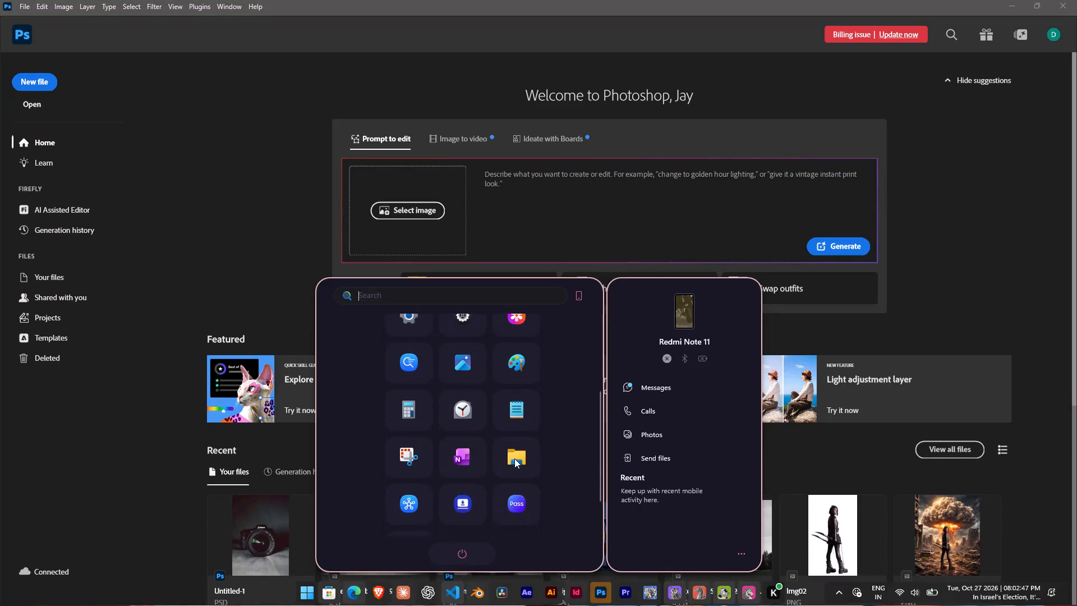
# Open File Explorer and browse its folder shortcuts and drives for the Photoshop work files.
pyautogui.click(516, 463)
pyautogui.scroll(-14, 214, 167)
pyautogui.scroll(-6, 98, 203)
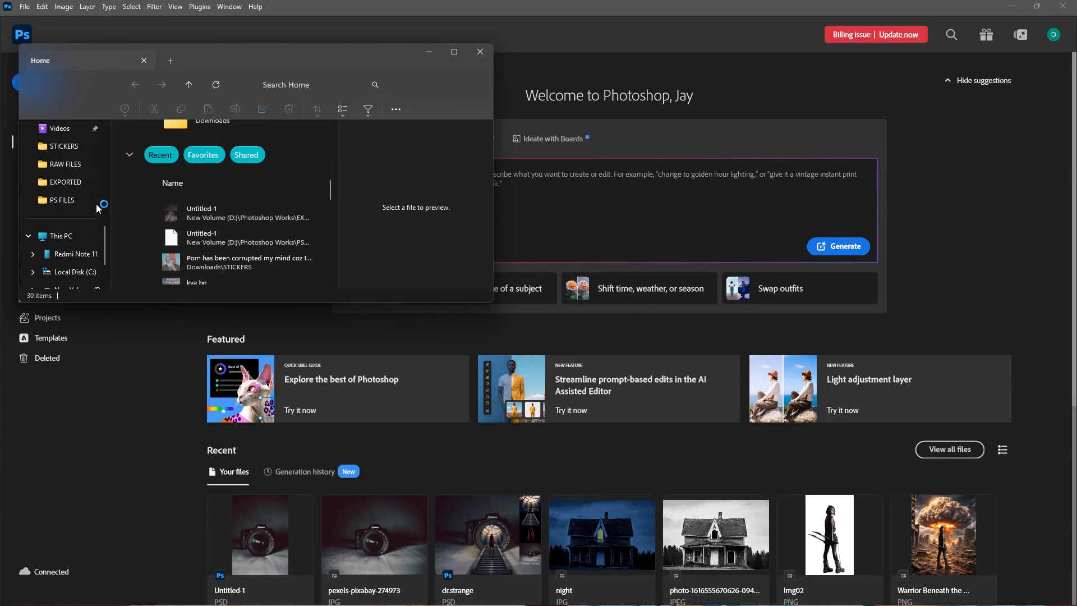
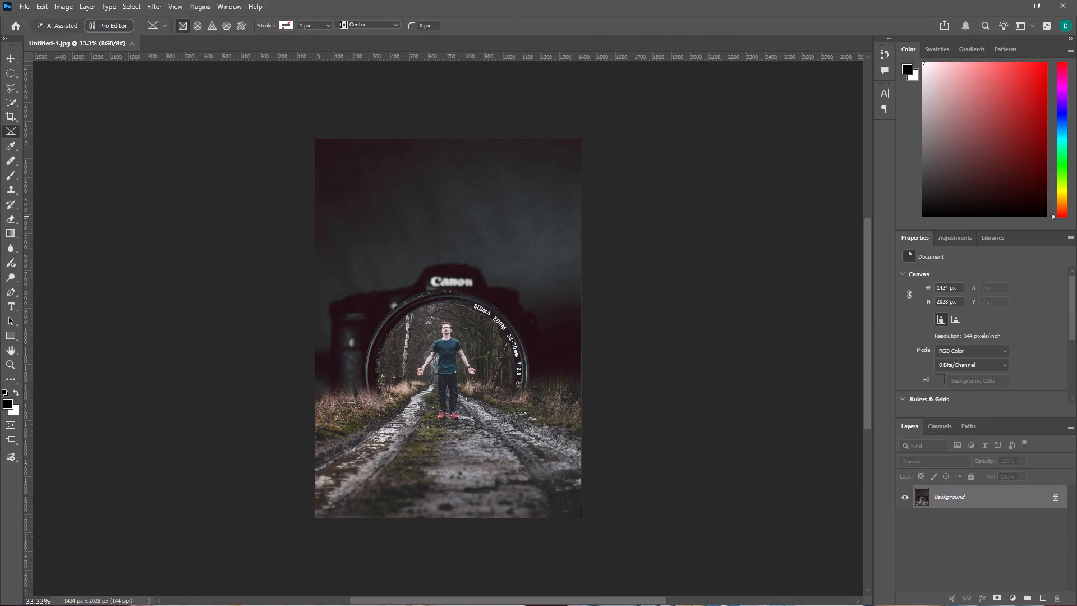
# Open the Camera Raw Filter on the Background layer and darken the midtones with a curve point at input 117, output 95.
pyautogui.click(1017, 599)
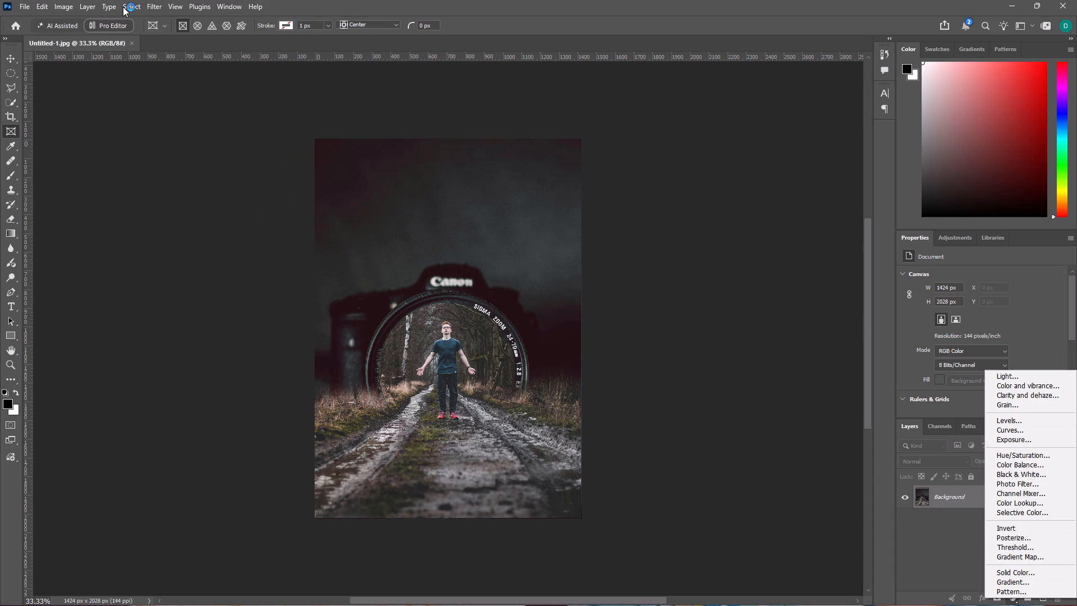
pyautogui.click(227, 7)
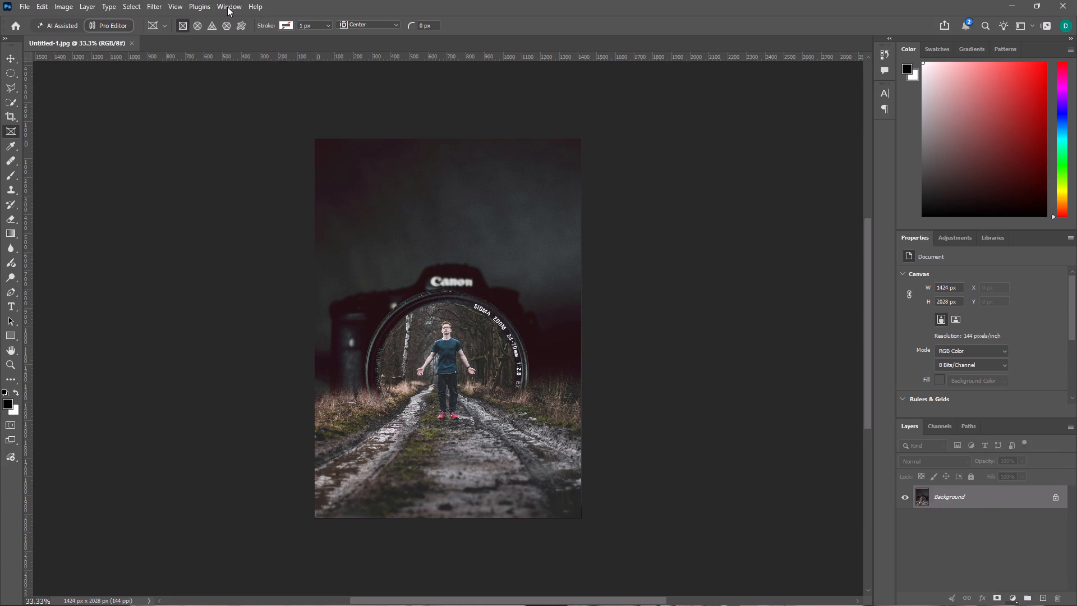
pyautogui.click(159, 8)
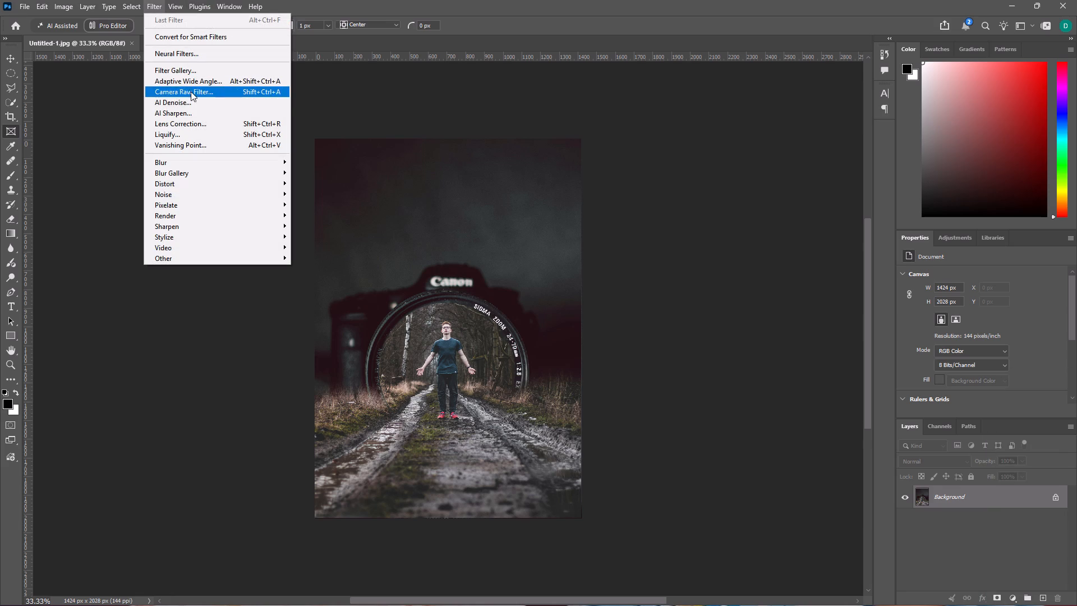
pyautogui.click(187, 91)
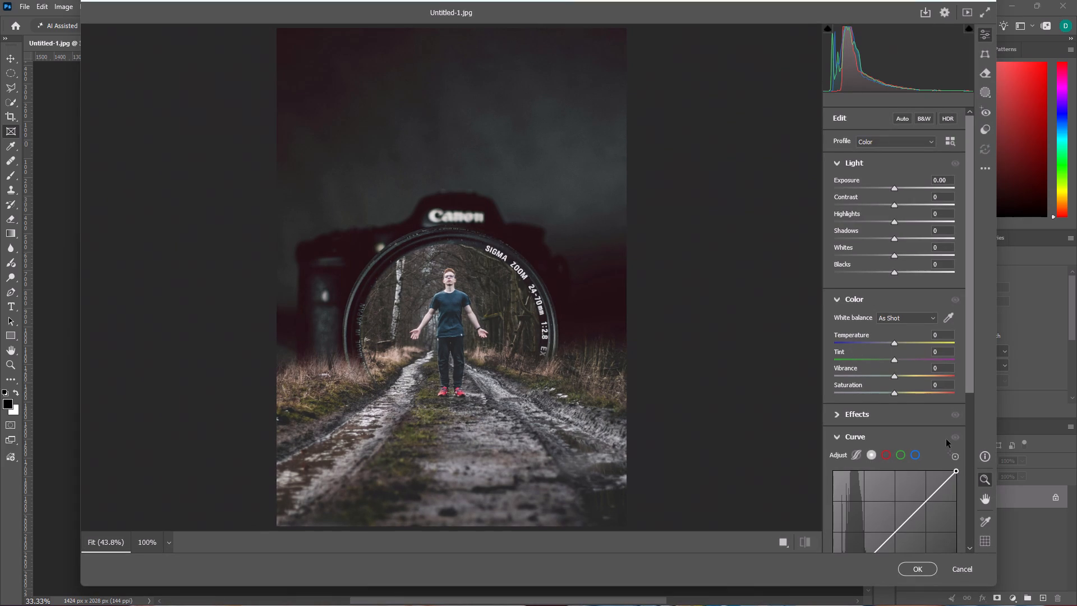
pyautogui.scroll(-5, 909, 489)
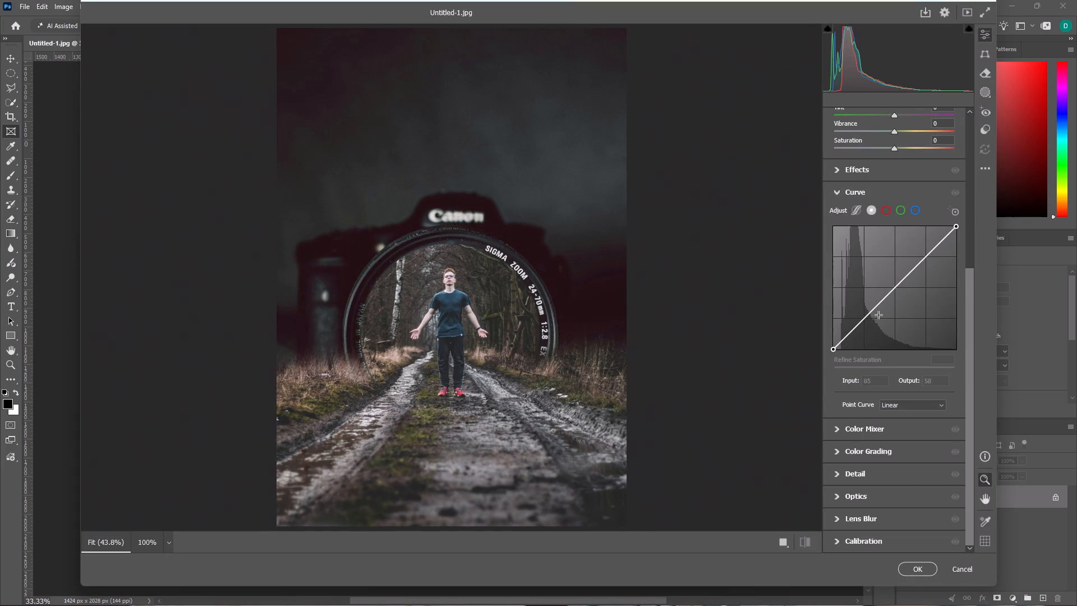
pyautogui.moveTo(882, 301); pyautogui.dragTo(887, 299)
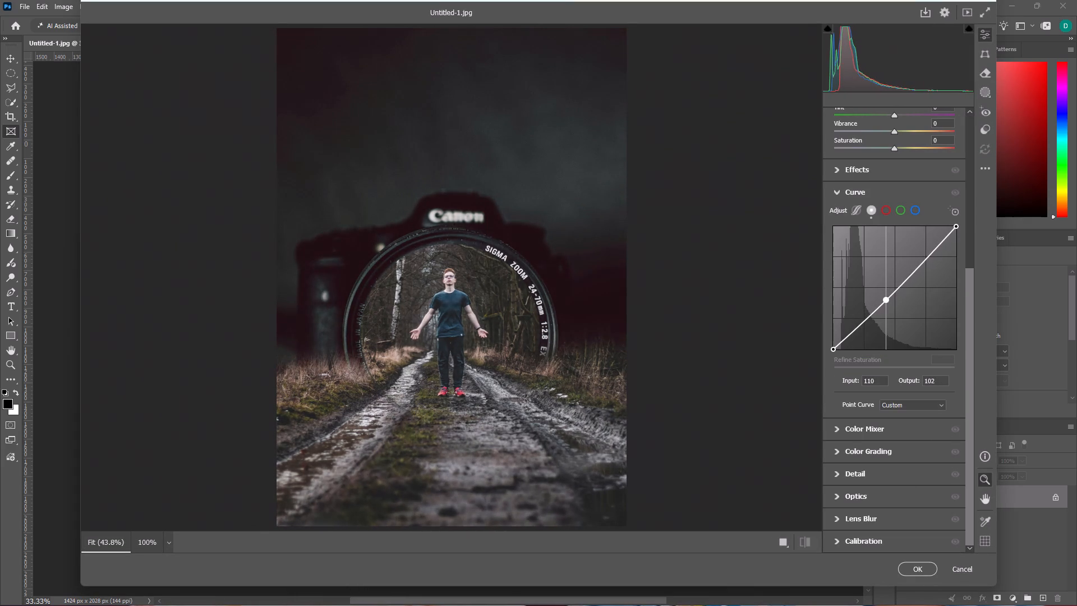
pyautogui.moveTo(887, 299); pyautogui.dragTo(891, 303)
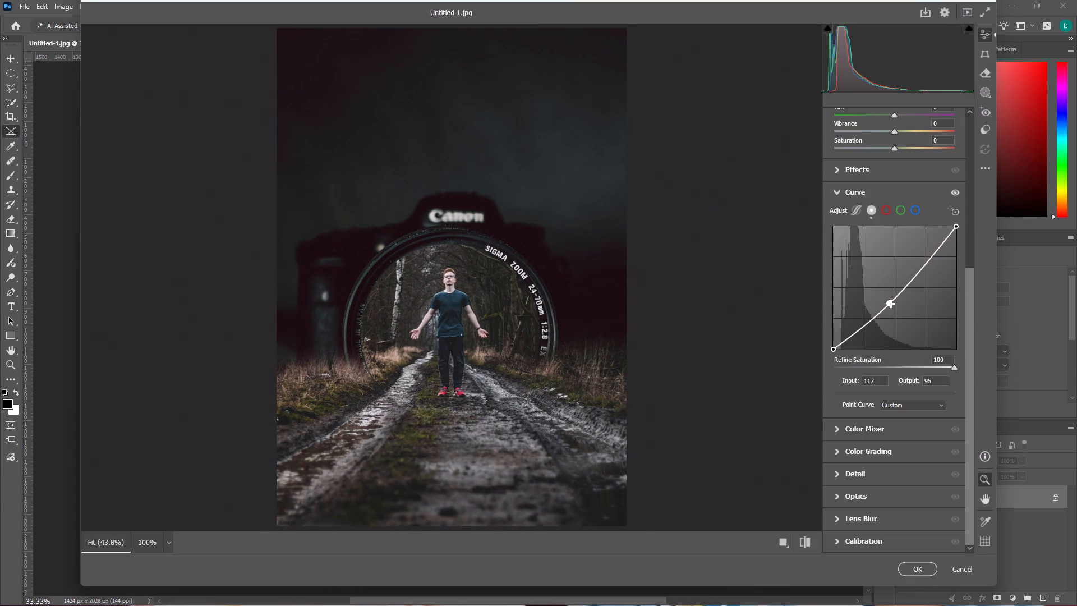
# Set the white balance temperature to -2 and the tint to -10 in the Camera Raw color settings.
pyautogui.scroll(8, 834, 334)
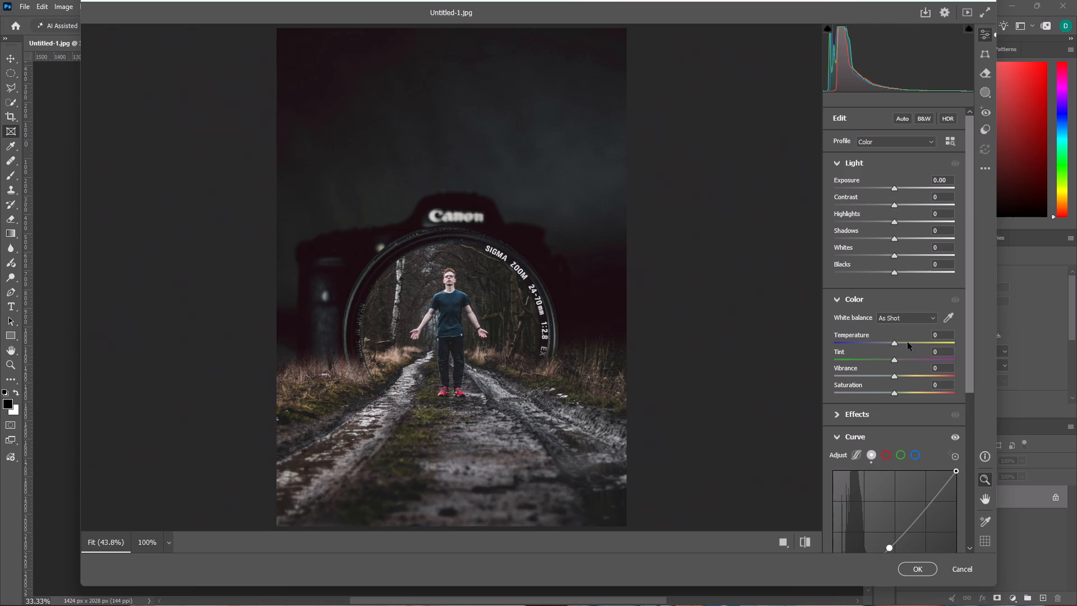
pyautogui.moveTo(894, 345); pyautogui.dragTo(895, 348)
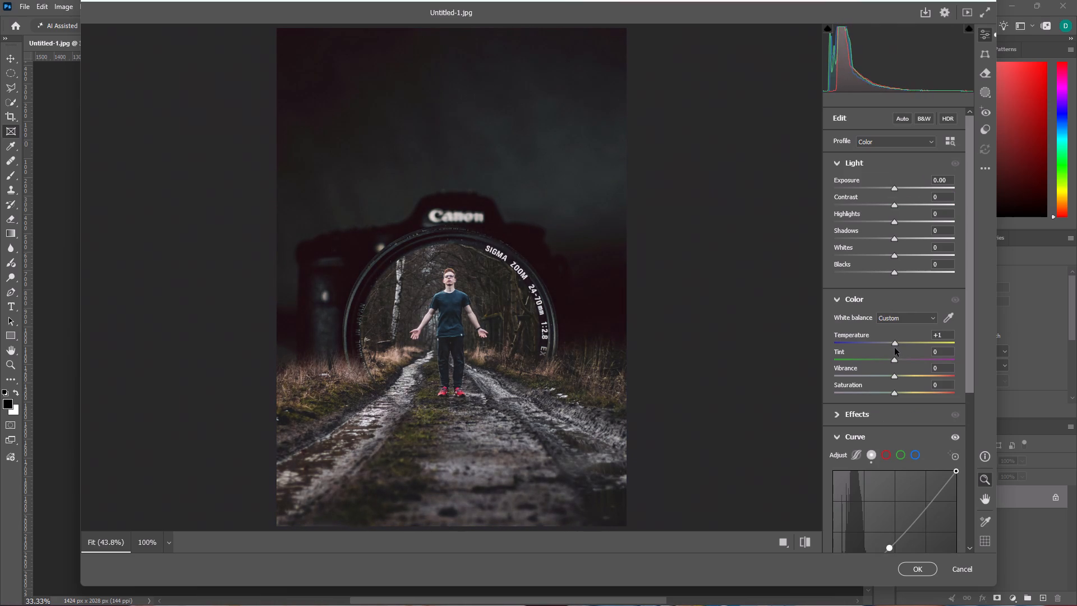
pyautogui.moveTo(895, 348); pyautogui.dragTo(894, 351)
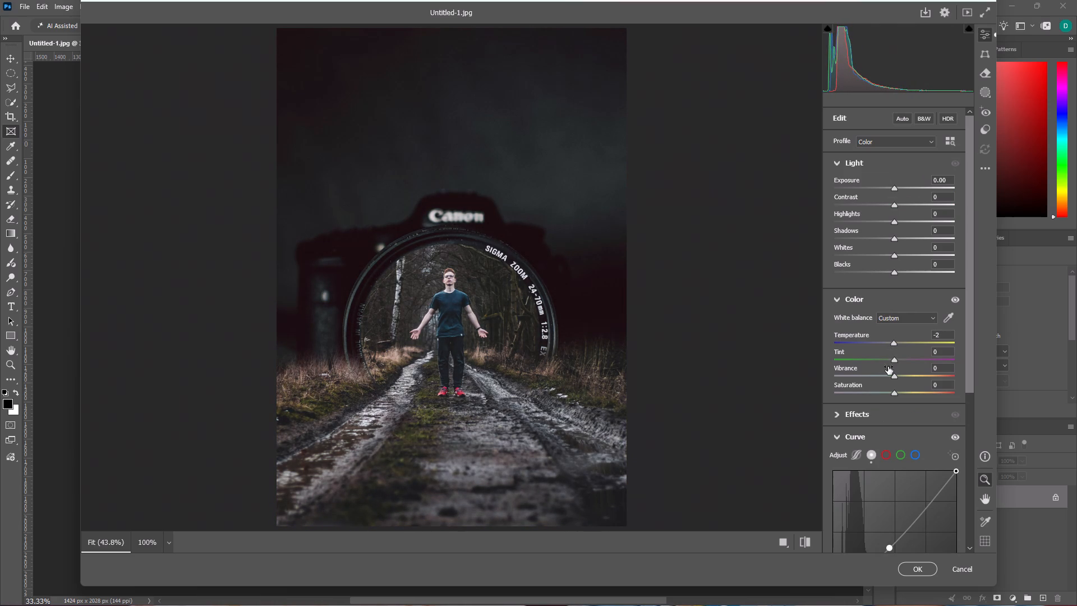
pyautogui.moveTo(896, 361); pyautogui.dragTo(907, 360)
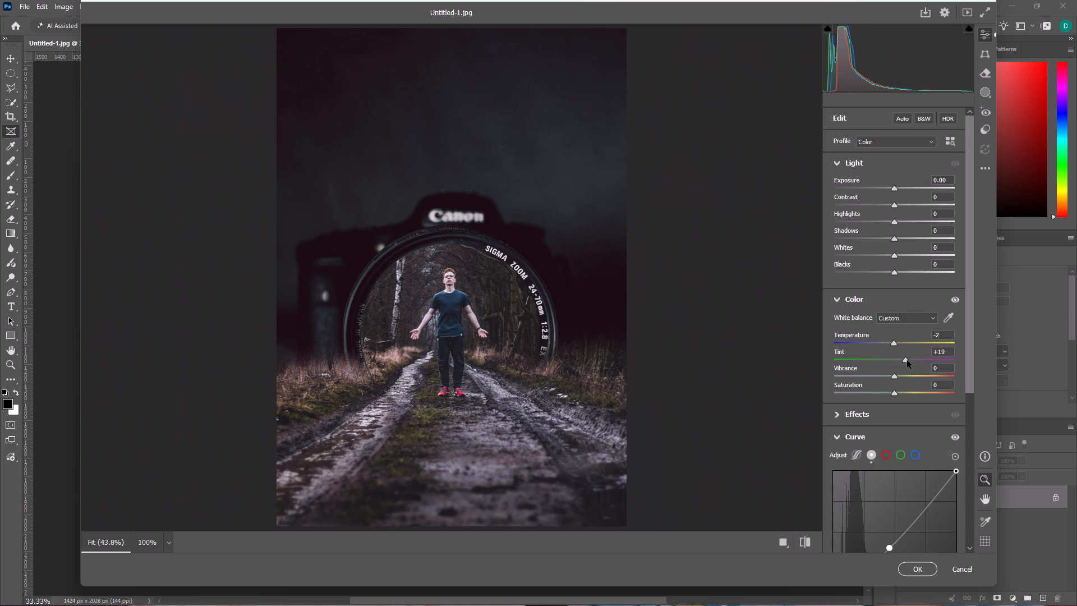
pyautogui.moveTo(907, 360); pyautogui.dragTo(890, 368)
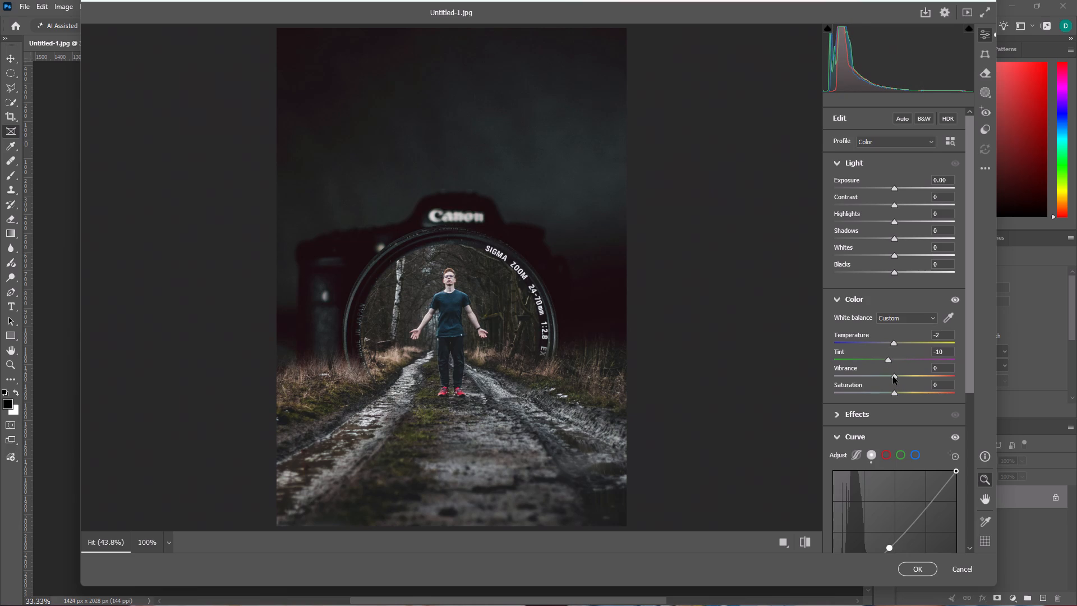
# Set the vibrance to +24 and the saturation to -18, and apply the Camera Raw Filter to the image.
pyautogui.moveTo(893, 377); pyautogui.dragTo(908, 375)
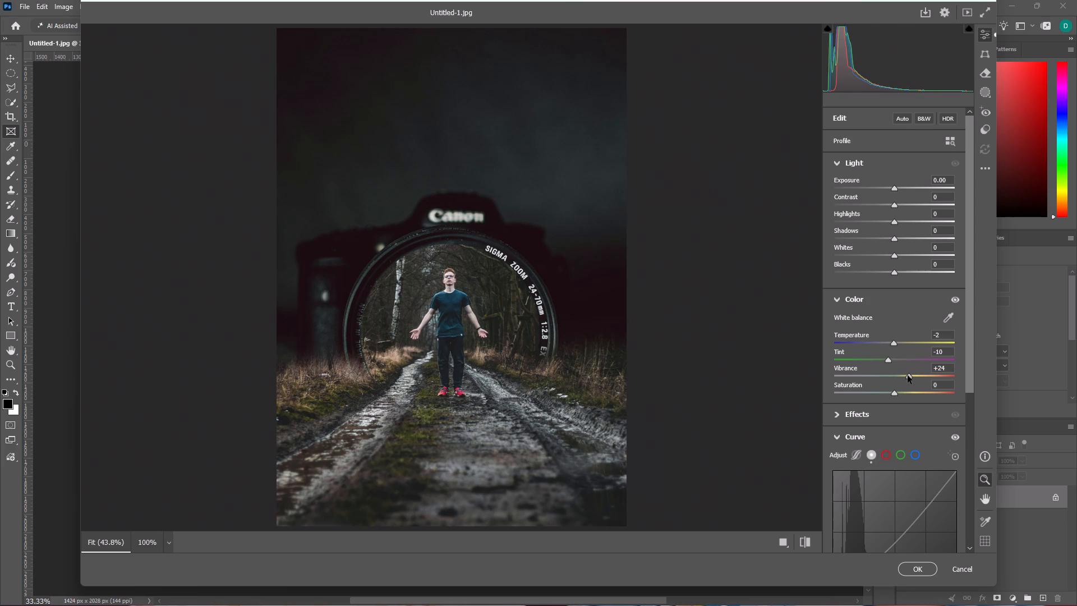
pyautogui.scroll(-1, 908, 375)
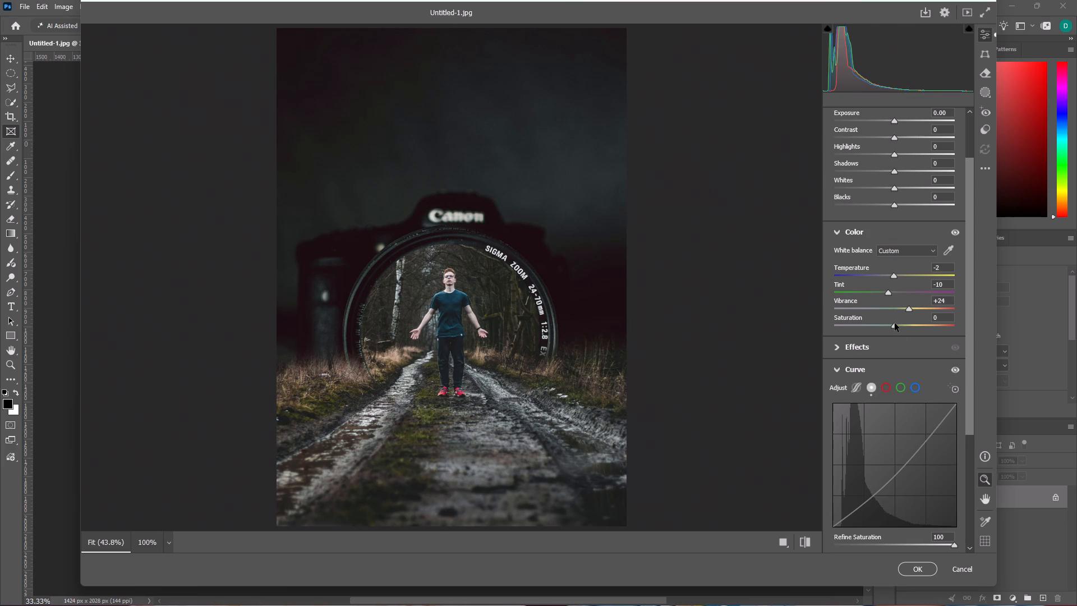
pyautogui.moveTo(895, 323); pyautogui.dragTo(914, 356)
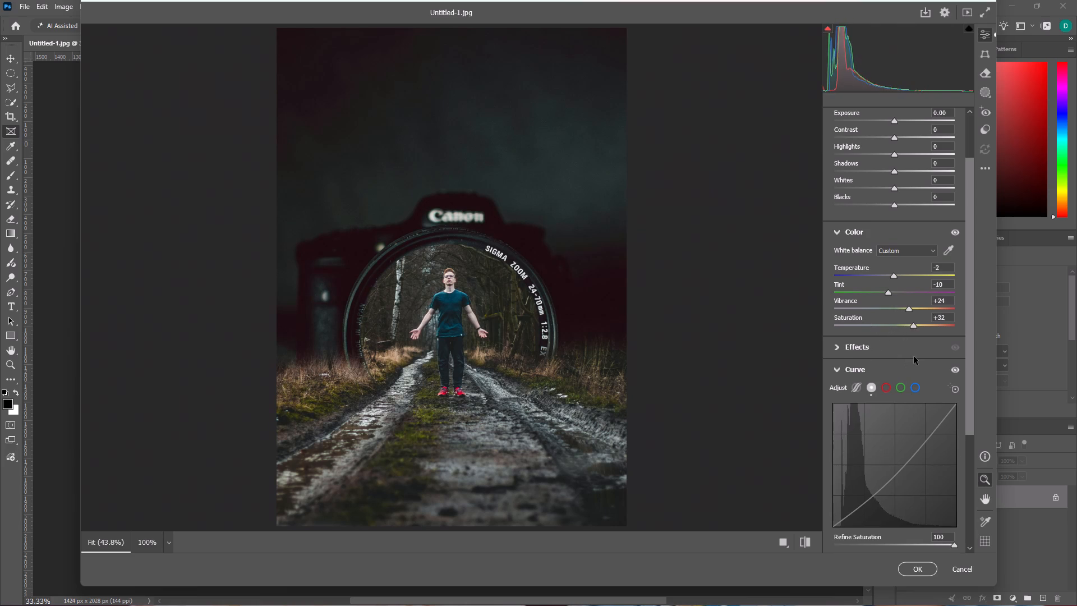
pyautogui.moveTo(914, 356); pyautogui.dragTo(891, 375)
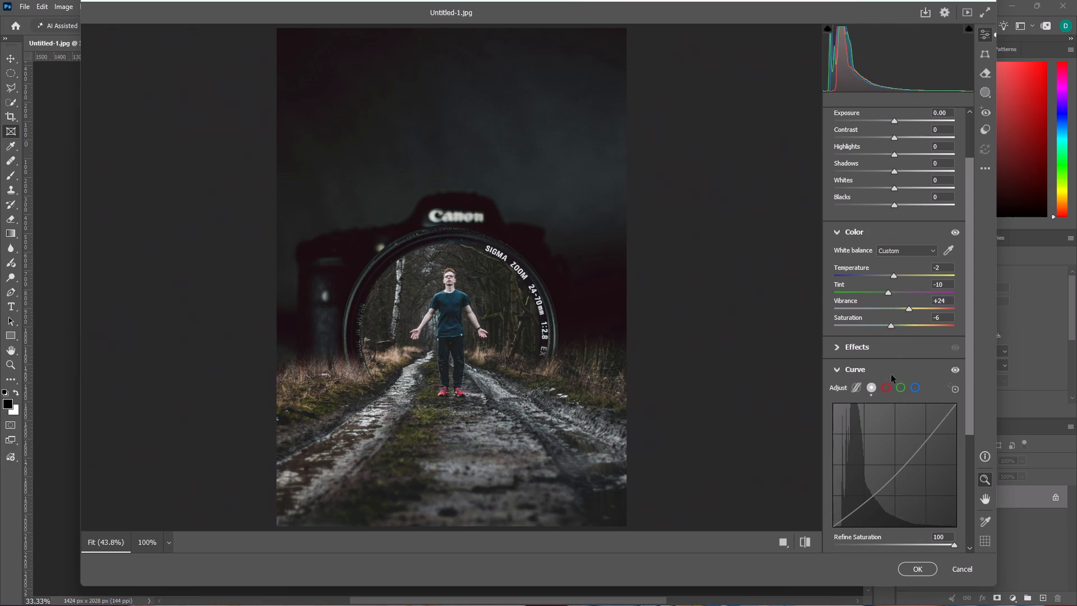
pyautogui.moveTo(891, 375); pyautogui.dragTo(889, 388)
pyautogui.moveTo(889, 388); pyautogui.dragTo(862, 408)
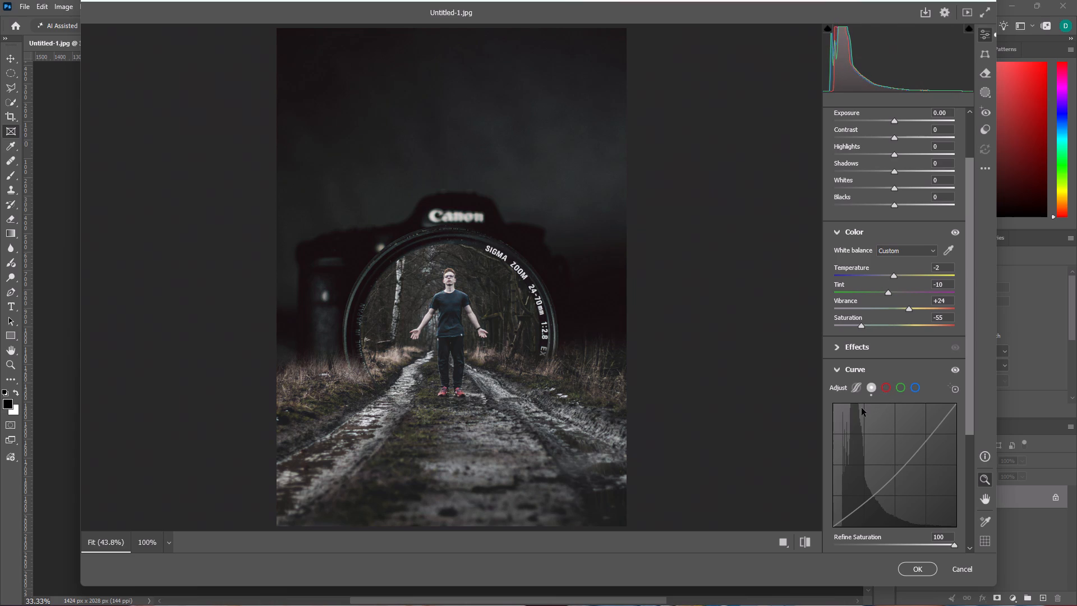
pyautogui.moveTo(862, 408); pyautogui.dragTo(884, 408)
pyautogui.scroll(2, 724, 447)
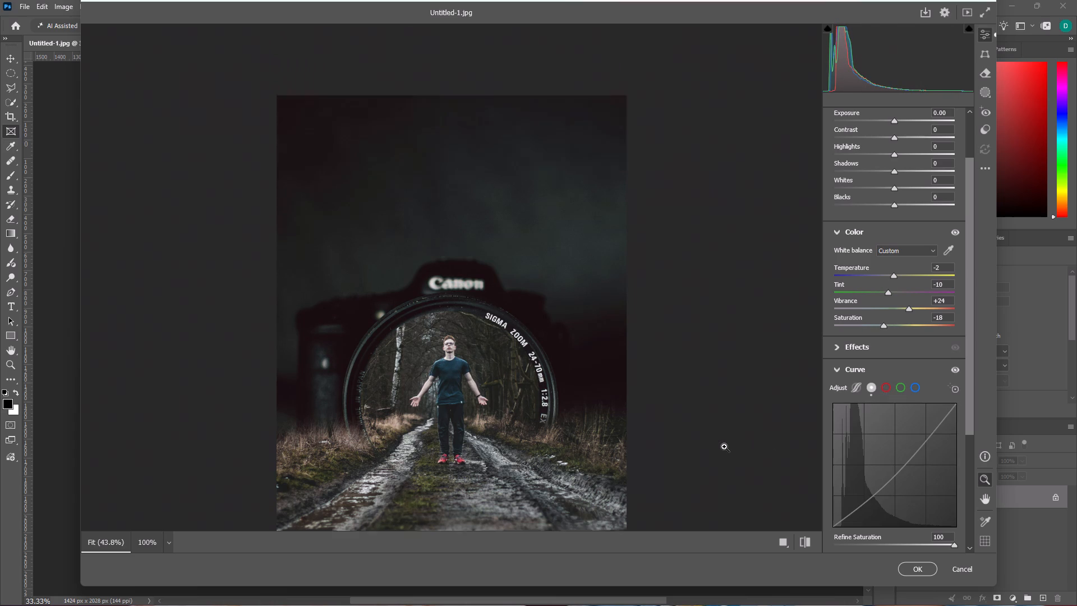
pyautogui.scroll(3, 724, 447)
pyautogui.scroll(-10, 724, 447)
pyautogui.scroll(4, 724, 447)
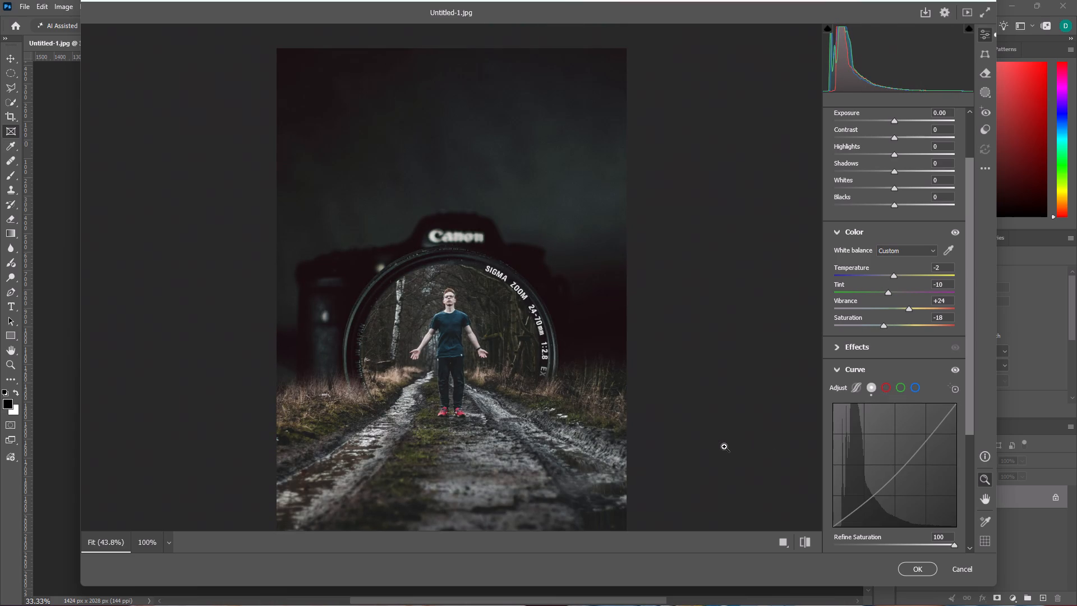
pyautogui.scroll(3, 933, 134)
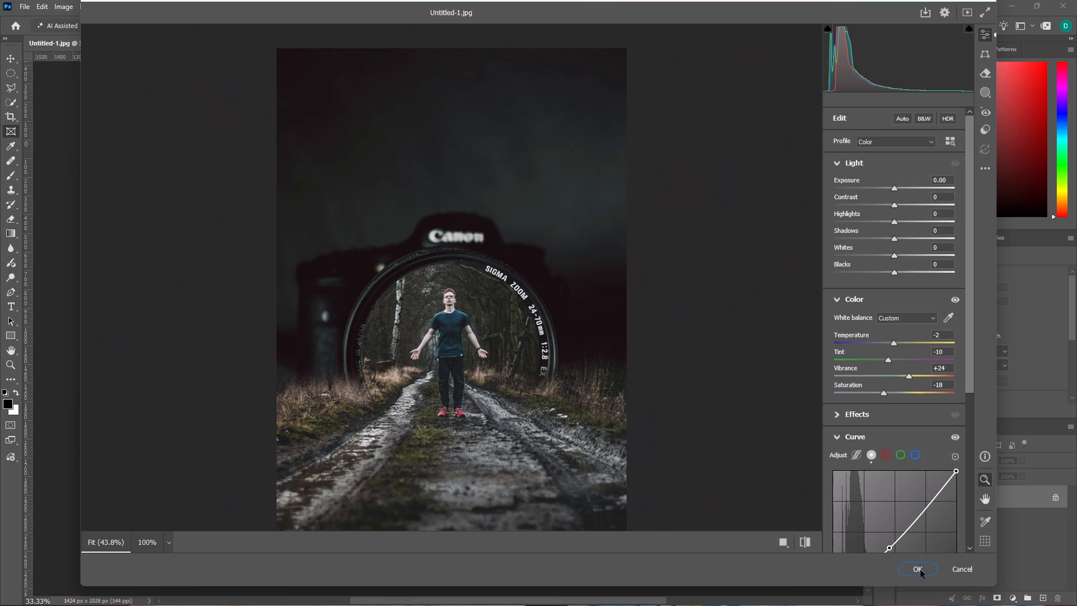
pyautogui.click(921, 566)
# Check the canvas size of the Untitled-1 document.
pyautogui.scroll(-4, 705, 432)
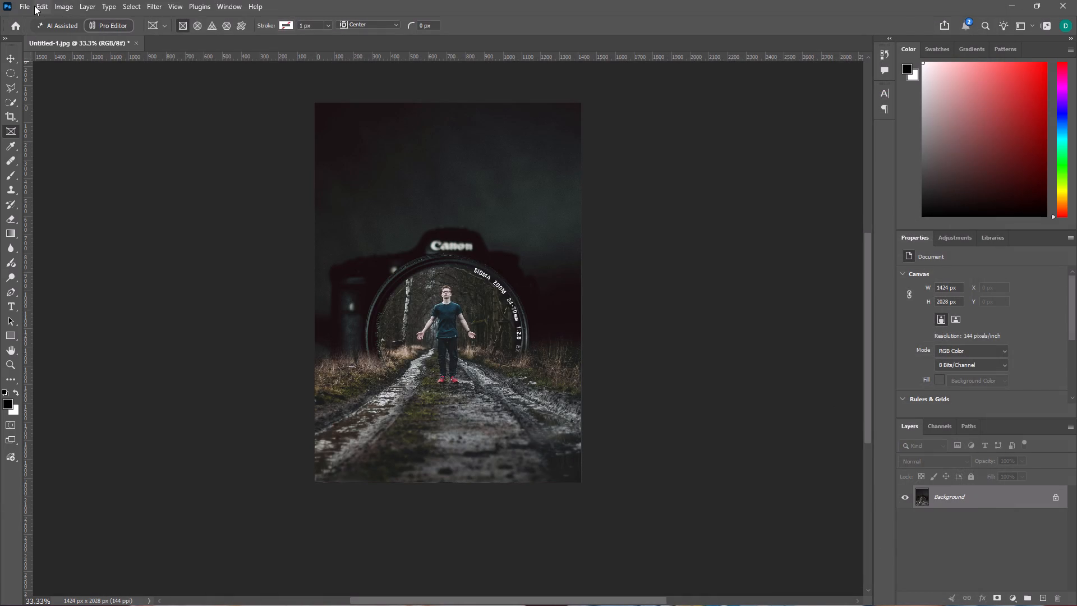
pyautogui.click(60, 1)
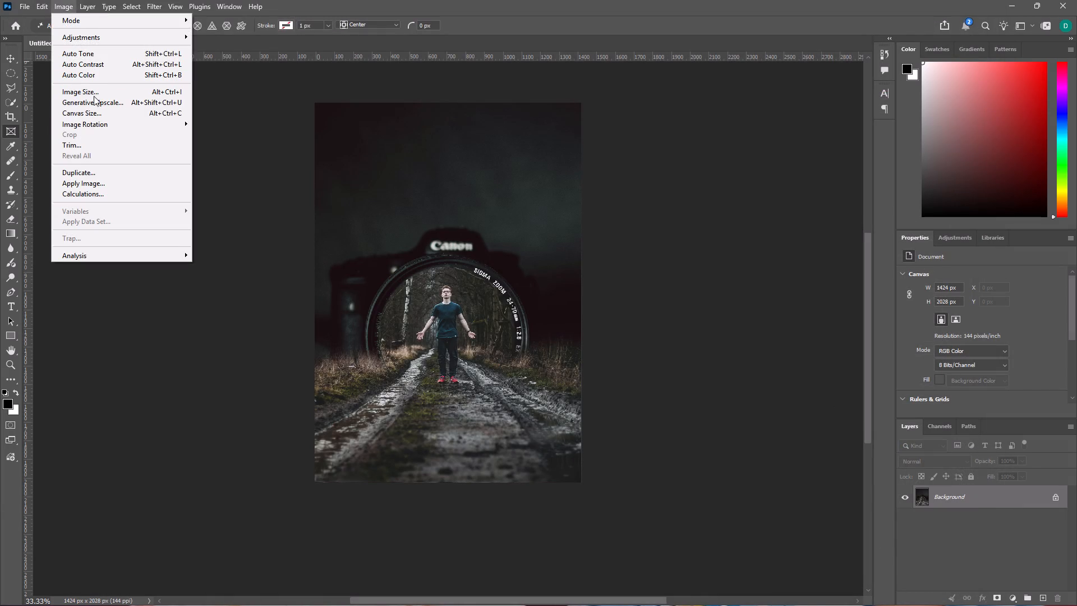
pyautogui.click(90, 112)
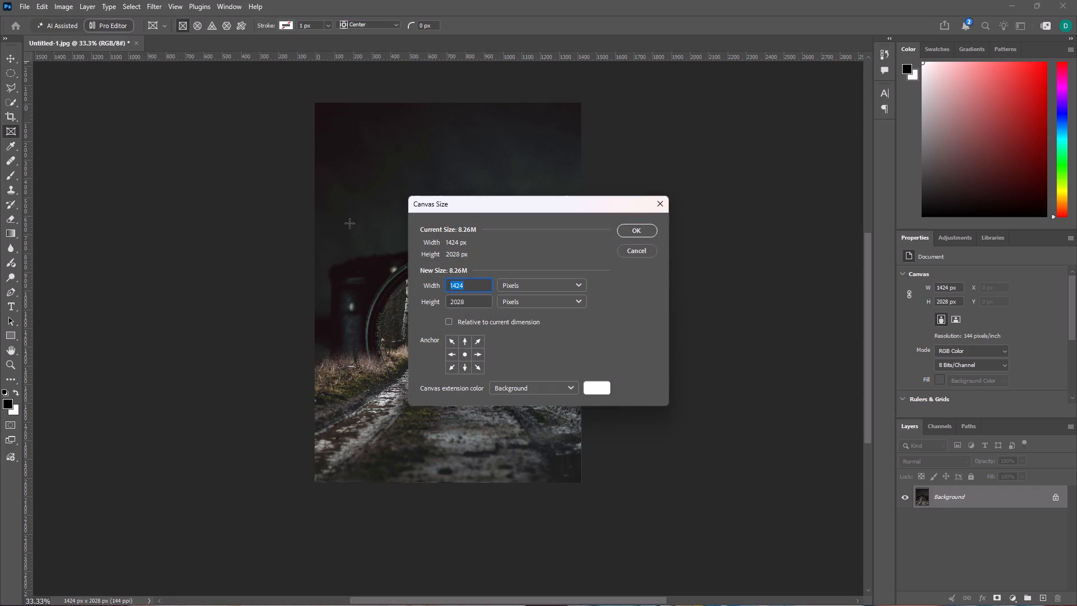
pyautogui.click(627, 281)
pyautogui.click(642, 228)
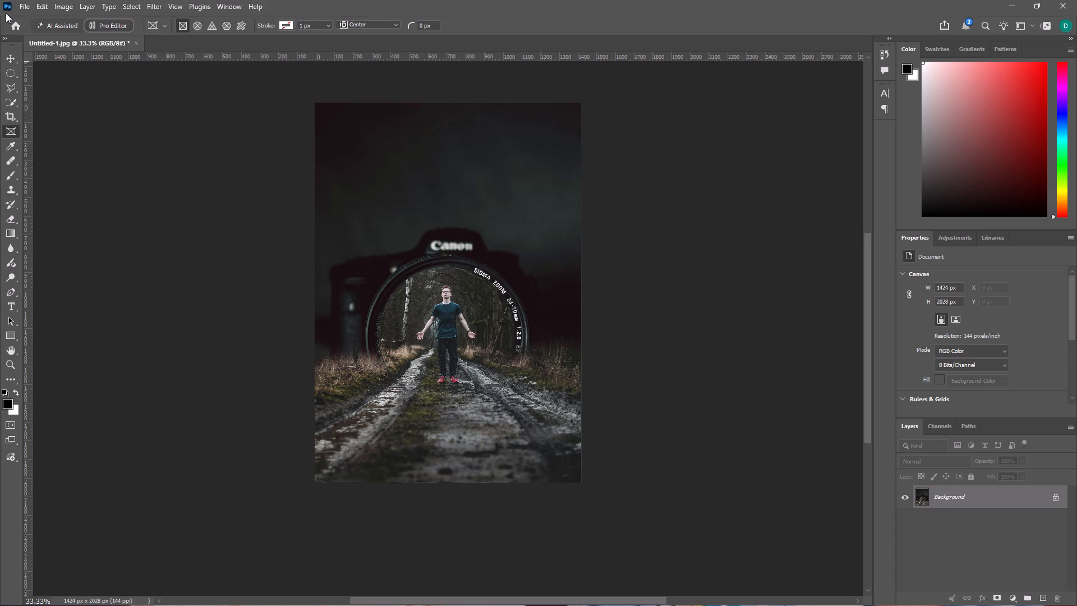
# Open the camera photo pexels-pixabay-274973 from the RAW FILES folder inside Photoshop Works.
pyautogui.click(23, 7)
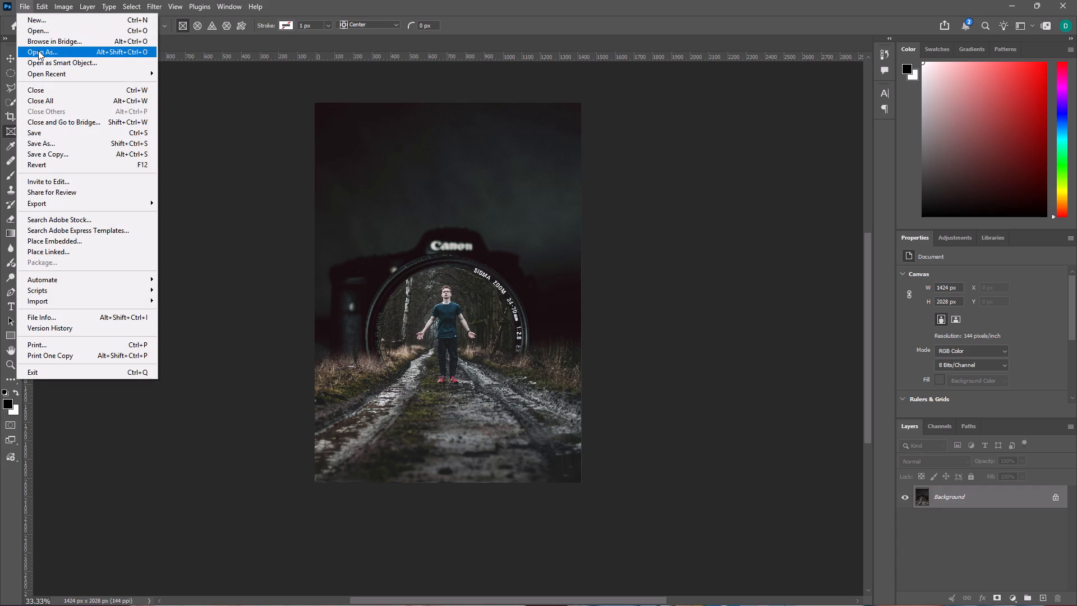
pyautogui.click(34, 30)
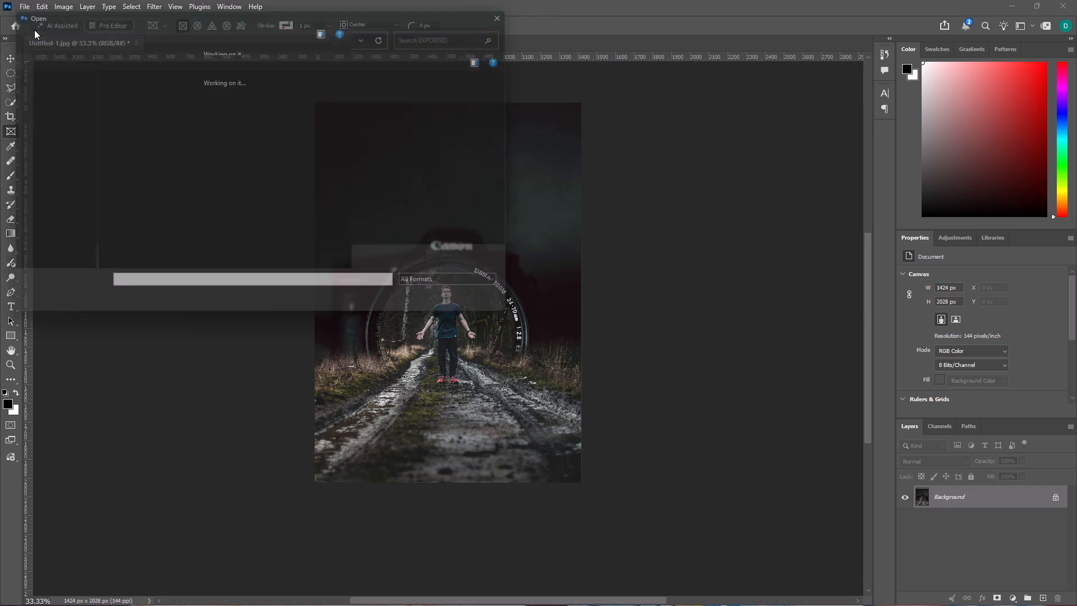
pyautogui.click(229, 29)
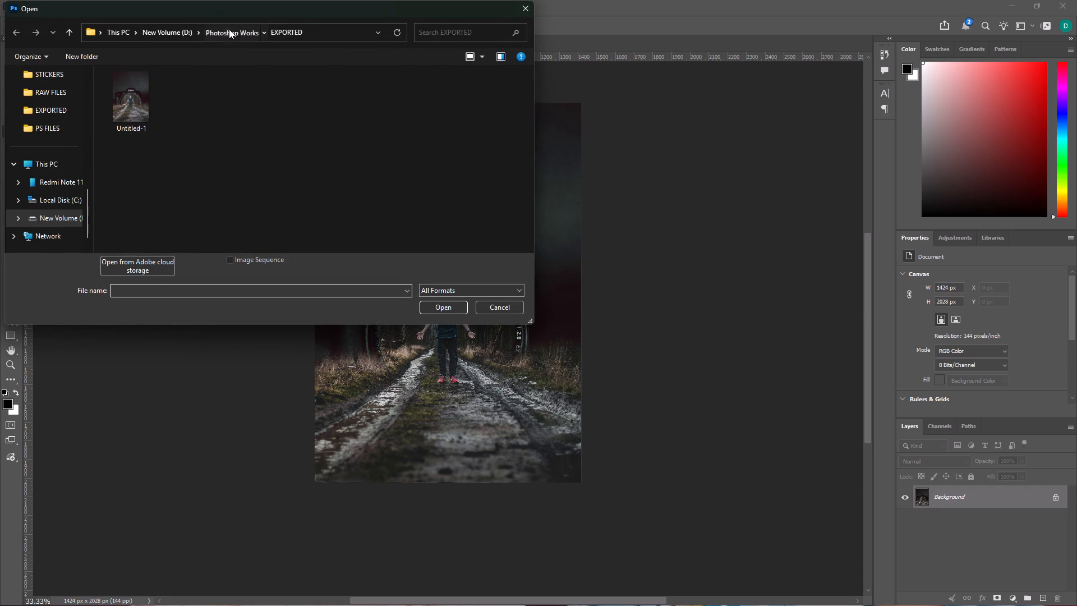
pyautogui.doubleClick(179, 121)
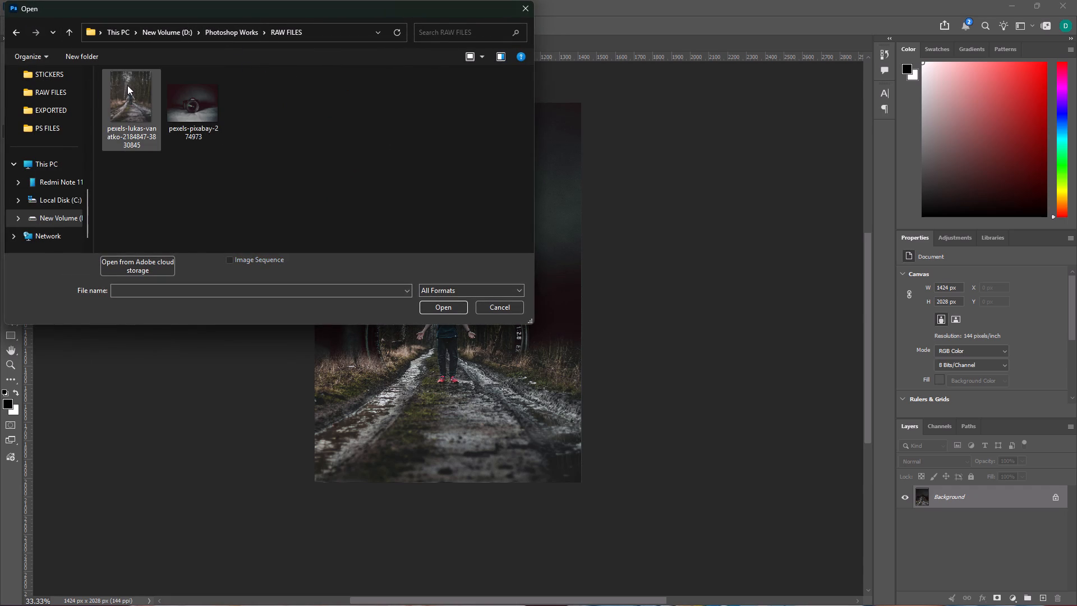
pyautogui.moveTo(127, 85); pyautogui.dragTo(192, 369)
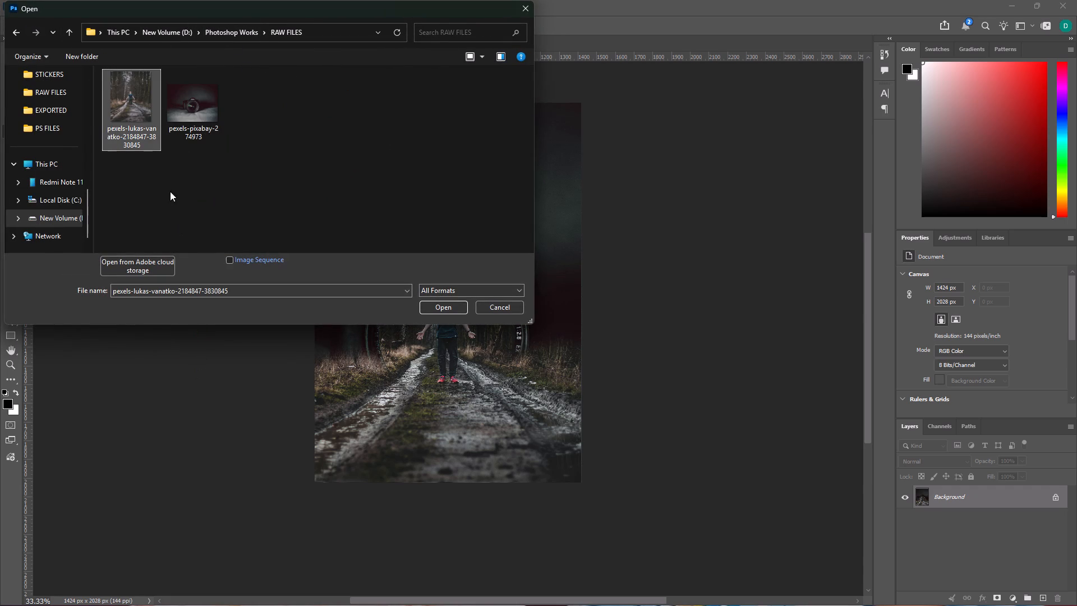
pyautogui.moveTo(187, 117); pyautogui.dragTo(203, 117)
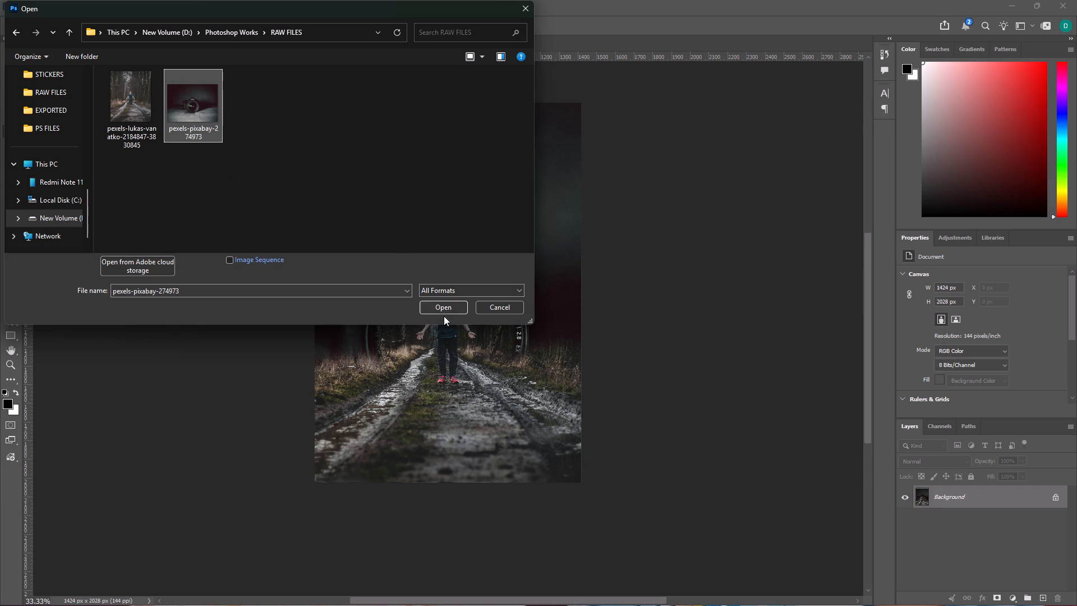
pyautogui.click(441, 310)
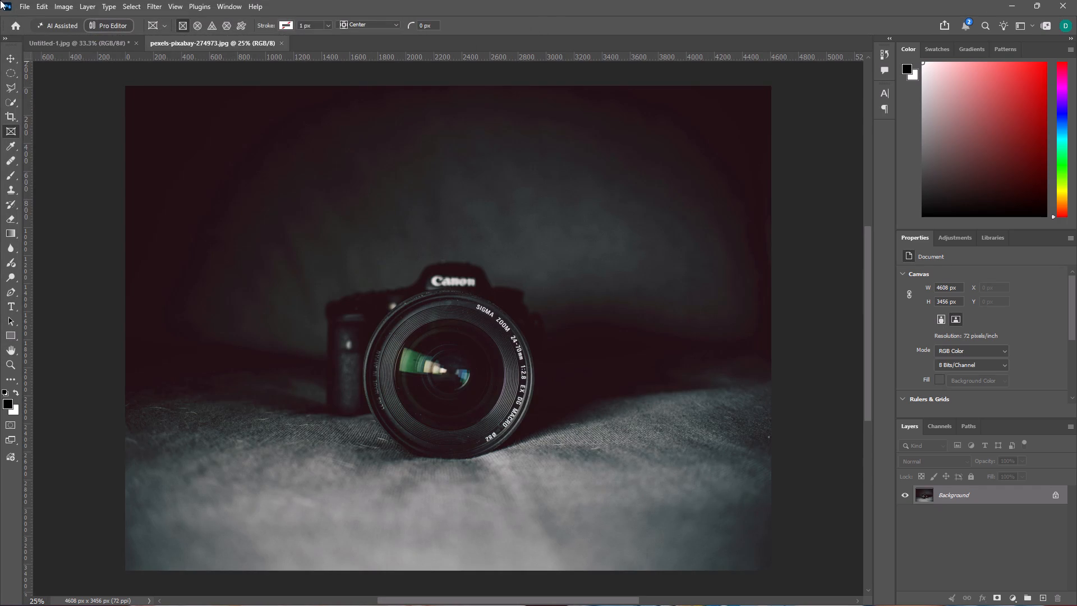
# Open the photo of the man standing on the forest road from the RAW FILES folder.
pyautogui.click(27, 6)
pyautogui.click(45, 33)
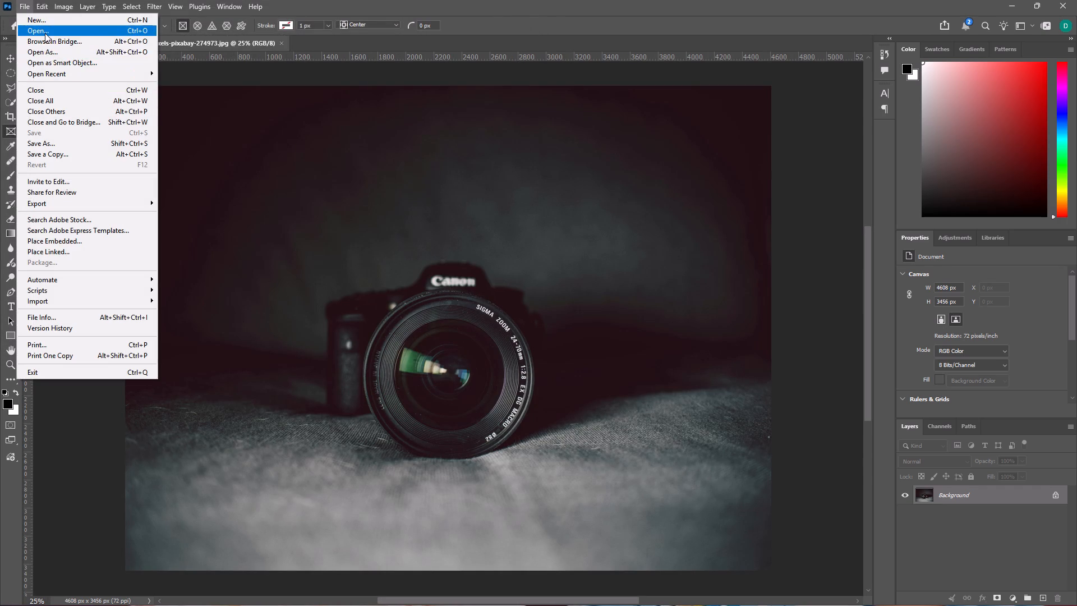
pyautogui.click(122, 118)
pyautogui.click(449, 306)
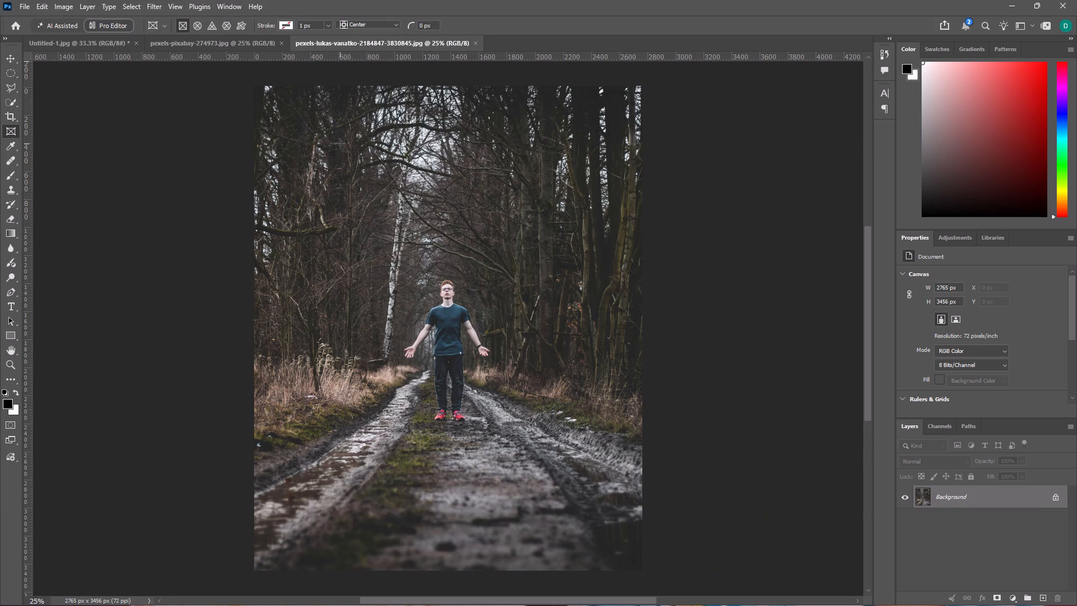
pyautogui.scroll(-5, 351, 176)
pyautogui.scroll(4, 384, 224)
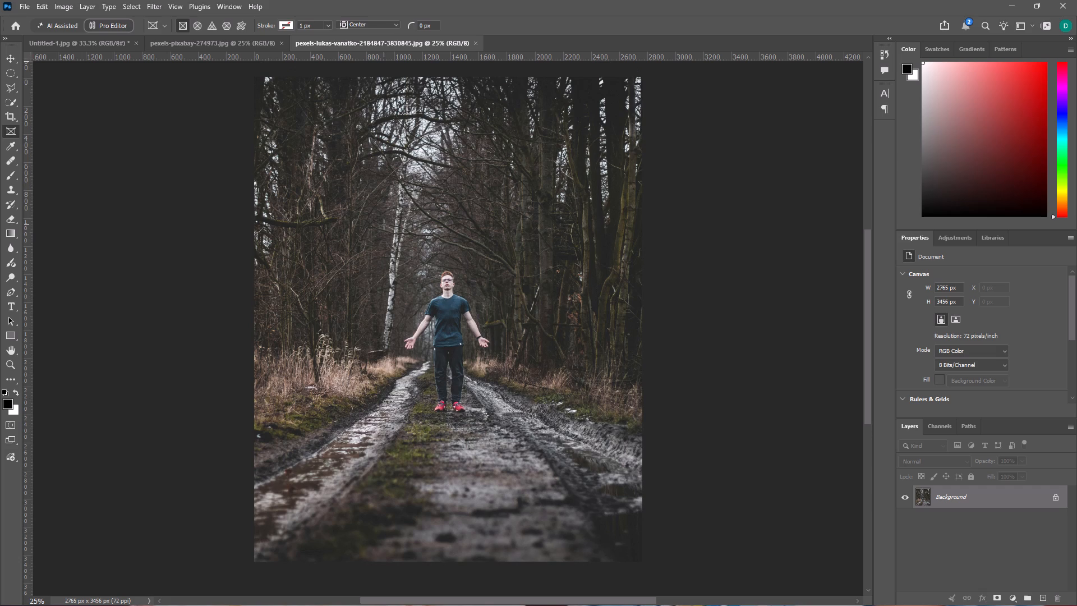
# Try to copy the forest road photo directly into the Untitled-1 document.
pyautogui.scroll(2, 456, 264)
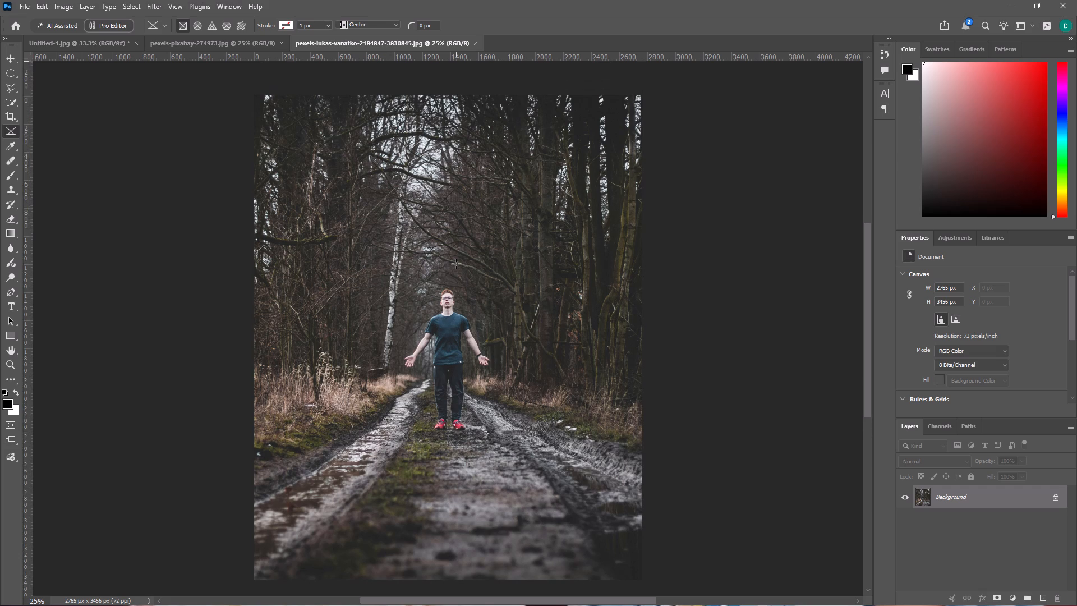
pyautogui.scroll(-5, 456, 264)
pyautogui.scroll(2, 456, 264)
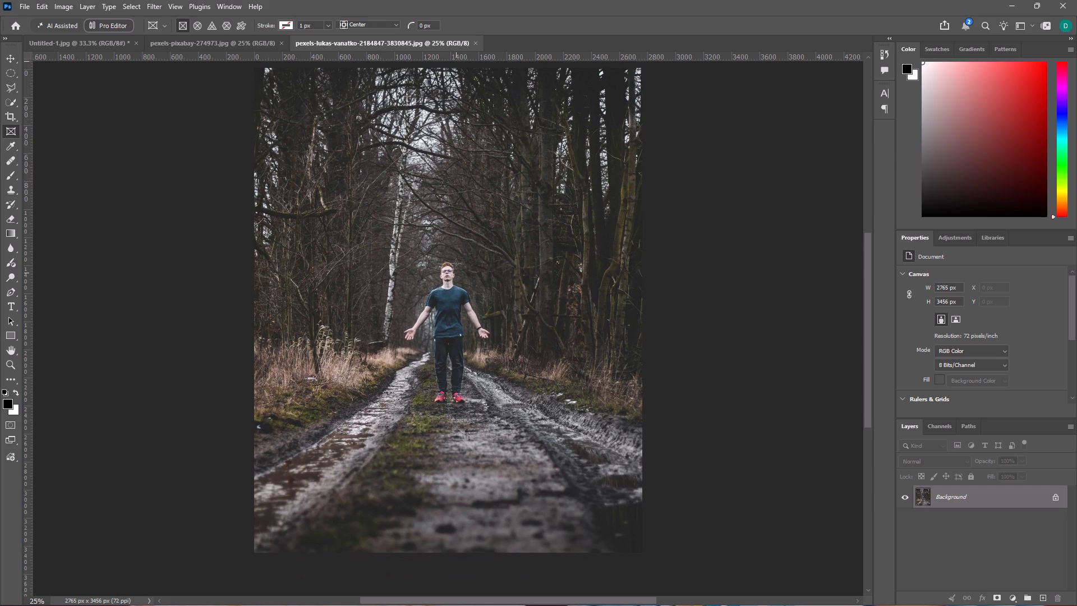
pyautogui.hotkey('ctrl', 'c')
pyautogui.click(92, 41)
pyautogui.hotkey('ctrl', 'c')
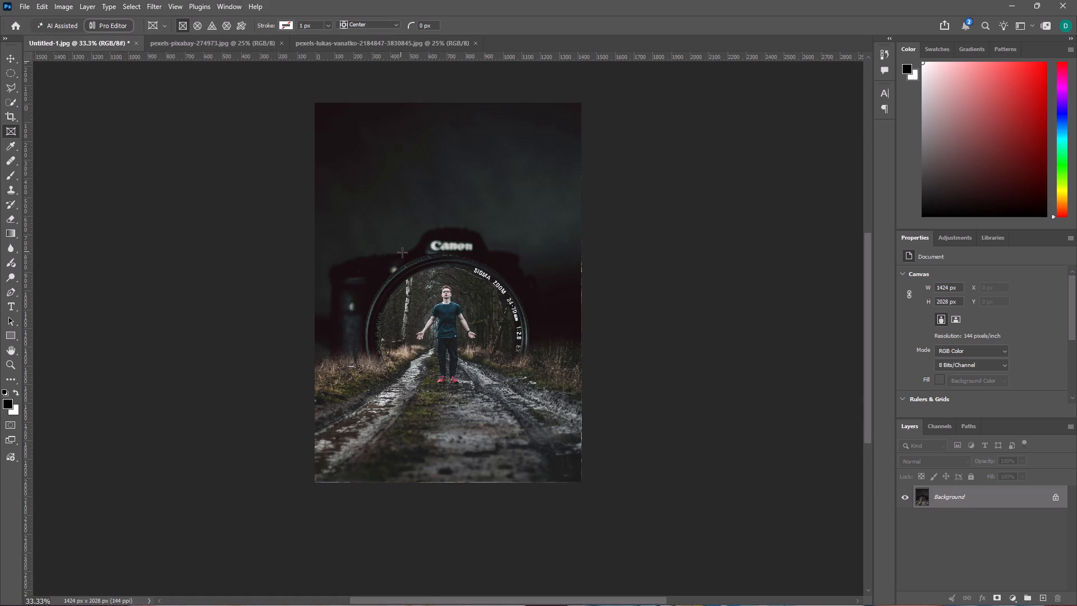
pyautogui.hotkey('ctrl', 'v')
# Convert the locked Background of the forest road photo into a regular layer named Layer 0.
pyautogui.click(351, 43)
pyautogui.scroll(5, 348, 206)
pyautogui.scroll(-3, 348, 206)
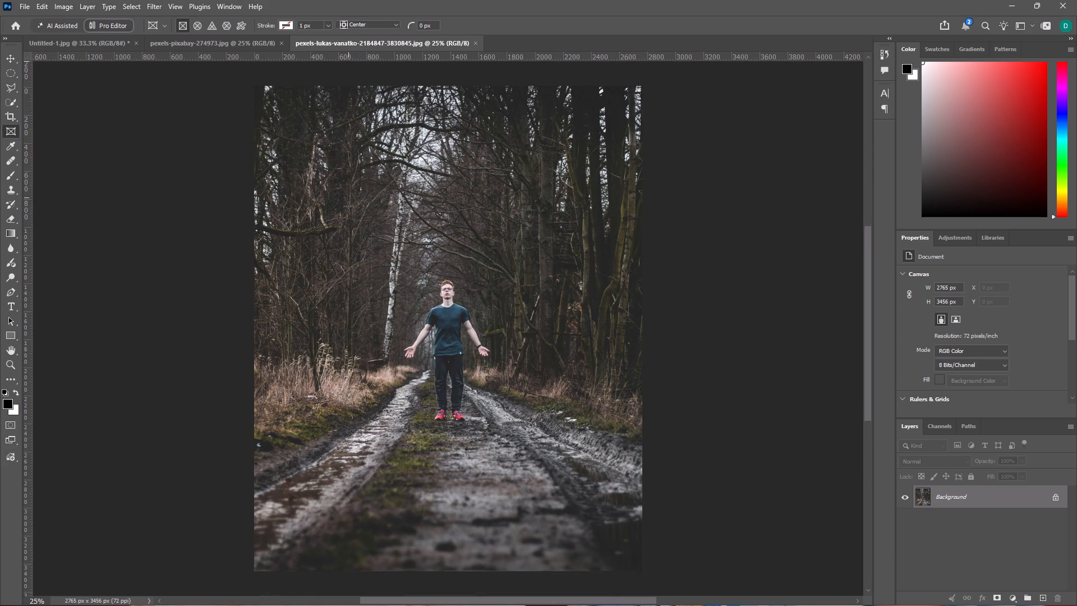
pyautogui.keyDown('ctrl'); pyautogui.click(922, 501); pyautogui.keyUp('ctrl')
pyautogui.click(923, 501)
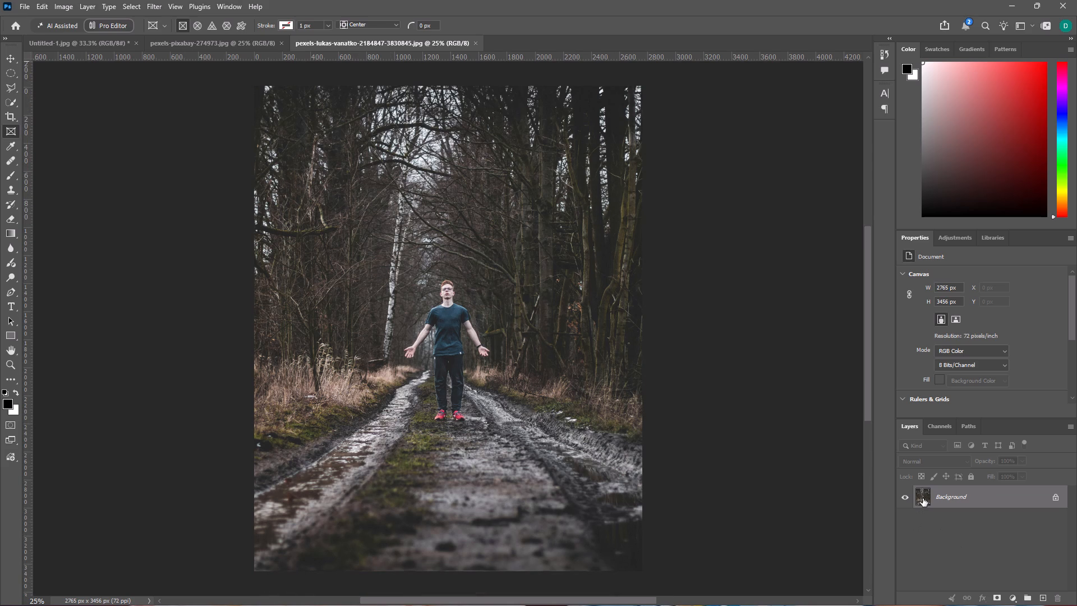
pyautogui.keyDown('ctrl'); pyautogui.click(923, 498); pyautogui.keyUp('ctrl')
pyautogui.doubleClick(923, 498)
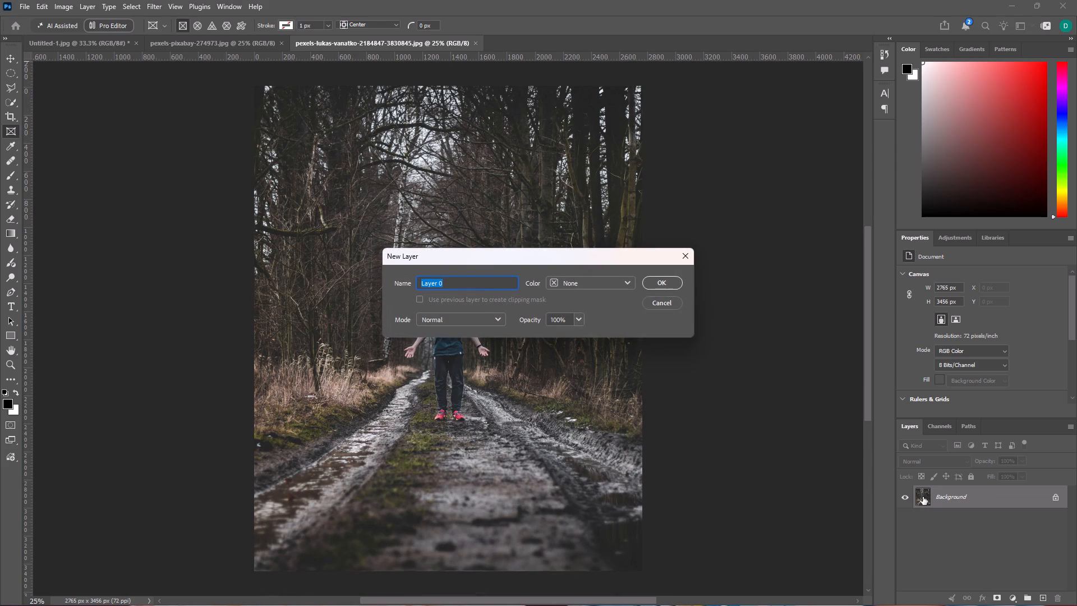
pyautogui.click(669, 274)
pyautogui.click(667, 280)
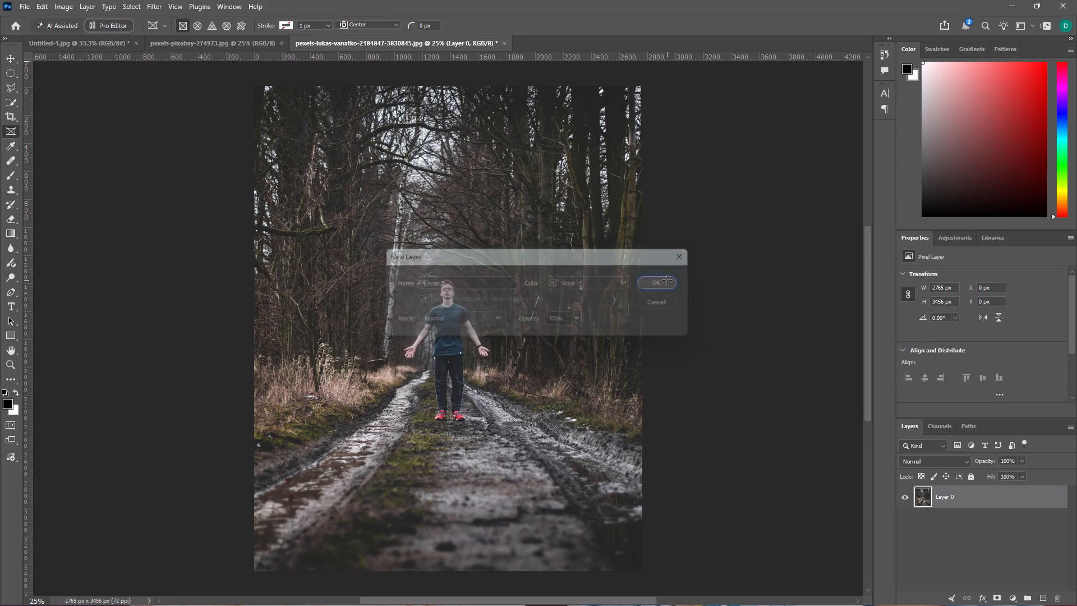
# Select the entire forest road photo with the Rectangular Marquee tool and copy it into the Untitled-1 document.
pyautogui.click(8, 67)
pyautogui.rightClick(8, 67)
pyautogui.click(33, 68)
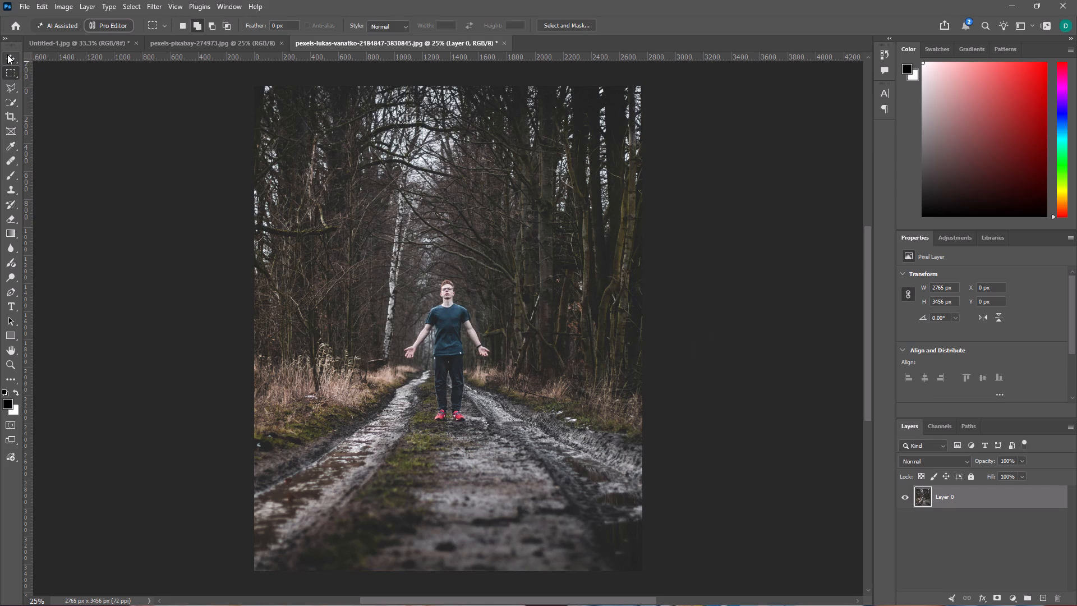
pyautogui.moveTo(232, 81); pyautogui.dragTo(641, 595)
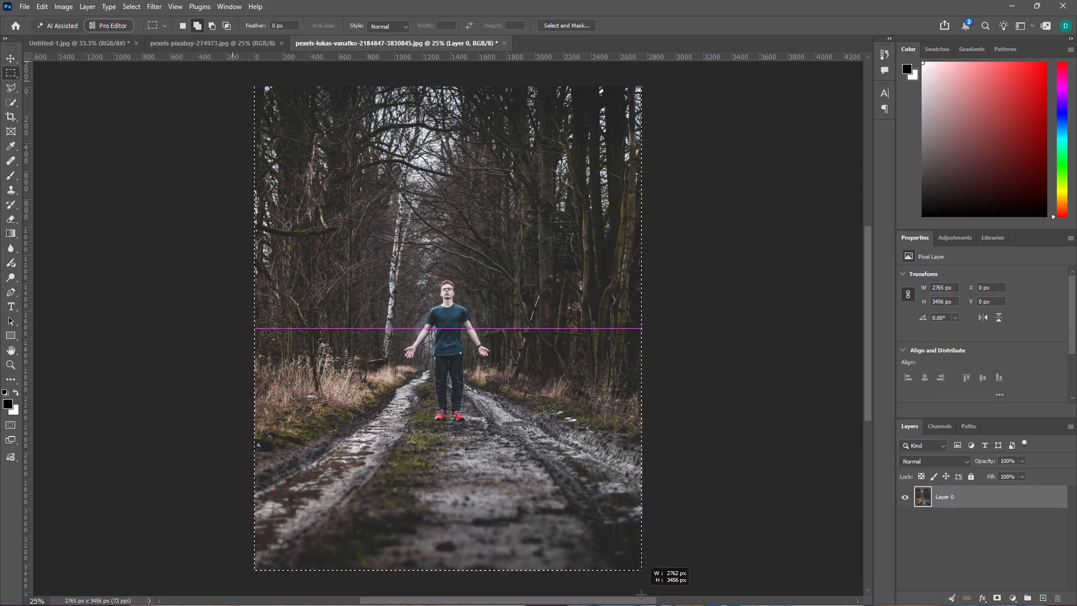
pyautogui.moveTo(641, 595); pyautogui.dragTo(643, 595)
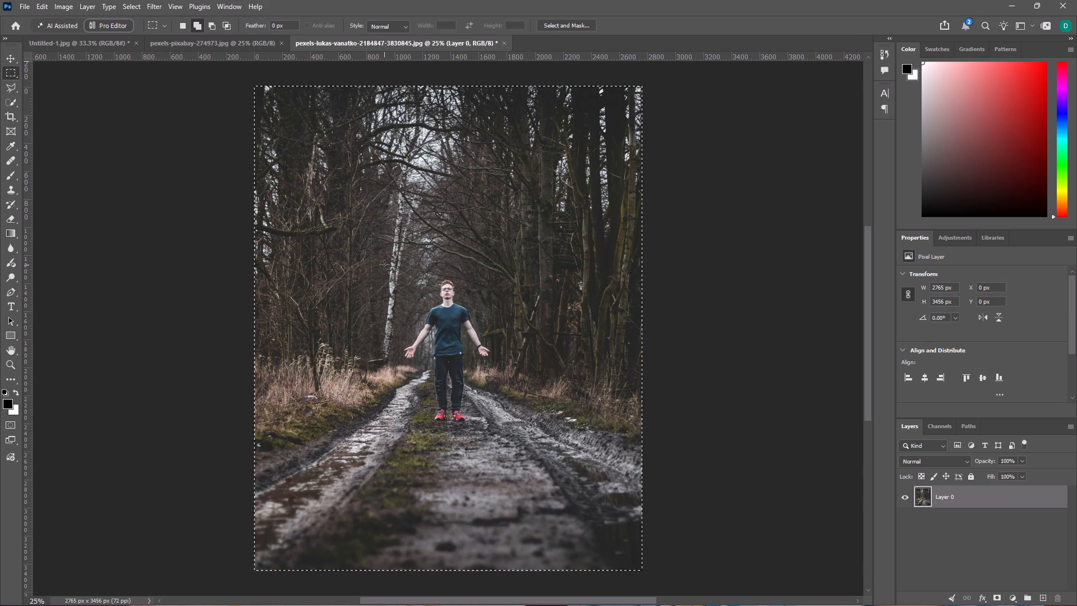
pyautogui.hotkey('ctrl', 'c')
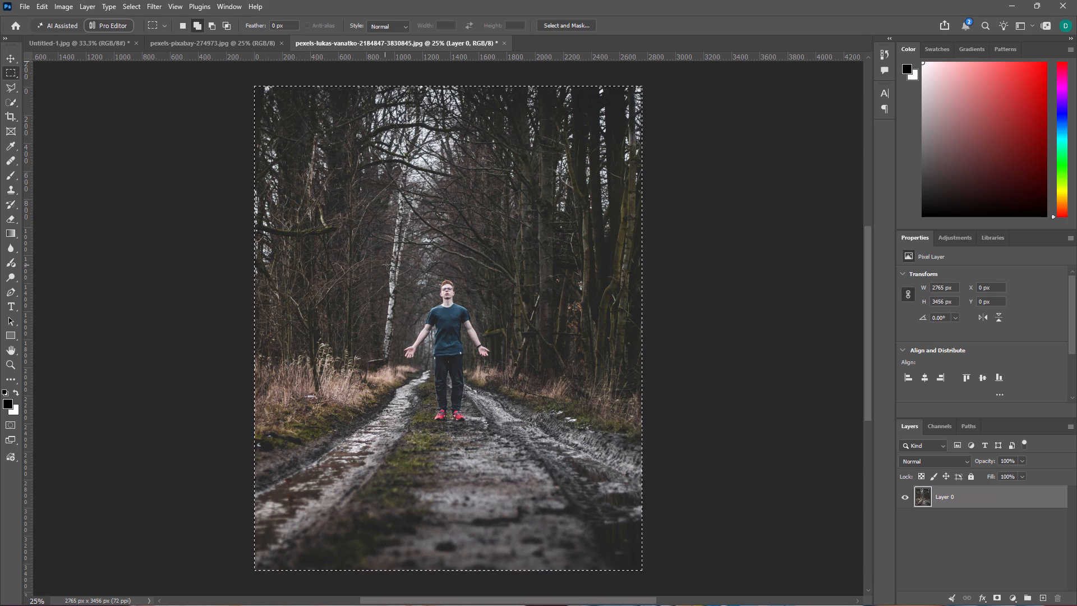
pyautogui.click(92, 39)
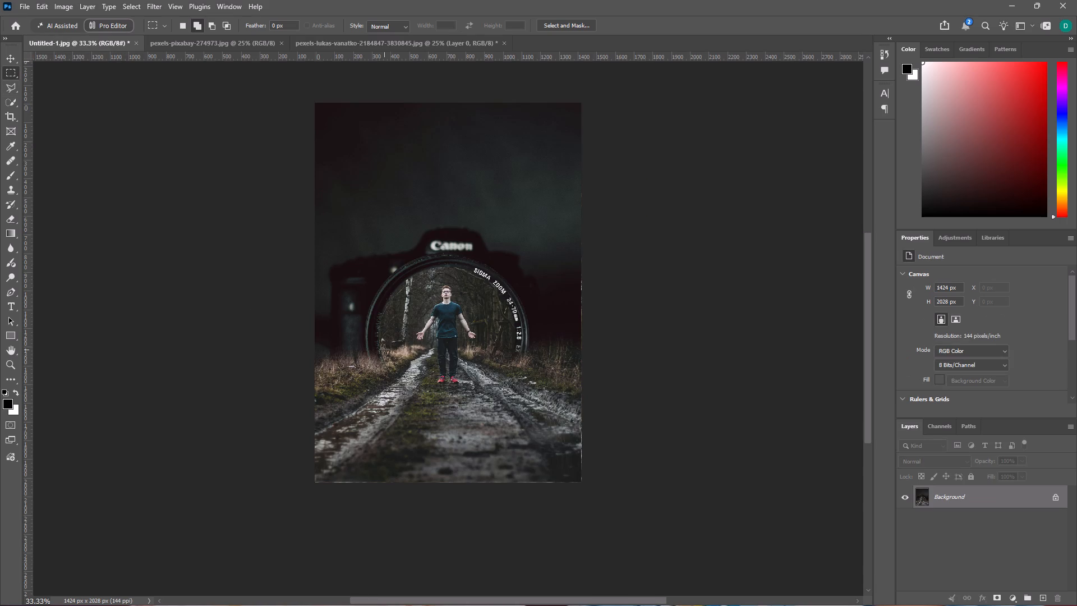
pyautogui.hotkey('ctrl', 'v')
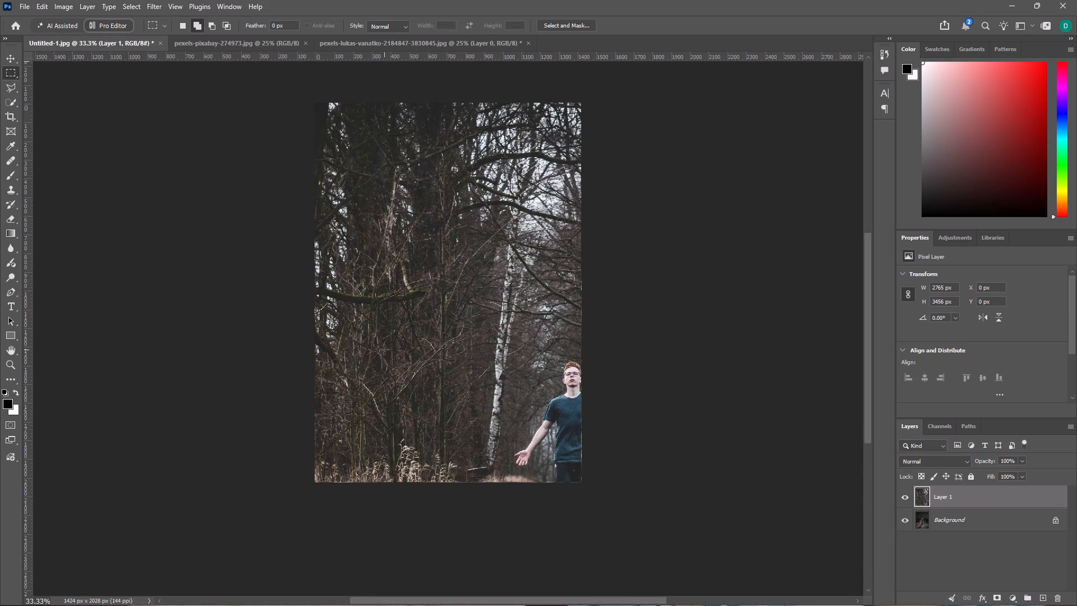
# Scale the pasted forest road photo proportionally down to about 9% with Free Transform.
pyautogui.hotkey('ctrl', 't')
pyautogui.scroll(-3, 576, 433)
pyautogui.scroll(4, 670, 470)
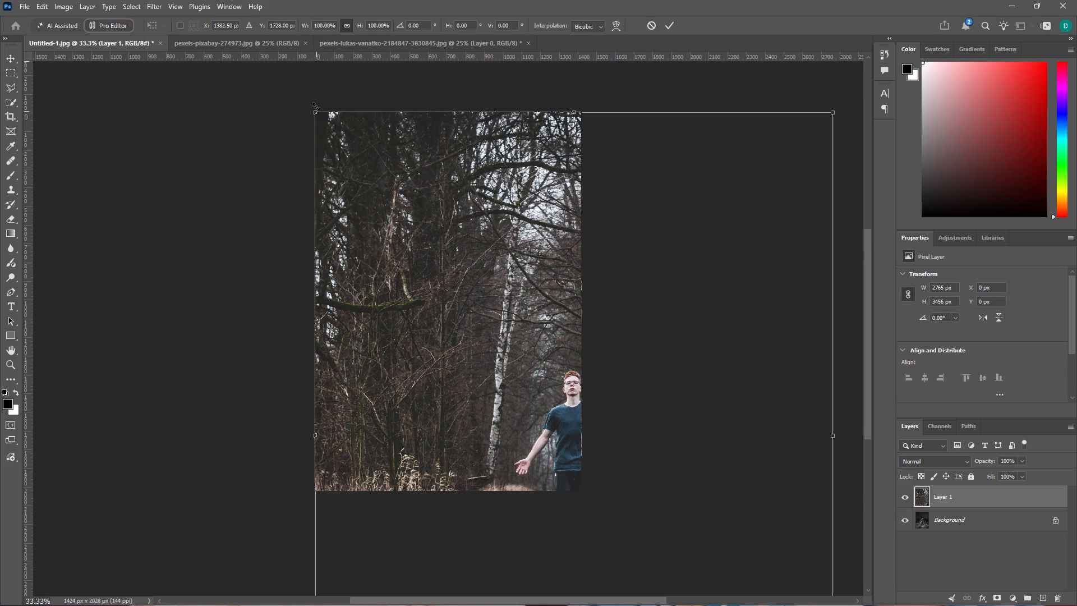
pyautogui.moveTo(319, 110); pyautogui.dragTo(648, 402)
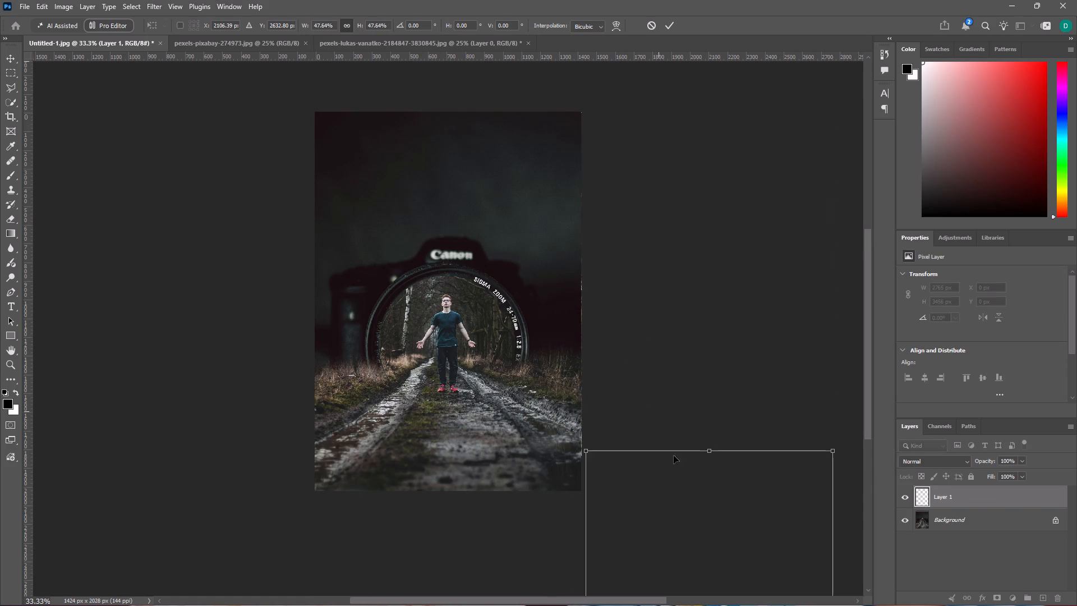
pyautogui.moveTo(712, 527); pyautogui.dragTo(437, 250)
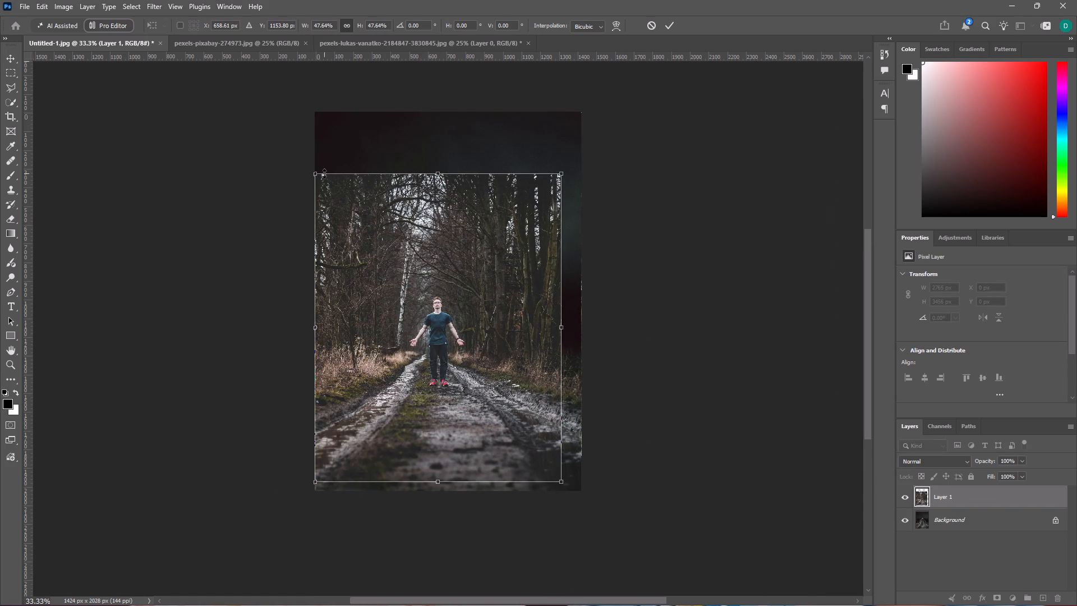
pyautogui.moveTo(315, 176); pyautogui.dragTo(378, 242)
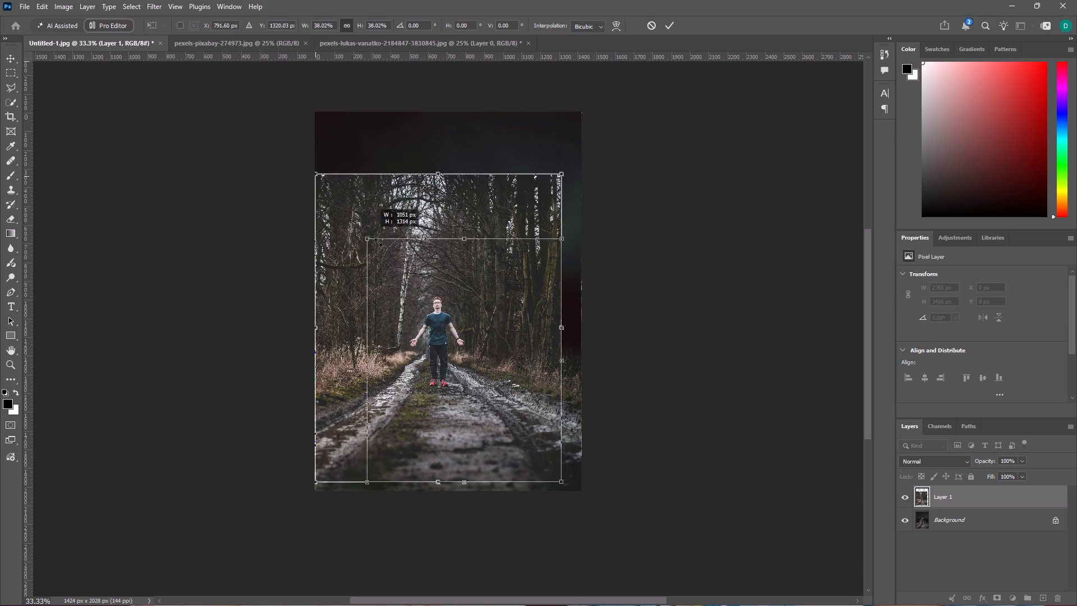
pyautogui.moveTo(378, 242); pyautogui.dragTo(507, 405)
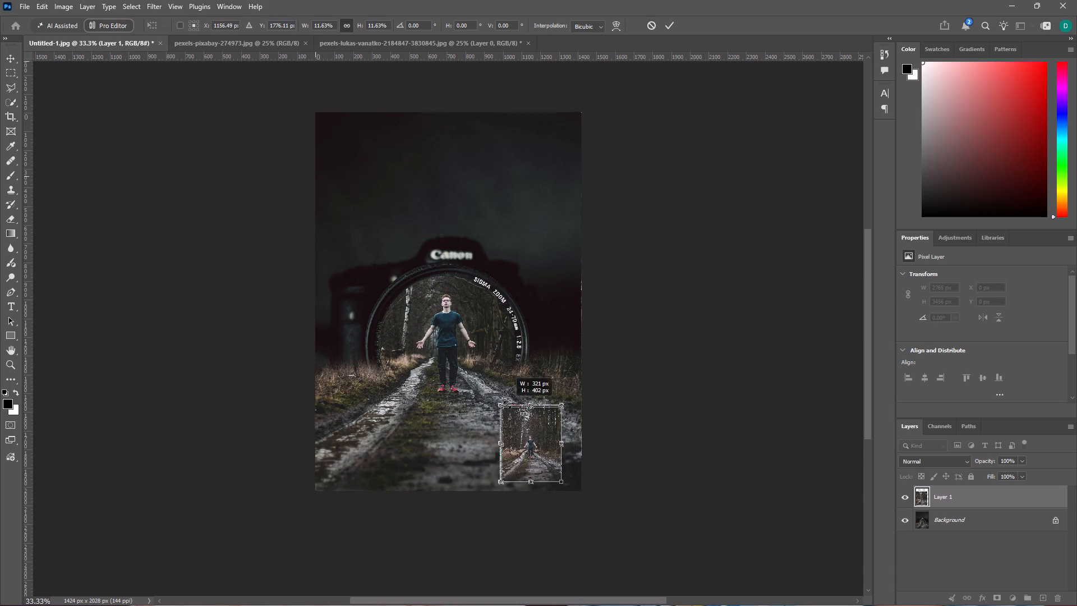
pyautogui.moveTo(507, 405); pyautogui.dragTo(517, 425)
# Place the small forest photo near the bottom of the canvas, its right edge on the vertical centre line.
pyautogui.moveTo(540, 466); pyautogui.dragTo(406, 446)
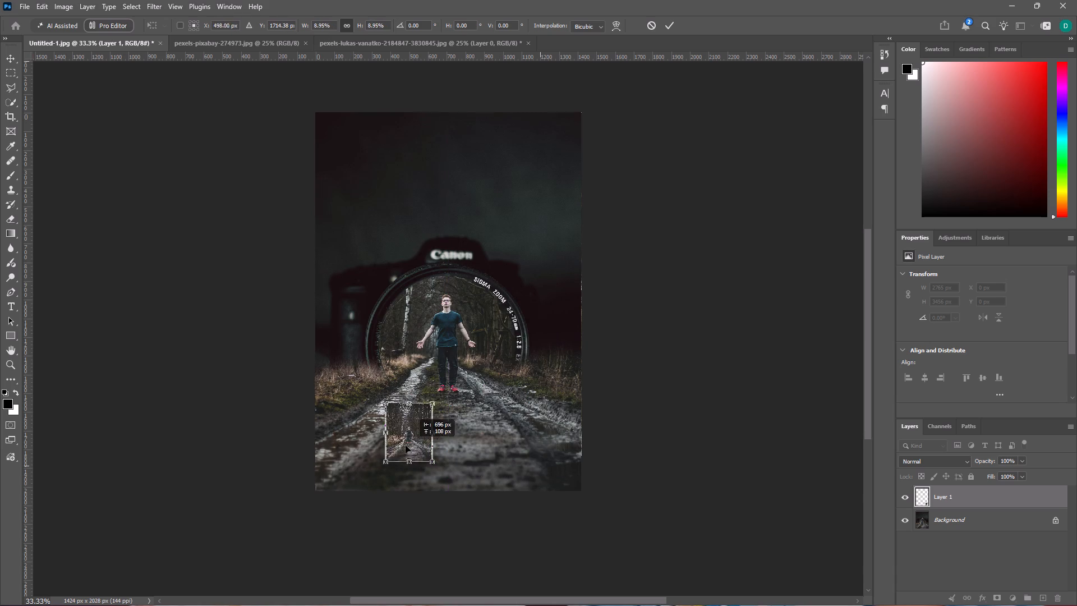
pyautogui.moveTo(406, 446); pyautogui.dragTo(424, 463)
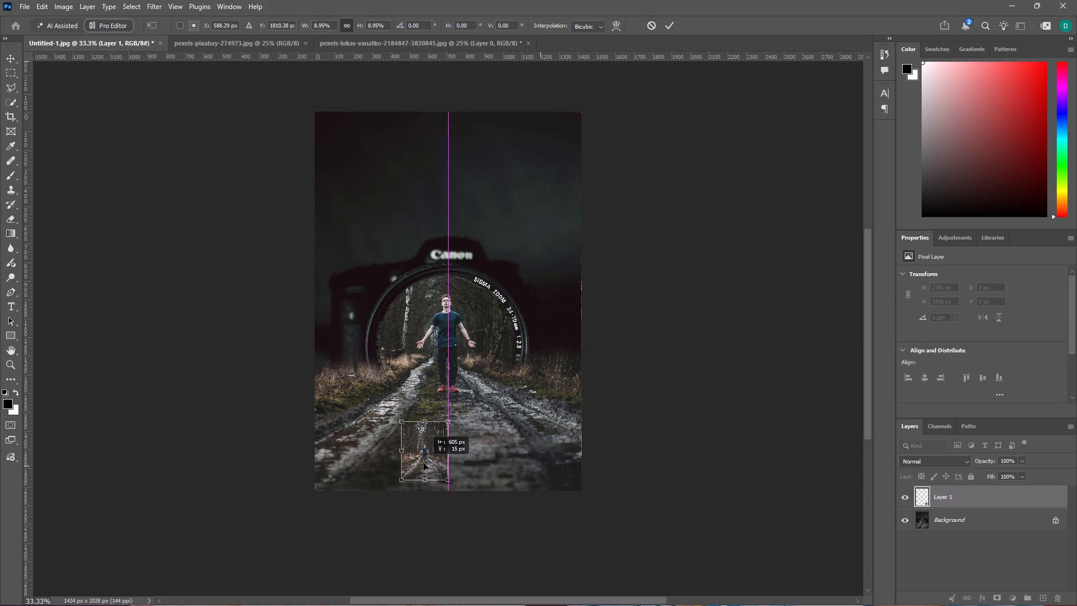
pyautogui.moveTo(424, 463); pyautogui.dragTo(426, 462)
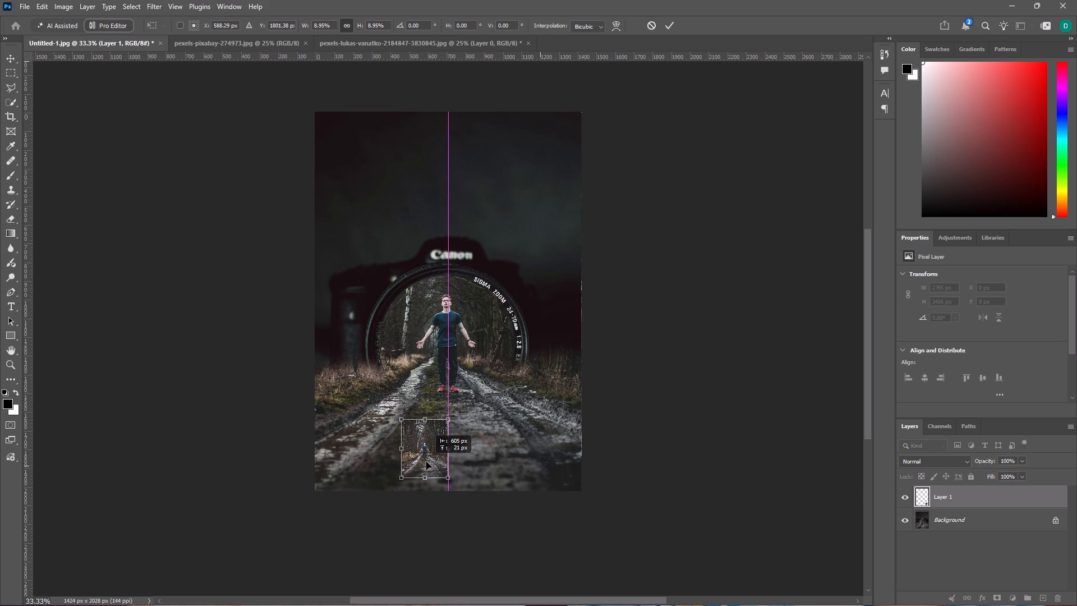
pyautogui.moveTo(426, 462); pyautogui.dragTo(428, 466)
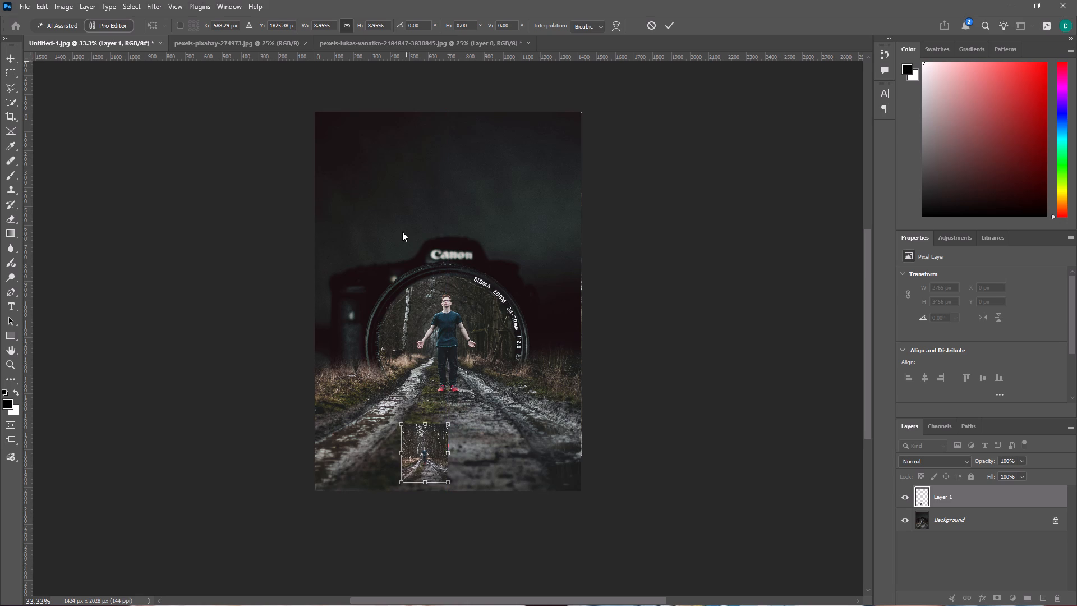
# Lock the guides.
pyautogui.click(174, 6)
pyautogui.click(209, 304)
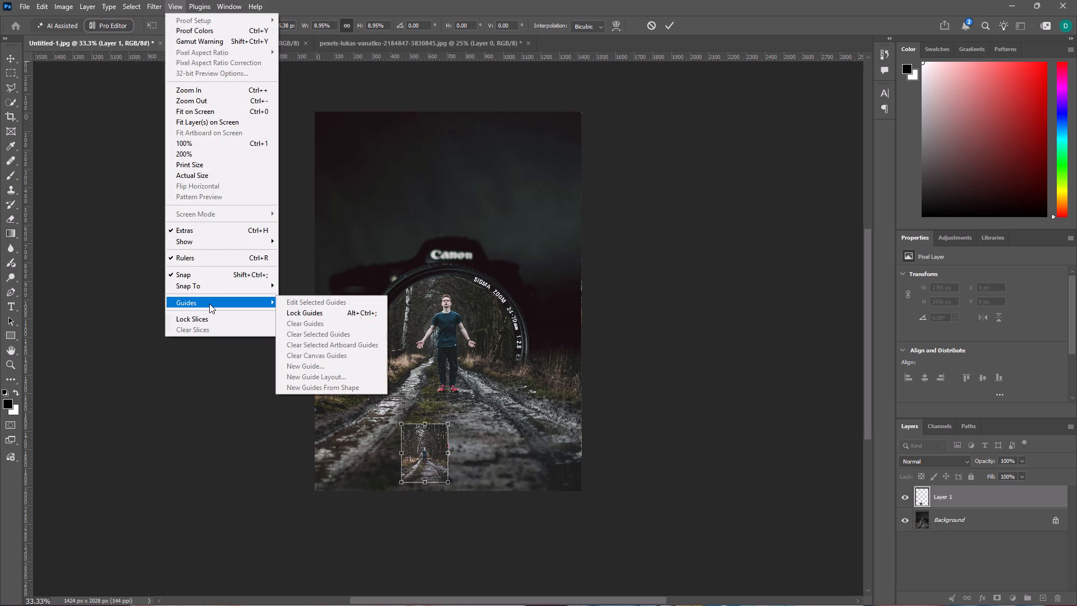
pyautogui.click(357, 314)
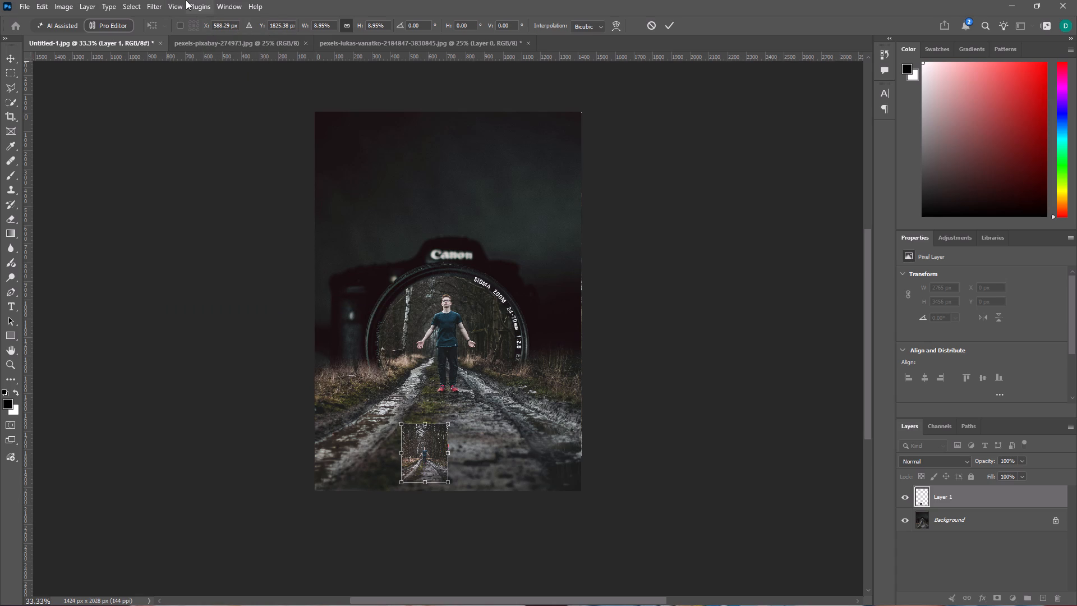
# Apply the transform of the small forest photo and select the Background layer.
pyautogui.click(182, 0)
pyautogui.click(202, 299)
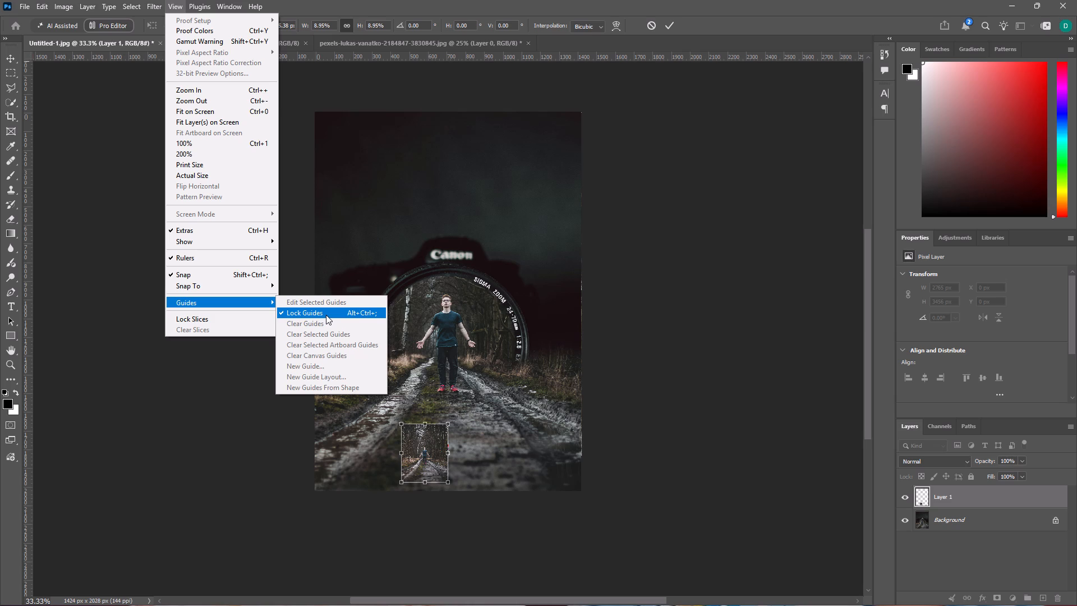
pyautogui.click(328, 385)
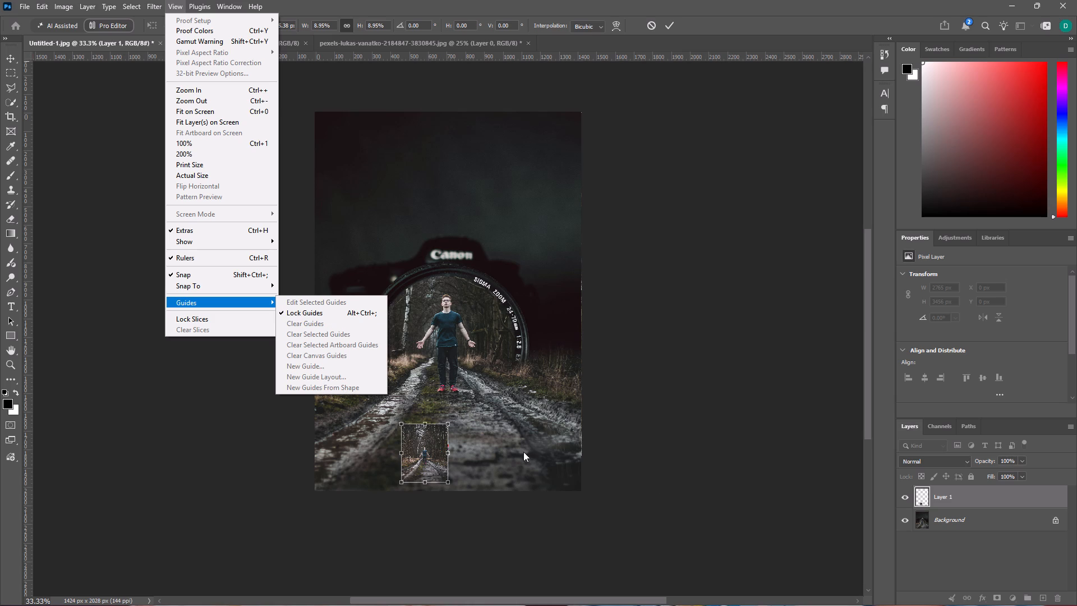
pyautogui.click(974, 525)
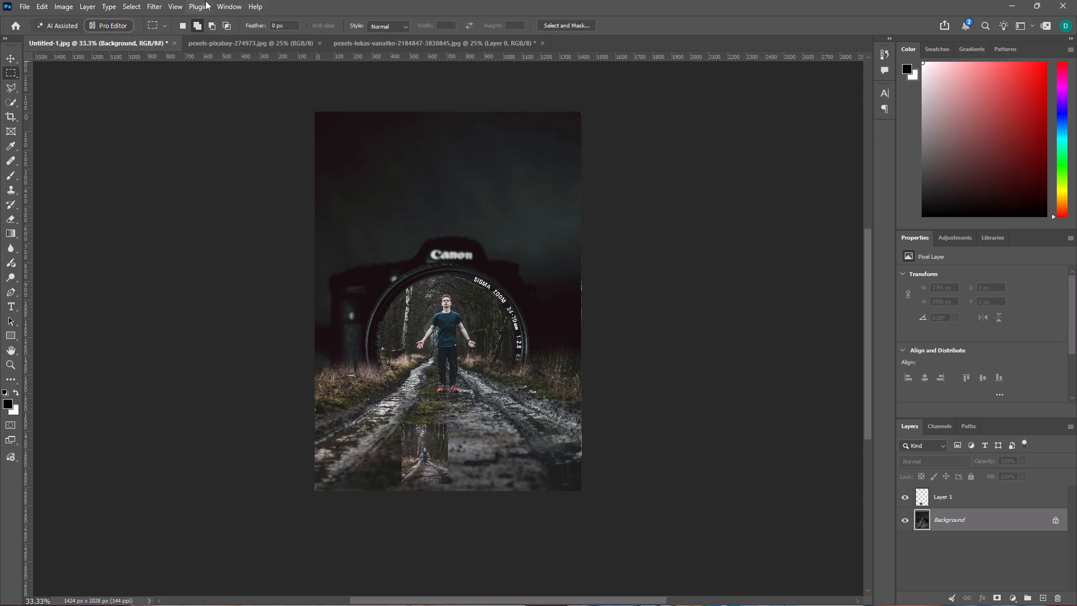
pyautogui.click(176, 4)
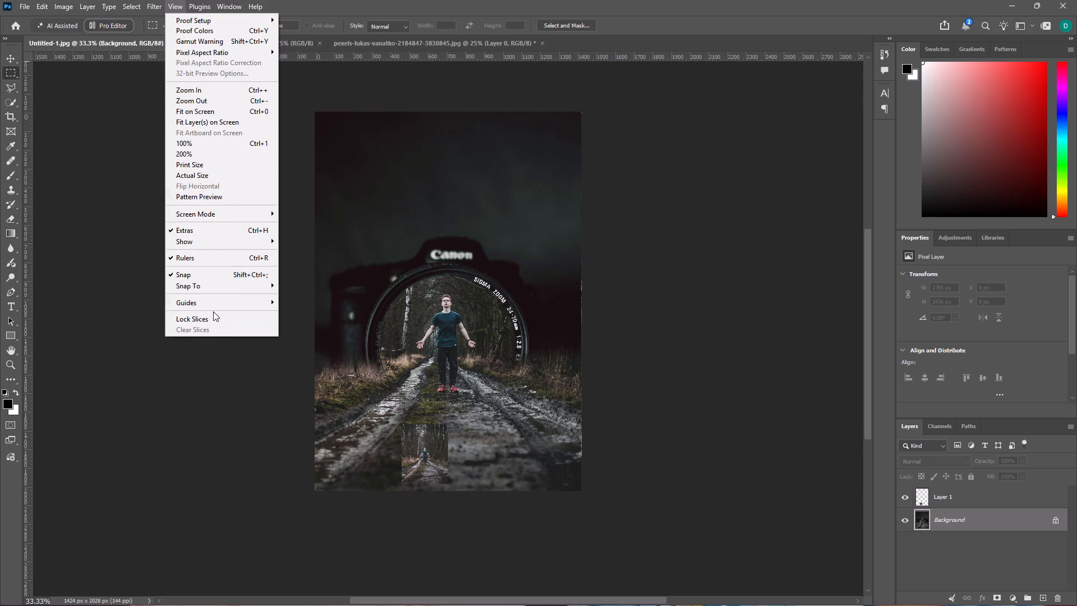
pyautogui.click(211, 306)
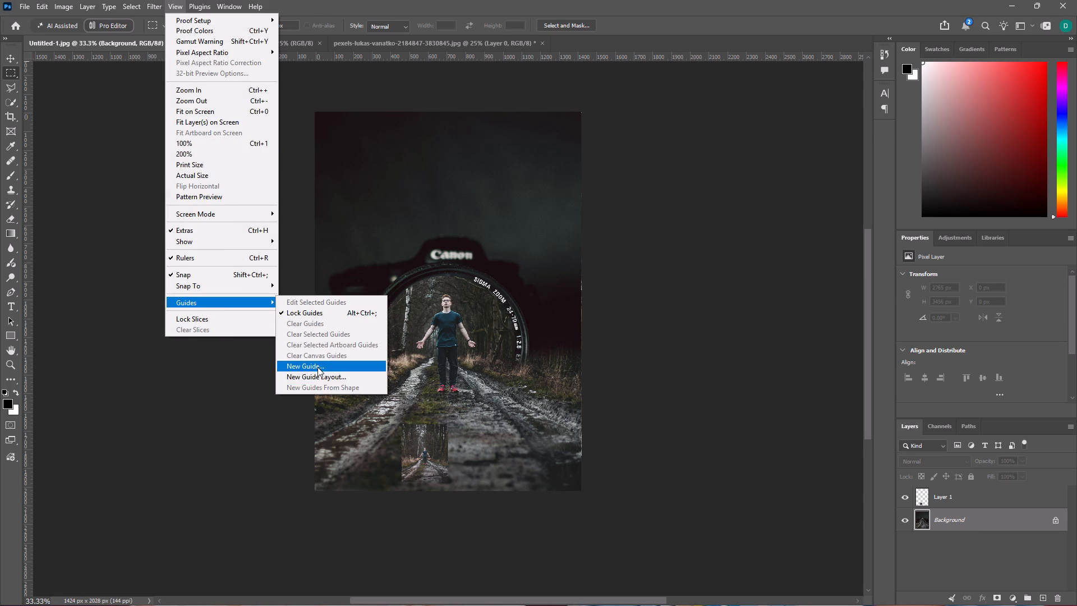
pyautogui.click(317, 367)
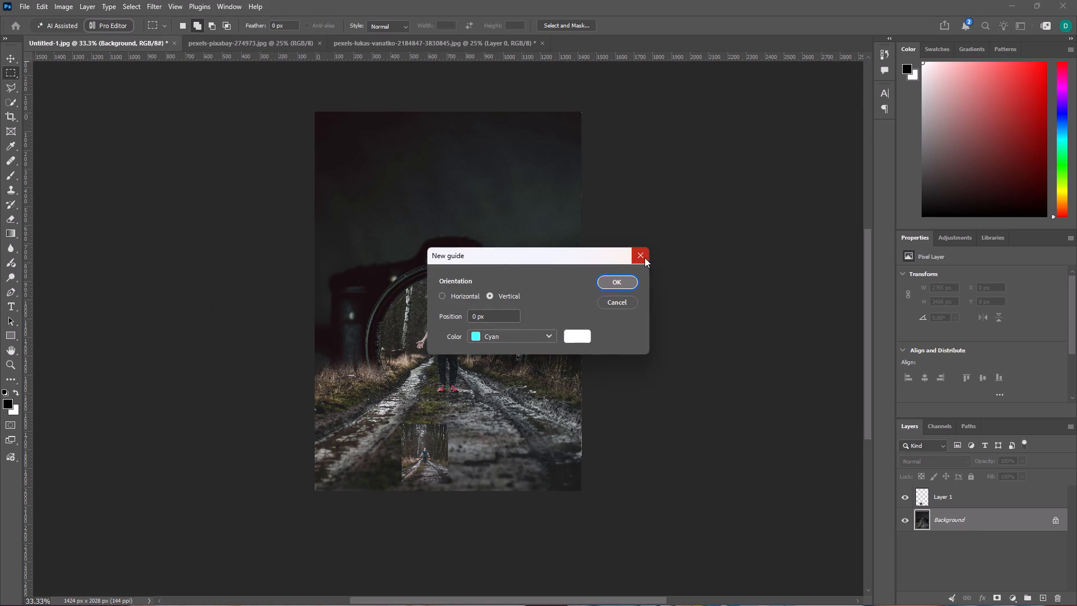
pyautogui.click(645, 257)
# Start a new guide layout for the canvas with one column and one row.
pyautogui.click(181, 0)
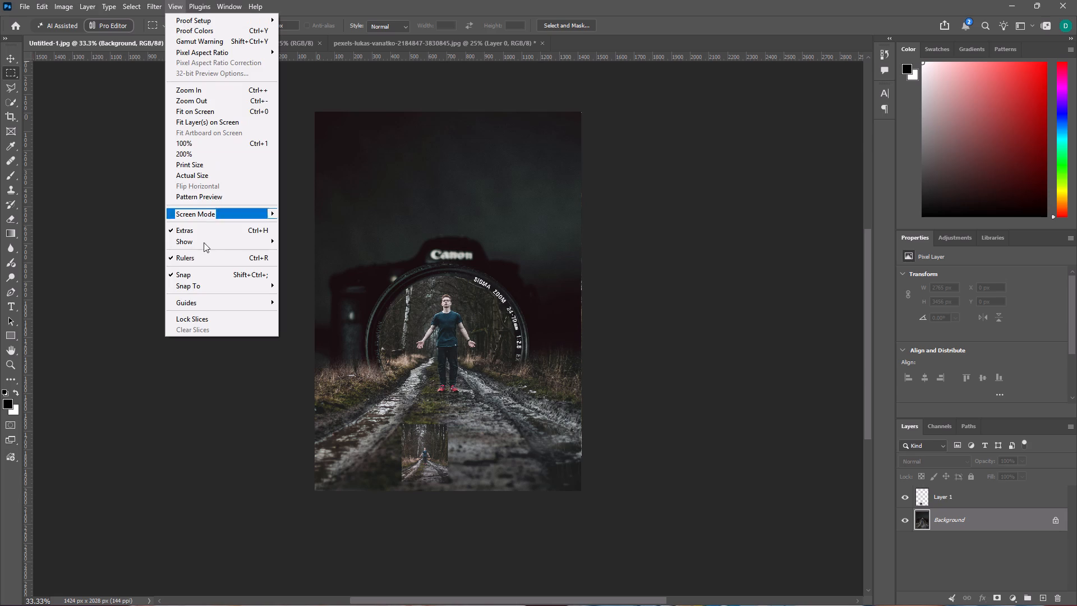
pyautogui.click(192, 296)
pyautogui.click(192, 298)
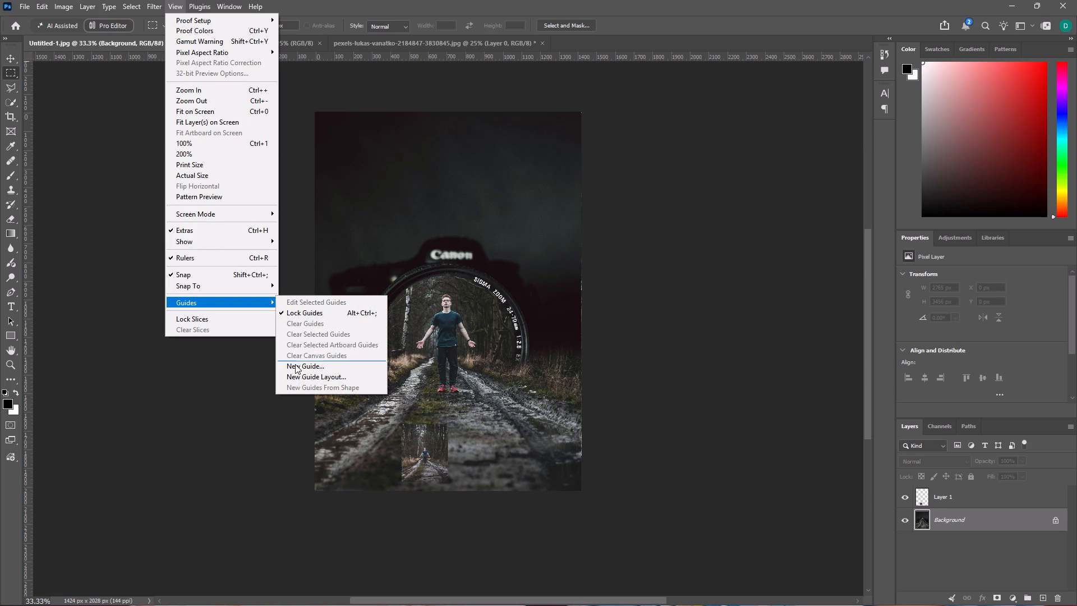
pyautogui.click(307, 373)
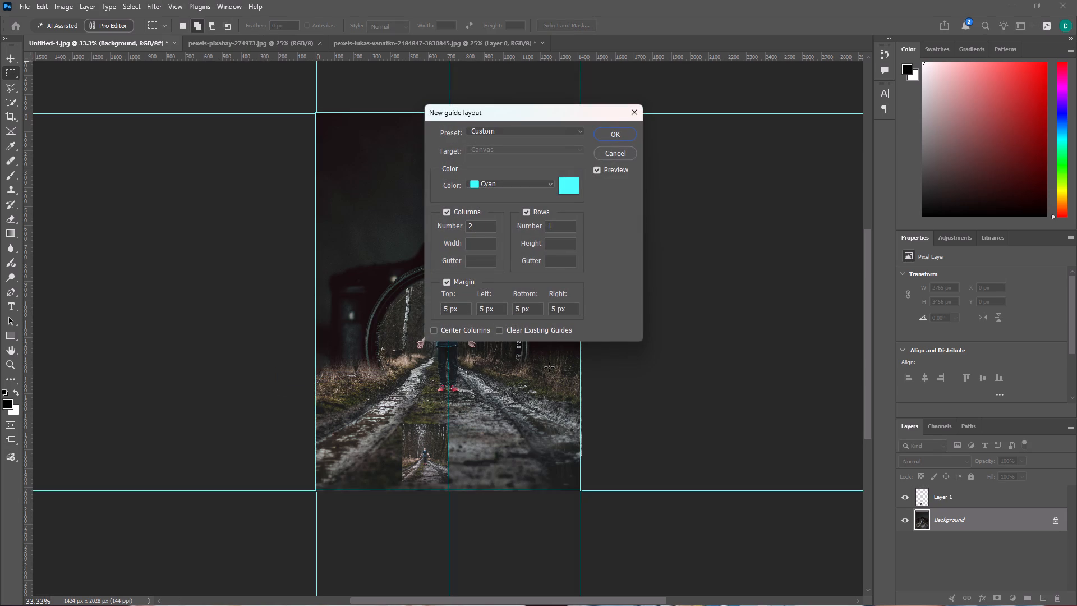
pyautogui.click(555, 230)
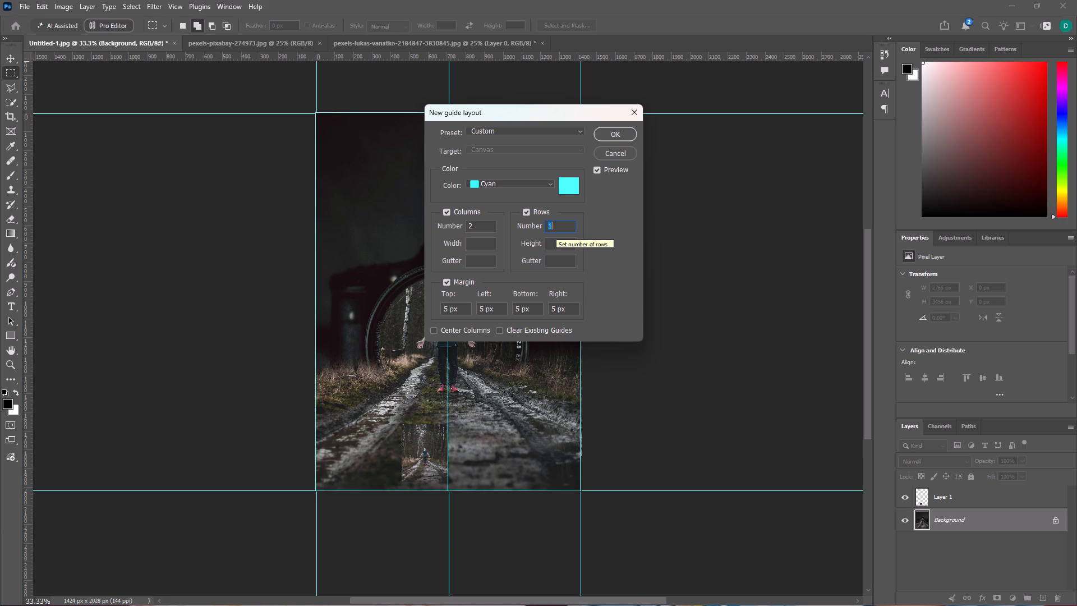
pyautogui.click(479, 228)
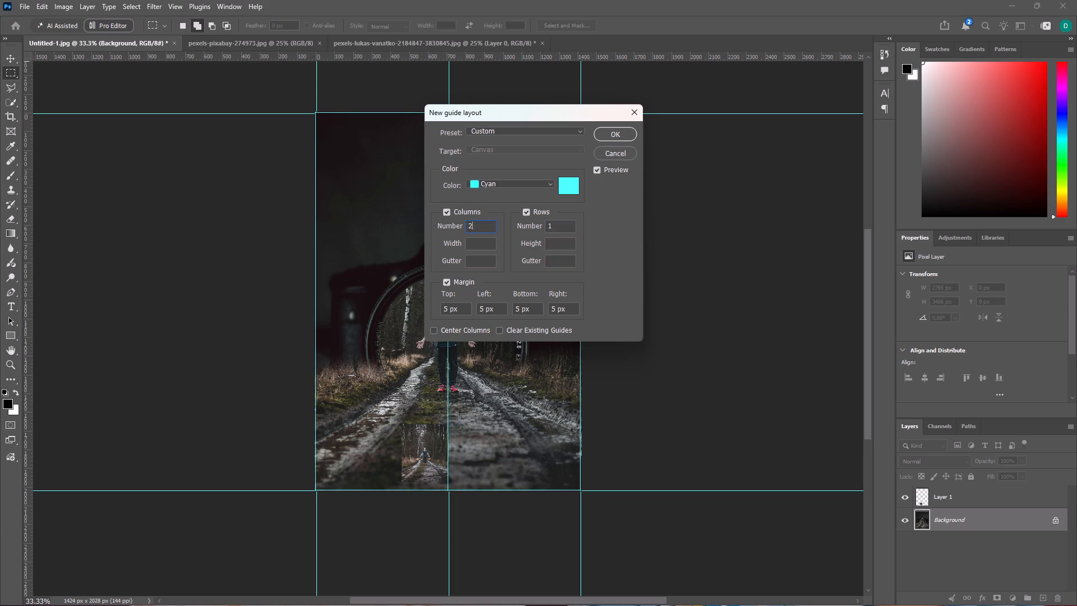
pyautogui.press('1')
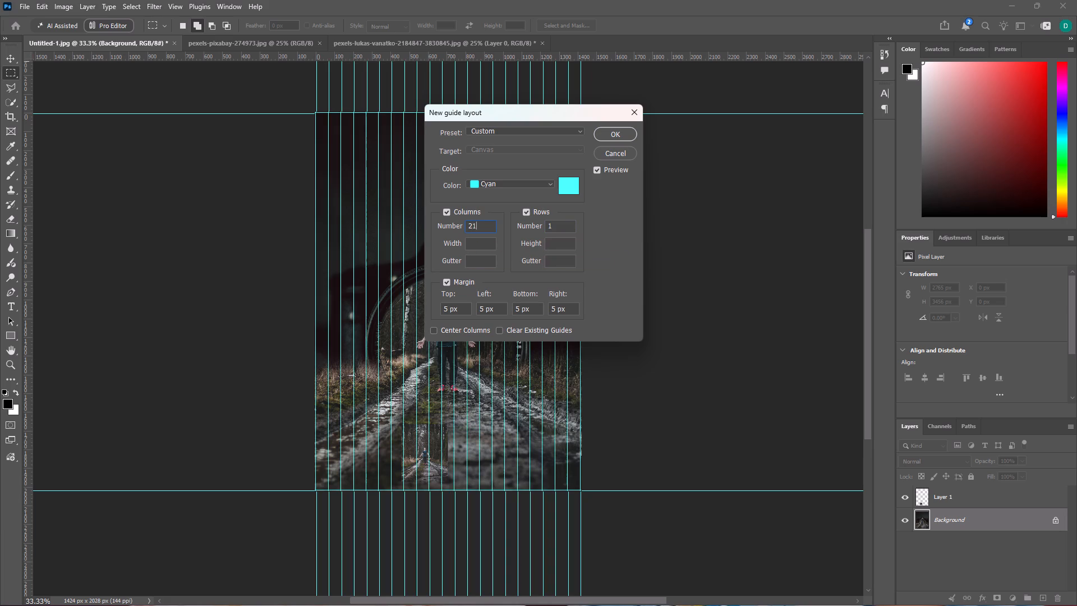
pyautogui.press('BackSpace')
pyautogui.press('BackSpace')
pyautogui.press('BackSpace')
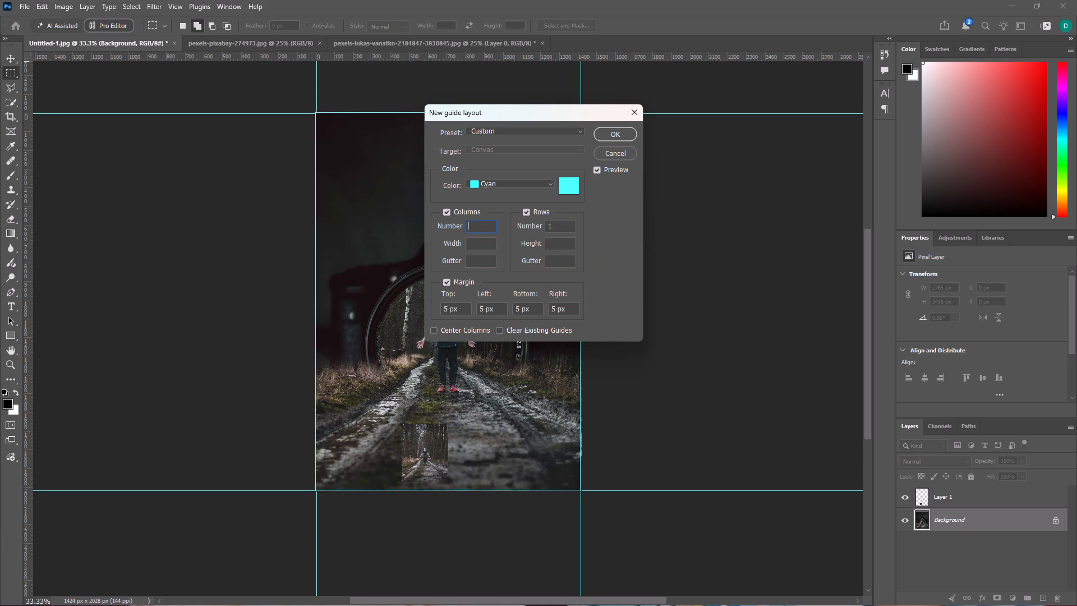
pyautogui.press('1')
# Set the guide layout's top, left, bottom and right margins to 10 px each and apply it.
pyautogui.click(447, 309)
pyautogui.doubleClick(447, 309)
pyautogui.write('10')
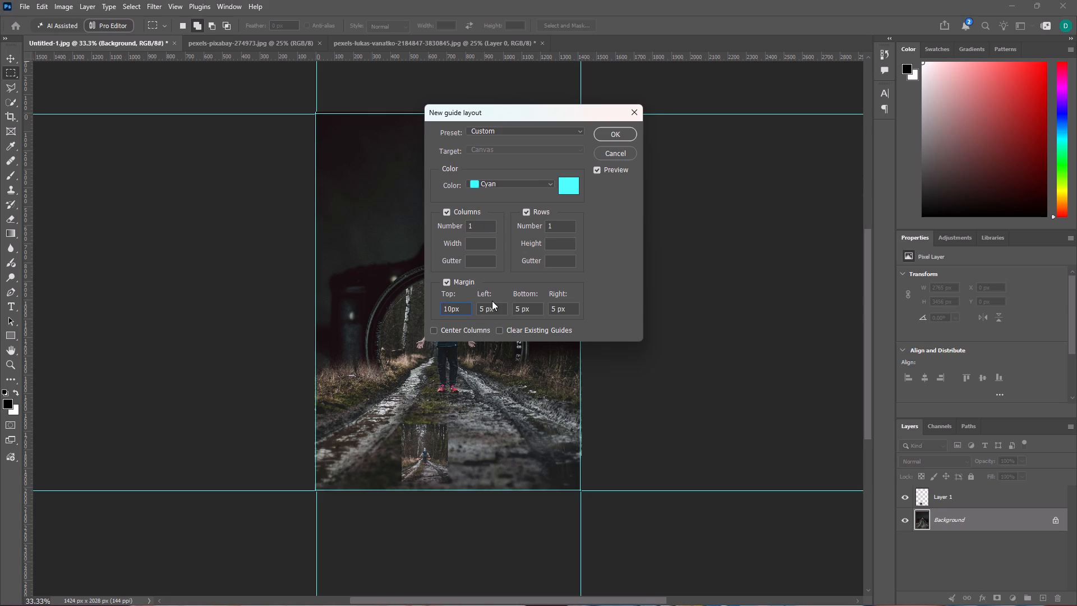
pyautogui.doubleClick(479, 311)
pyautogui.write('10')
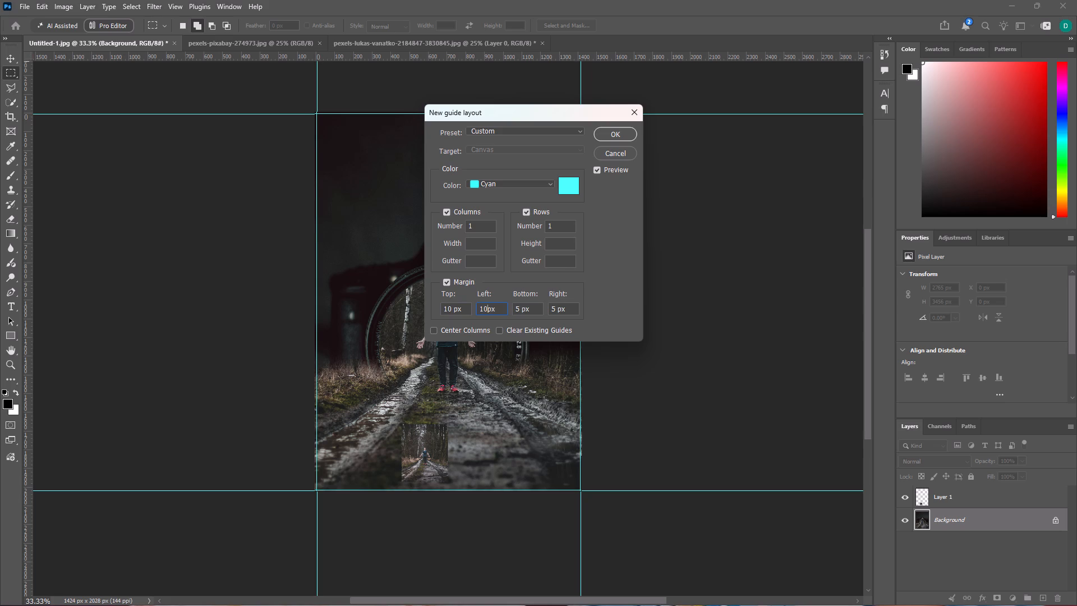
pyautogui.doubleClick(516, 310)
pyautogui.write('10')
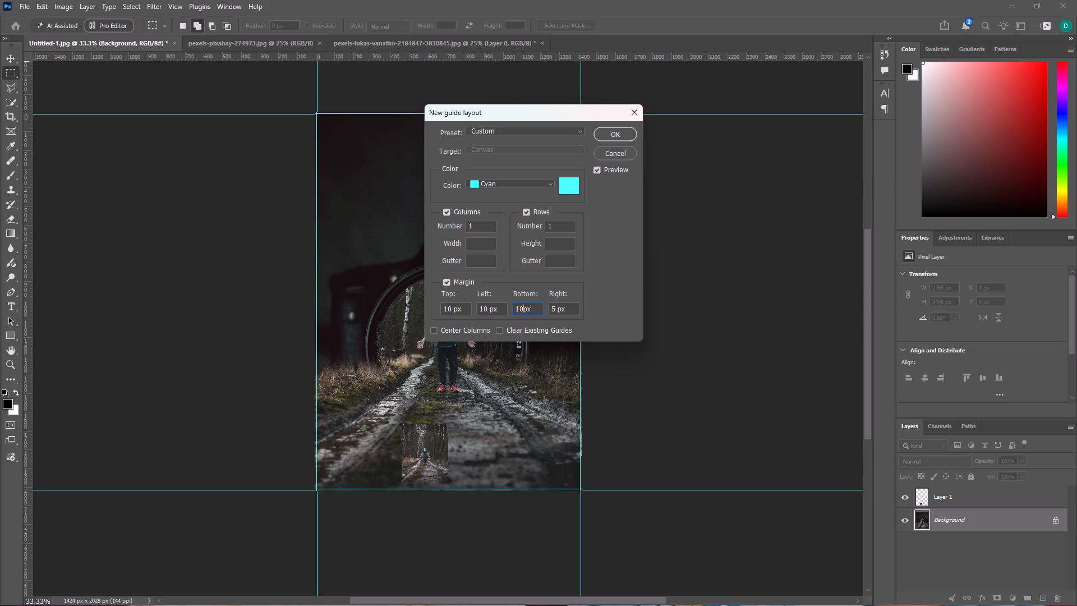
pyautogui.doubleClick(554, 307)
pyautogui.write('10')
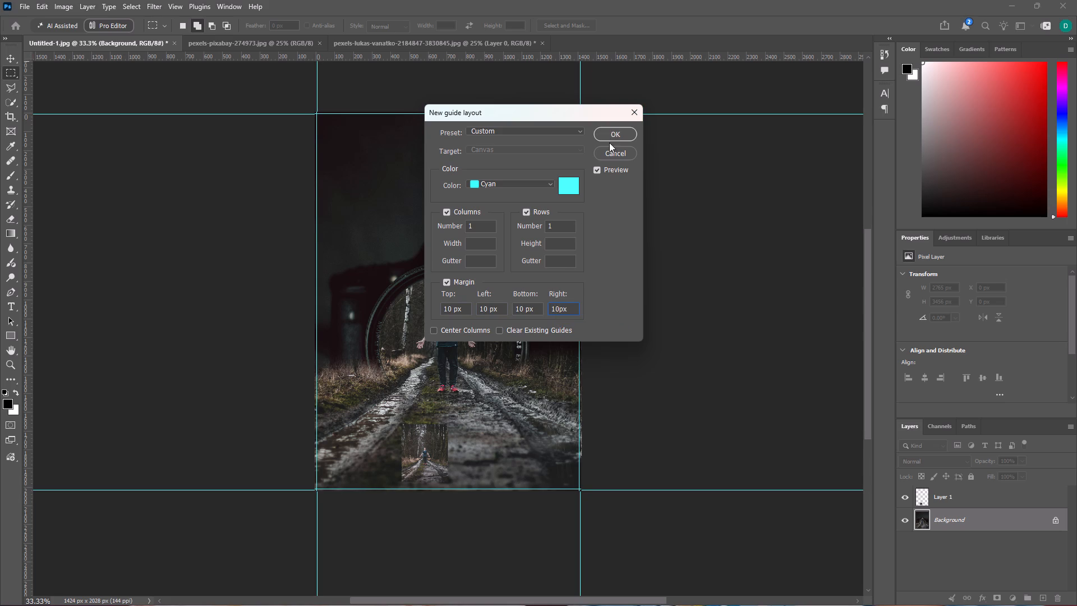
pyautogui.click(610, 134)
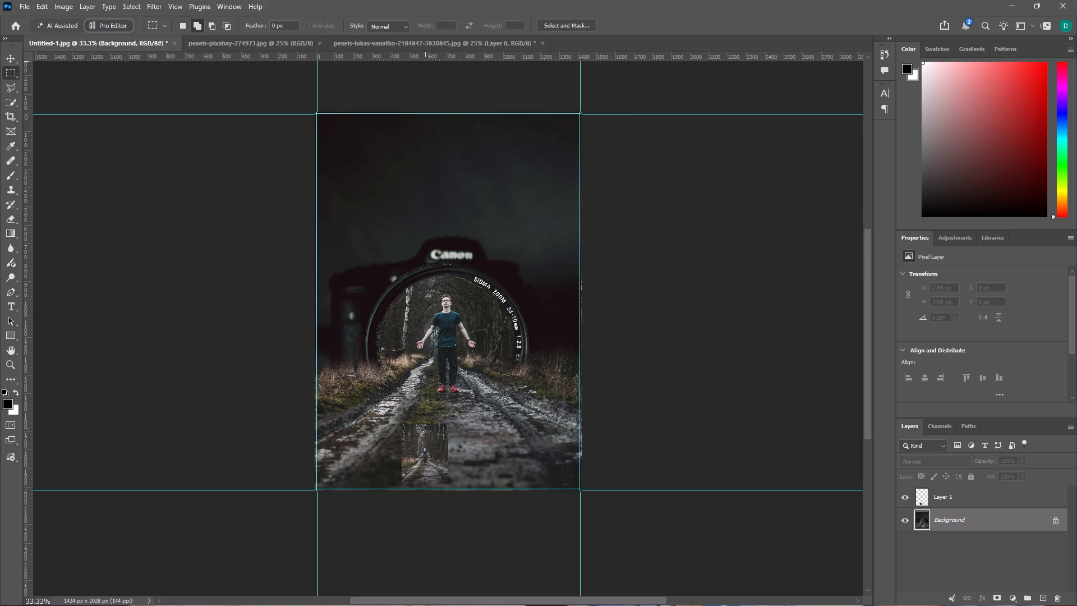
# Scale the small forest photo on Layer 1 proportionally down to about 63% with Free Transform.
pyautogui.hotkey('ctrl', '=')
pyautogui.hotkey('ctrl', '=')
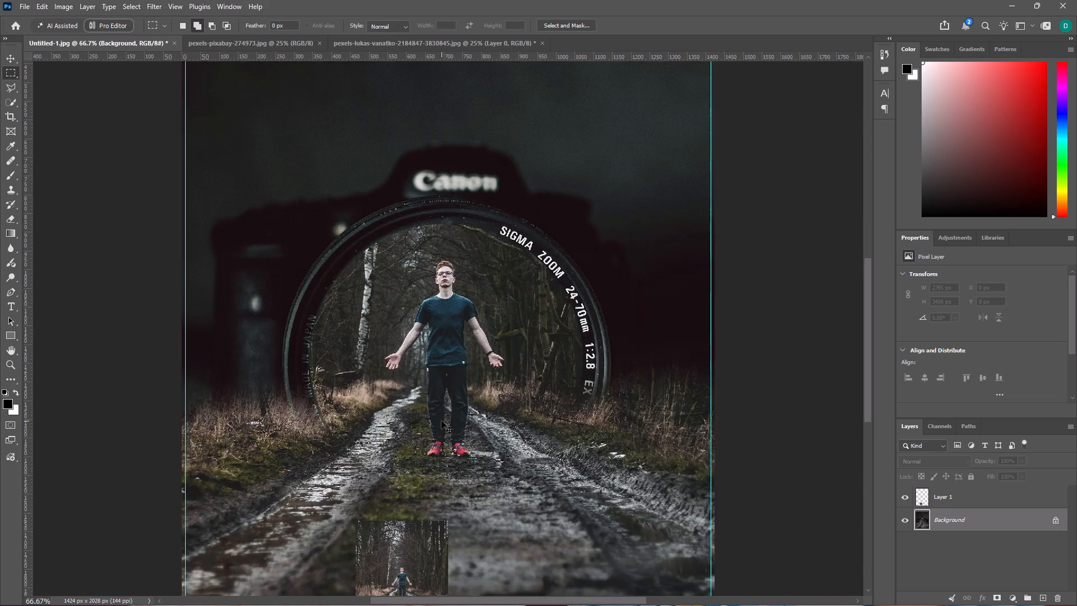
pyautogui.hotkey('ctrl', '=')
pyautogui.scroll(-6, 454, 416)
pyautogui.scroll(-20, 487, 402)
pyautogui.scroll(-1, 487, 402)
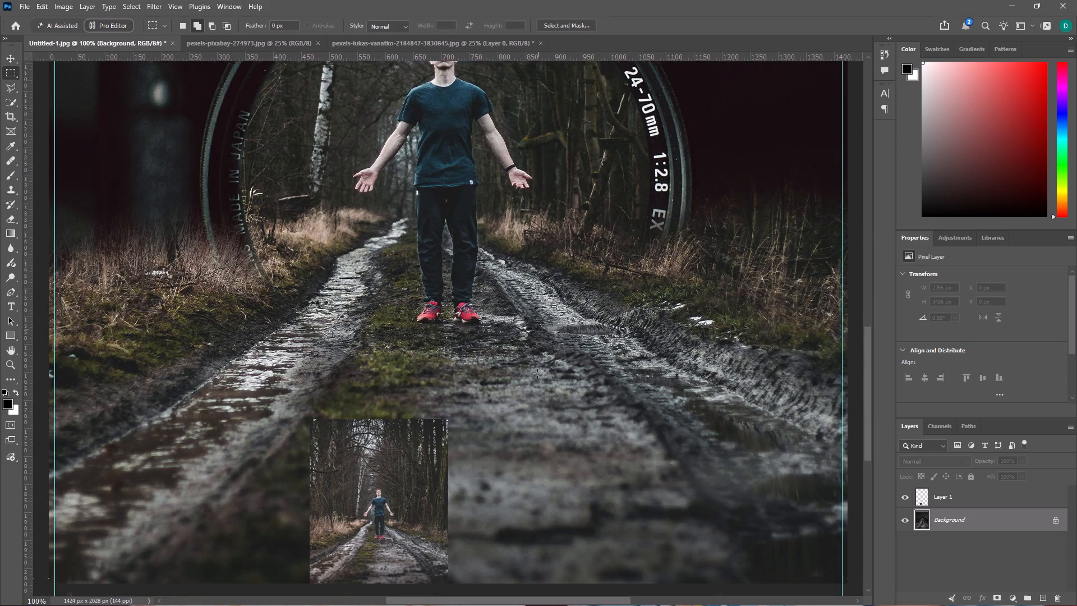
pyautogui.scroll(-10, 537, 374)
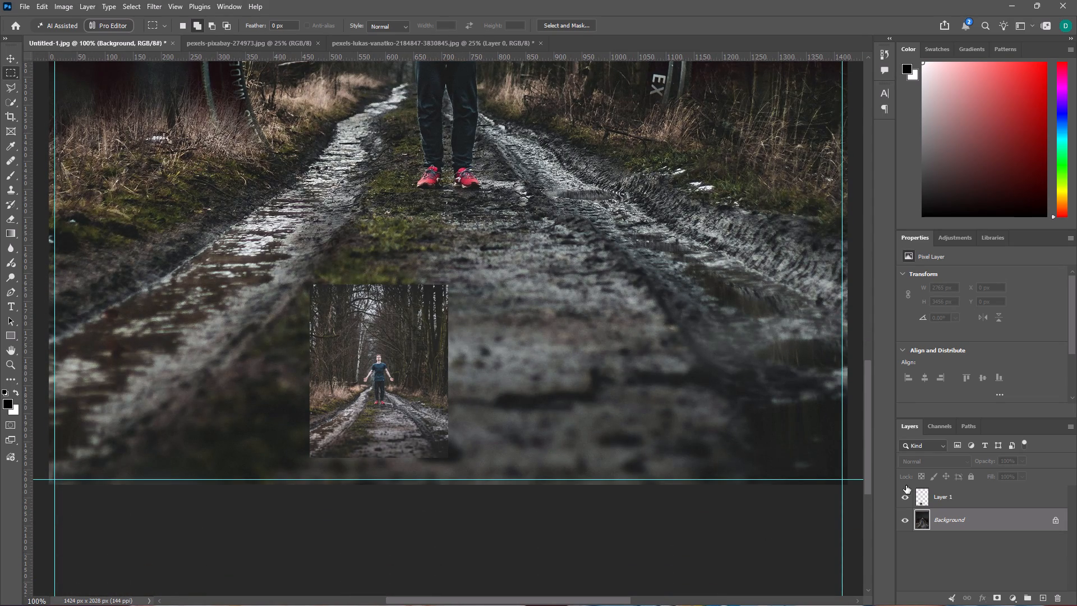
pyautogui.click(923, 498)
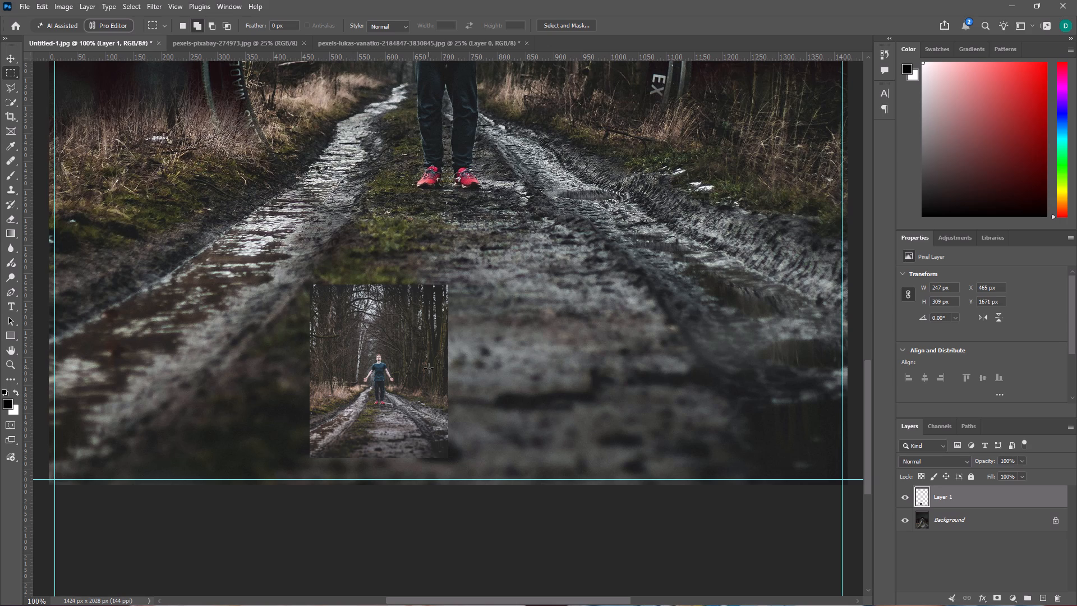
pyautogui.hotkey('ctrl', 't')
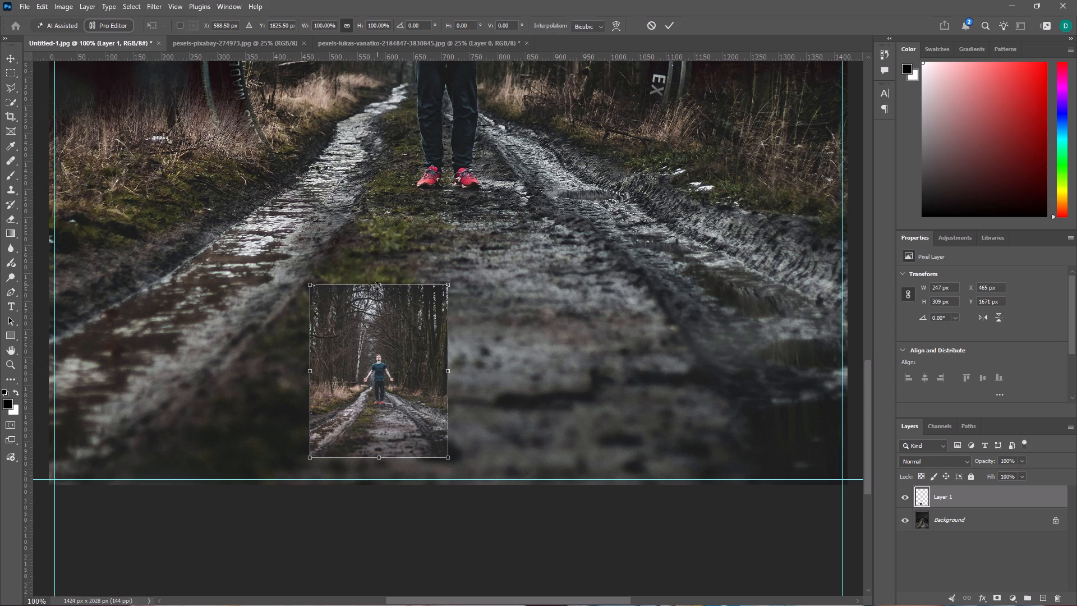
pyautogui.moveTo(310, 288); pyautogui.dragTo(330, 328)
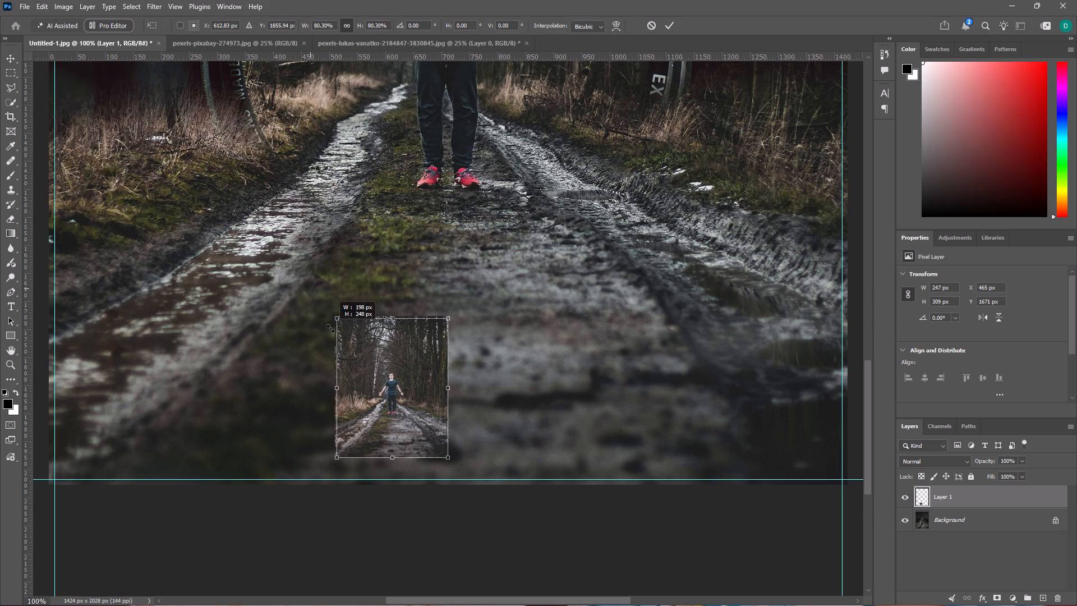
pyautogui.moveTo(330, 328); pyautogui.dragTo(348, 362)
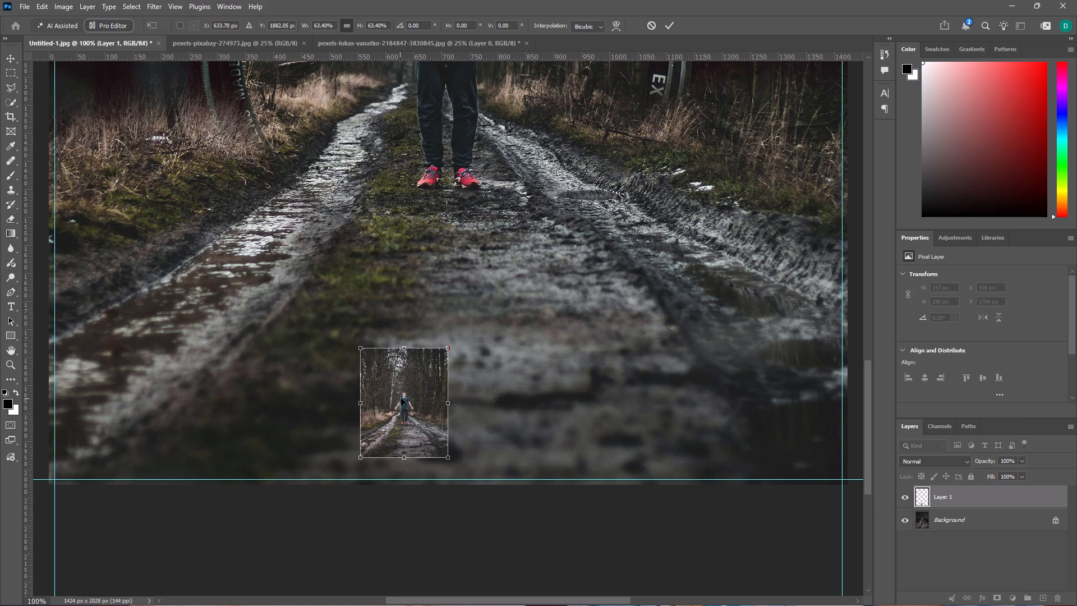
# Move the small forest photo left and slightly down, just above the bottom guide, centred at about X 439 px, Y 1904 px.
pyautogui.moveTo(403, 397); pyautogui.dragTo(294, 407)
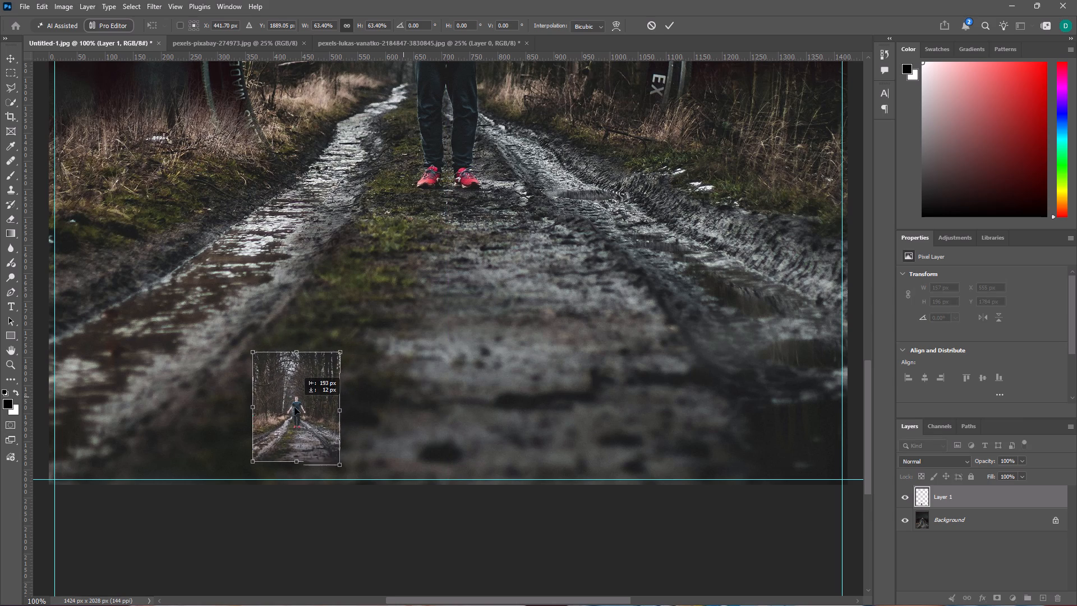
pyautogui.moveTo(294, 407); pyautogui.dragTo(294, 409)
pyautogui.scroll(3, 392, 335)
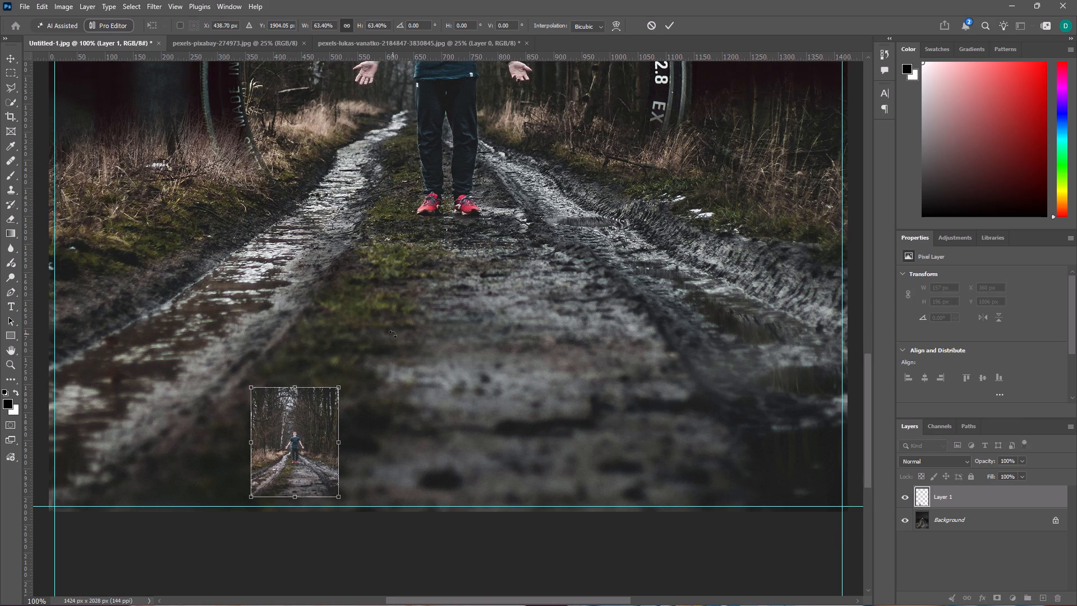
pyautogui.scroll(10, 393, 334)
pyautogui.scroll(-3, 393, 334)
pyautogui.scroll(4, 397, 330)
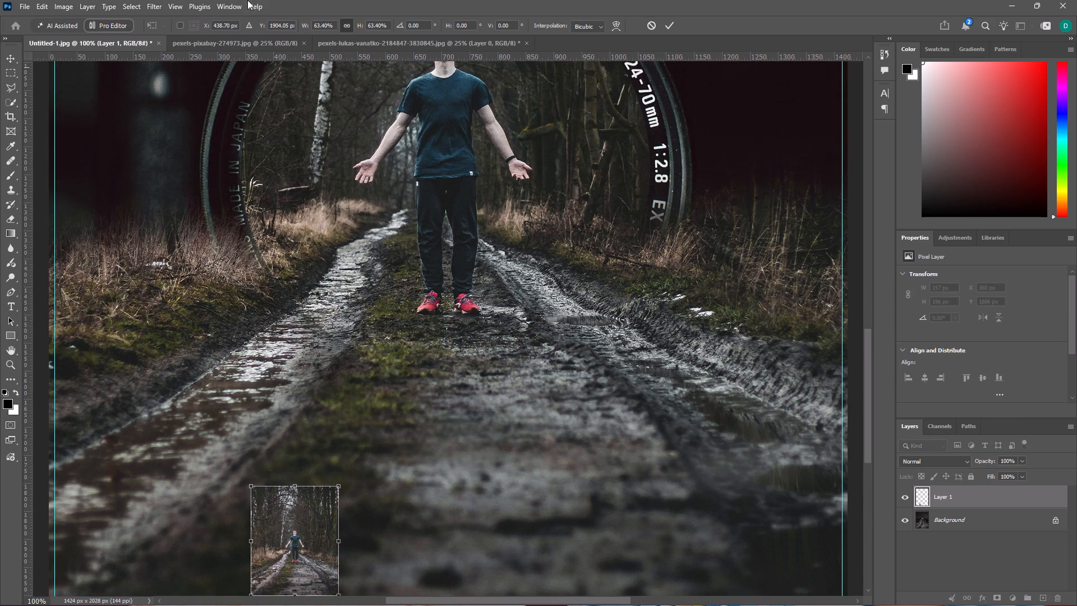
# Copy the whole camera photo from pexels-pixabay-274973.jpg with a rectangular selection and paste it into Untitled-1.jpg.
pyautogui.click(226, 40)
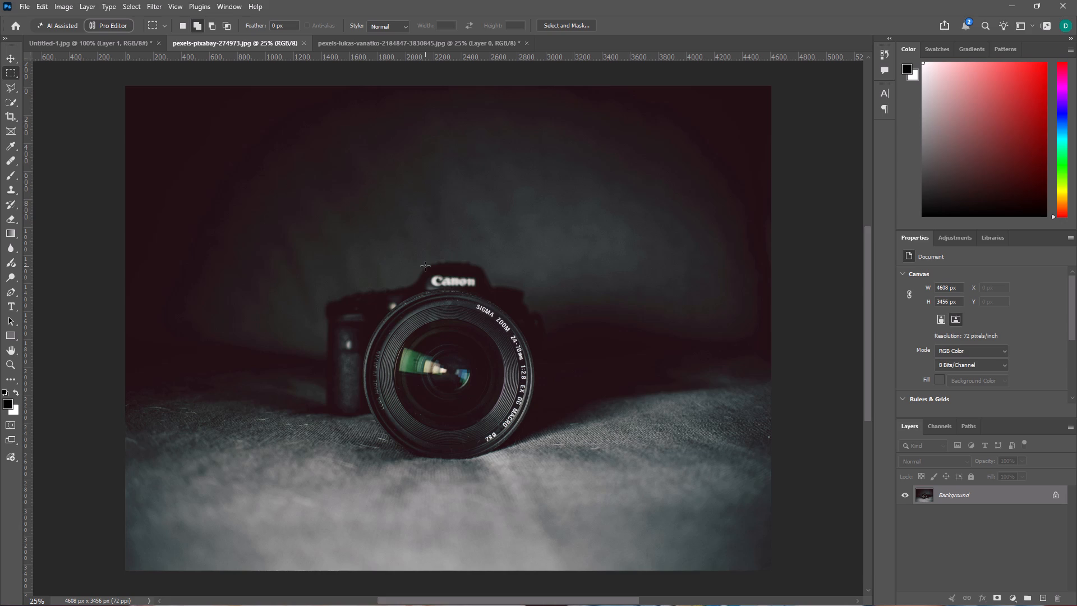
pyautogui.scroll(-5, 426, 266)
pyautogui.scroll(5, 429, 273)
pyautogui.moveTo(103, 90); pyautogui.dragTo(799, 591)
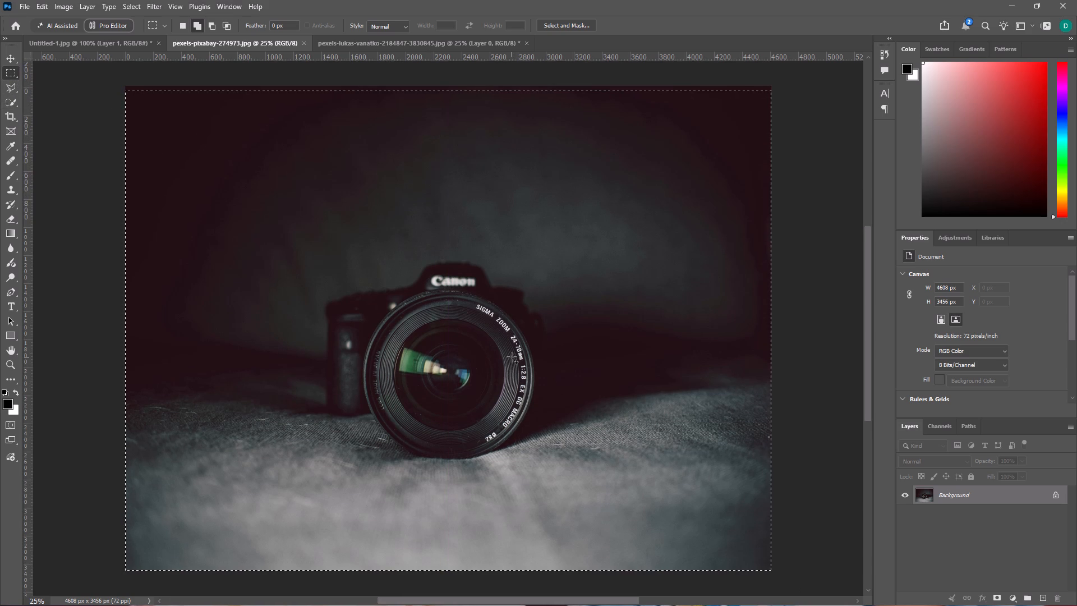
pyautogui.hotkey('ctrl', 'c')
pyautogui.click(70, 38)
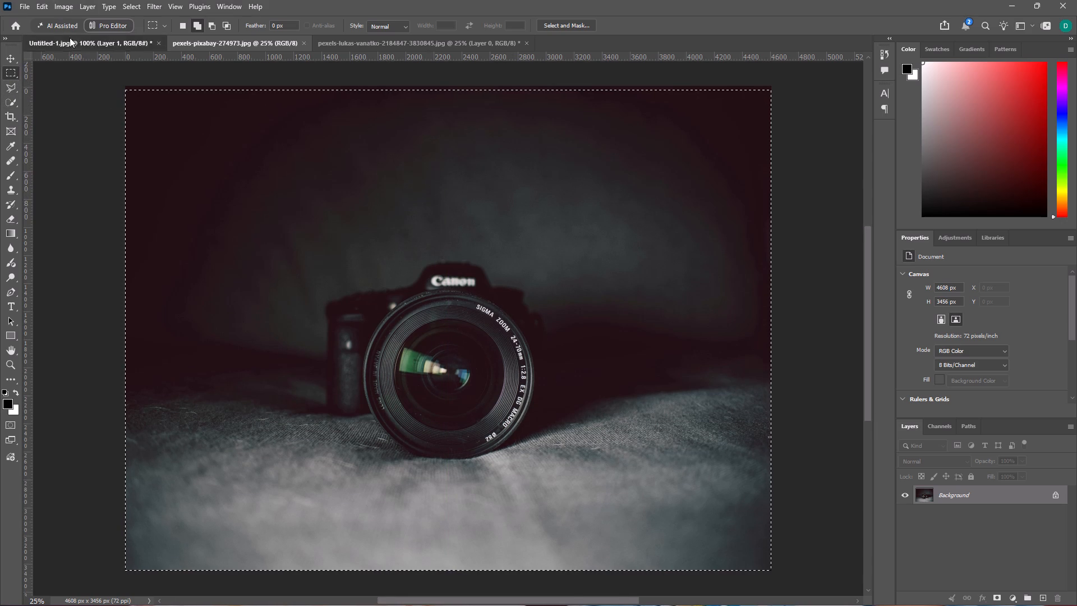
pyautogui.hotkey('ctrl', 'v')
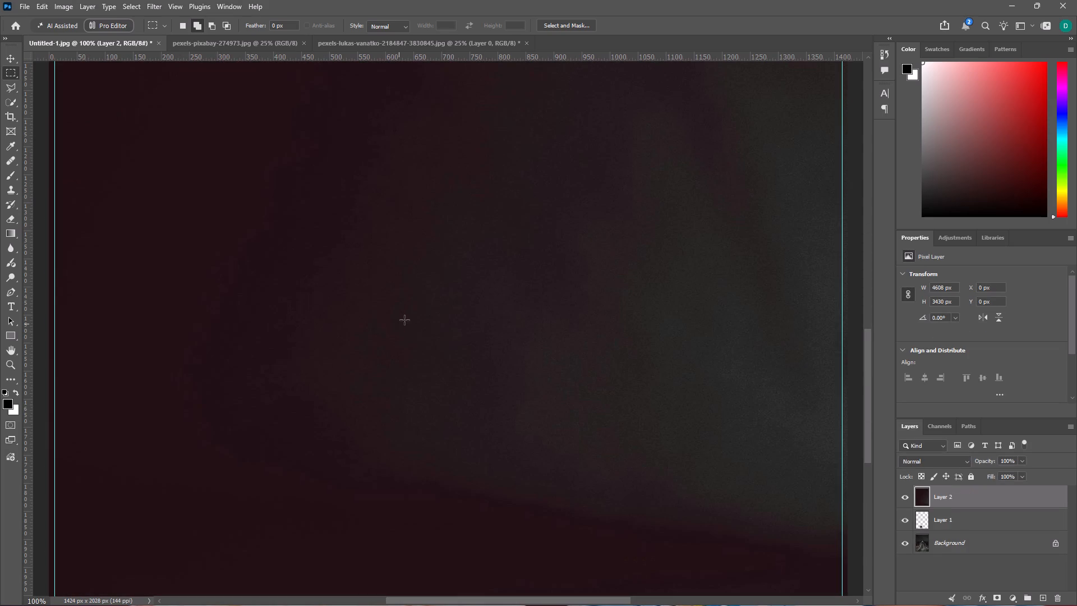
# Start Free Transform on the pasted camera photo with its full bounding box in view.
pyautogui.scroll(-5, 404, 320)
pyautogui.hotkey('ctrl', 'alt', '-')
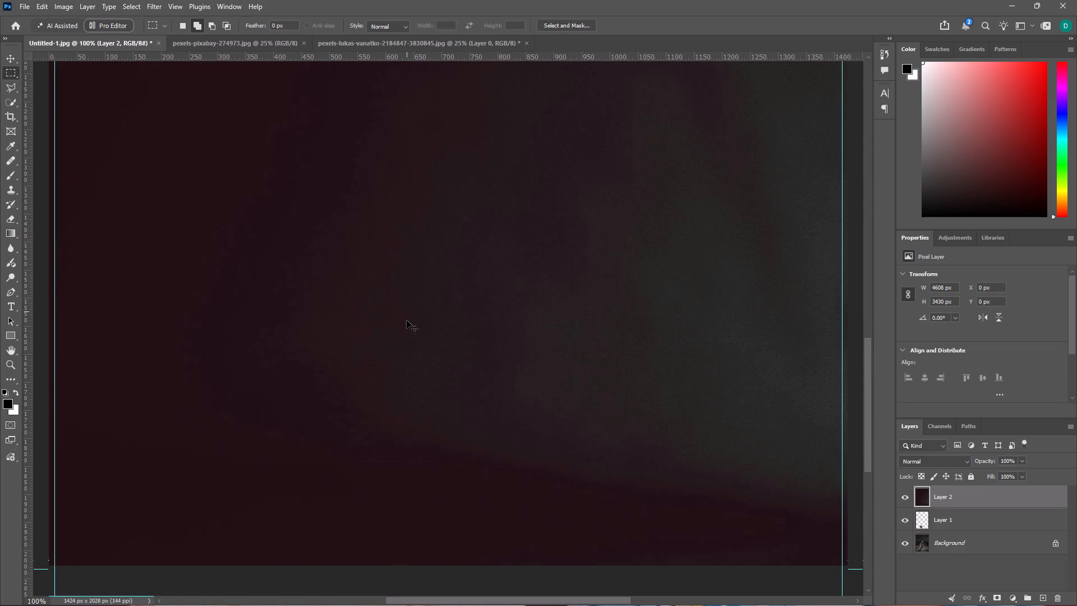
pyautogui.hotkey('ctrl', '-')
pyautogui.hotkey('ctrl', '-')
pyautogui.hotkey('ctrl', '-')
pyautogui.hotkey('ctrl', '-')
pyautogui.hotkey('ctrl', '-')
pyautogui.hotkey('ctrl', '-')
pyautogui.hotkey('ctrl', '-')
pyautogui.hotkey('ctrl', '-')
pyautogui.hotkey('ctrl', '-')
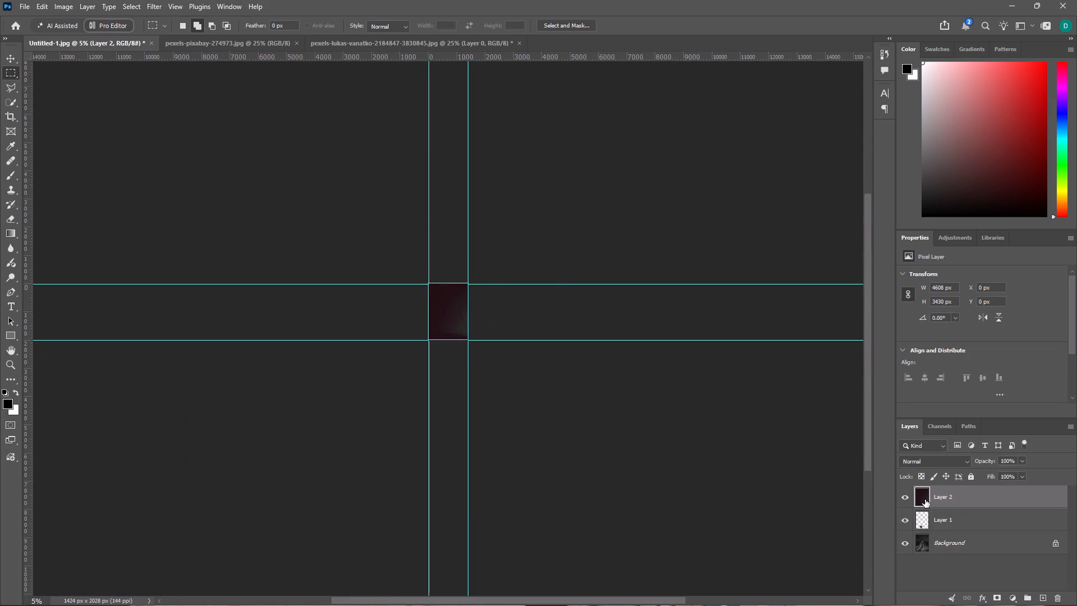
pyautogui.hotkey('ctrl', 't')
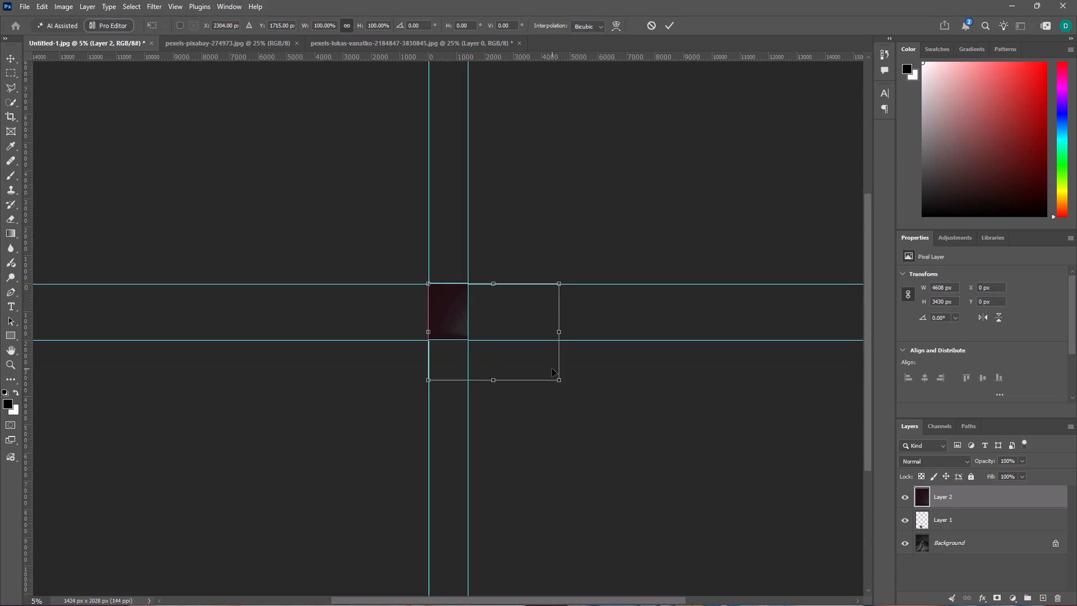
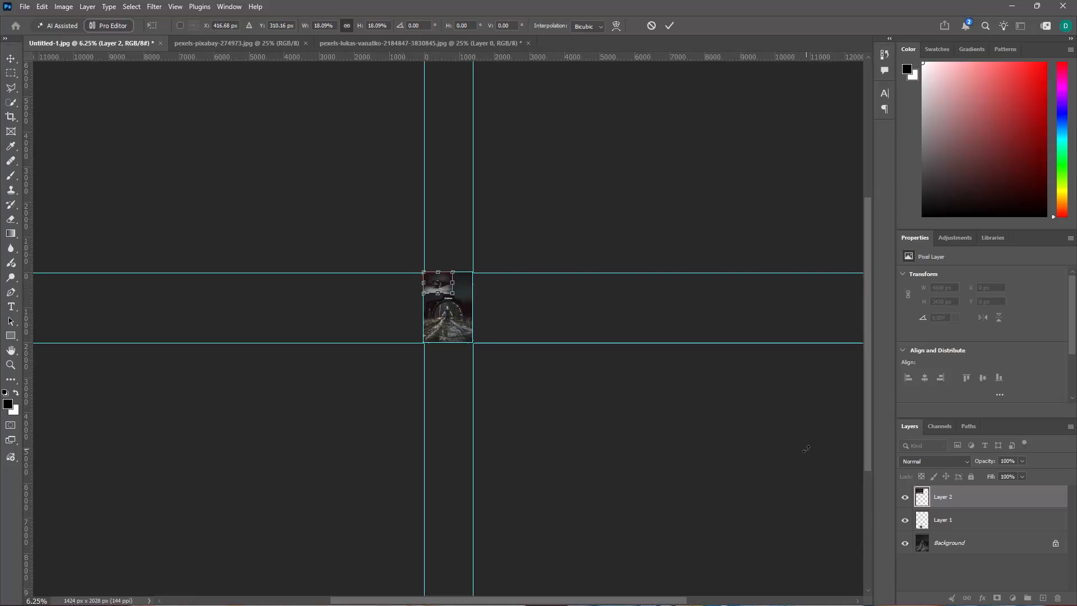
# Apply the Free Transform that scales the camera photo on Layer 2 to about 18%.
pyautogui.hotkey('ctrl', '=')
pyautogui.hotkey('ctrl', '=')
pyautogui.hotkey('ctrl', '=')
pyautogui.hotkey('ctrl', '=')
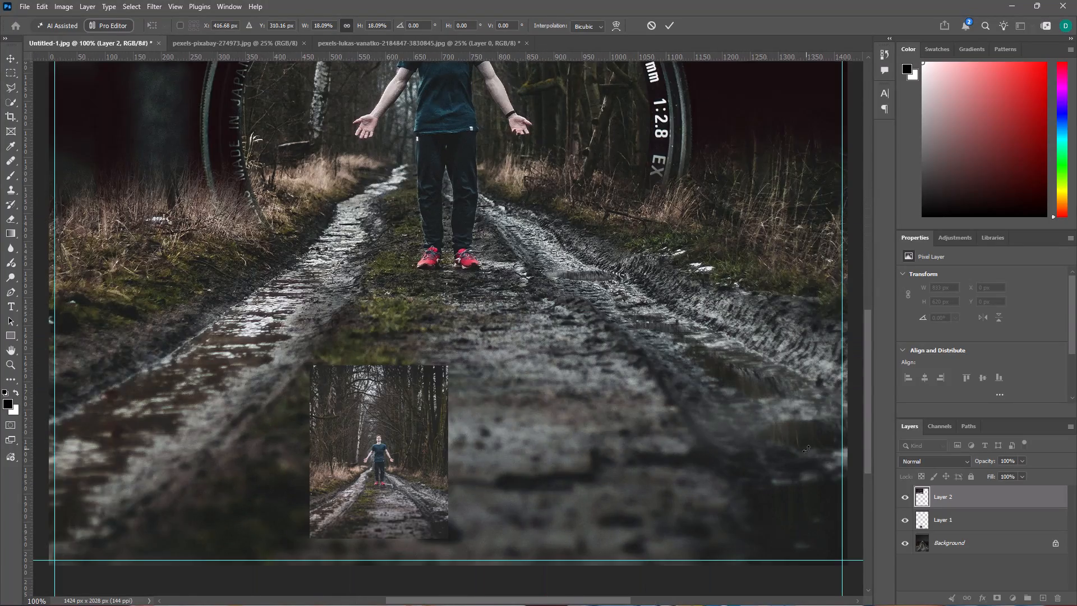
pyautogui.hotkey('ctrl', '=')
pyautogui.hotkey('ctrl', '=')
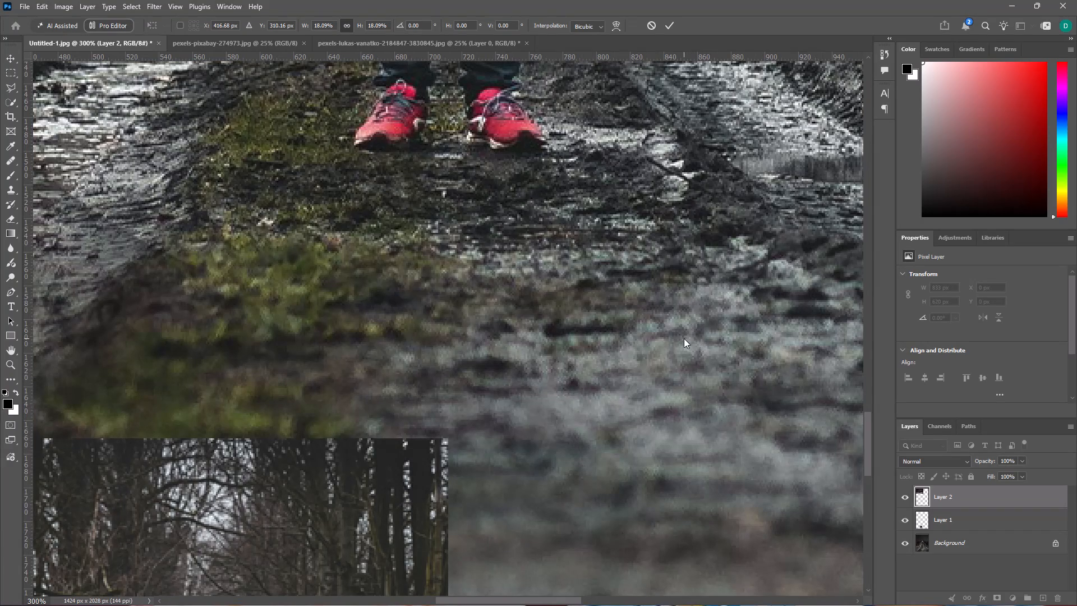
pyautogui.press('h')
pyautogui.moveTo(450, 204); pyautogui.dragTo(767, 367)
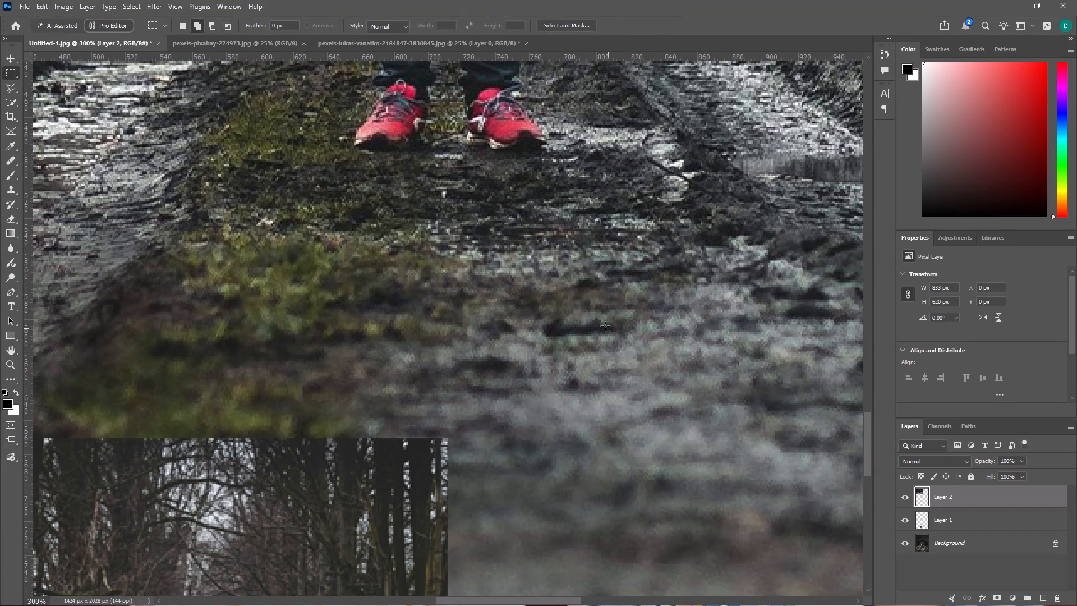
pyautogui.press('h')
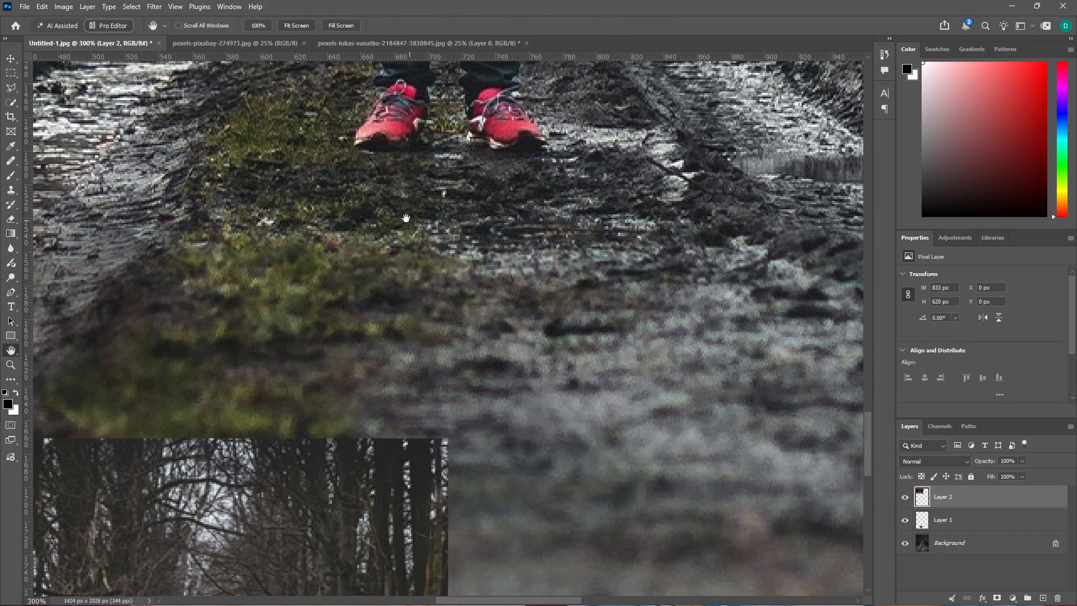
# Move the camera photo on Layer 2 down over the lower-left part of the image, centred at about X 295 px, Y 1671 px.
pyautogui.moveTo(340, 209); pyautogui.dragTo(703, 580)
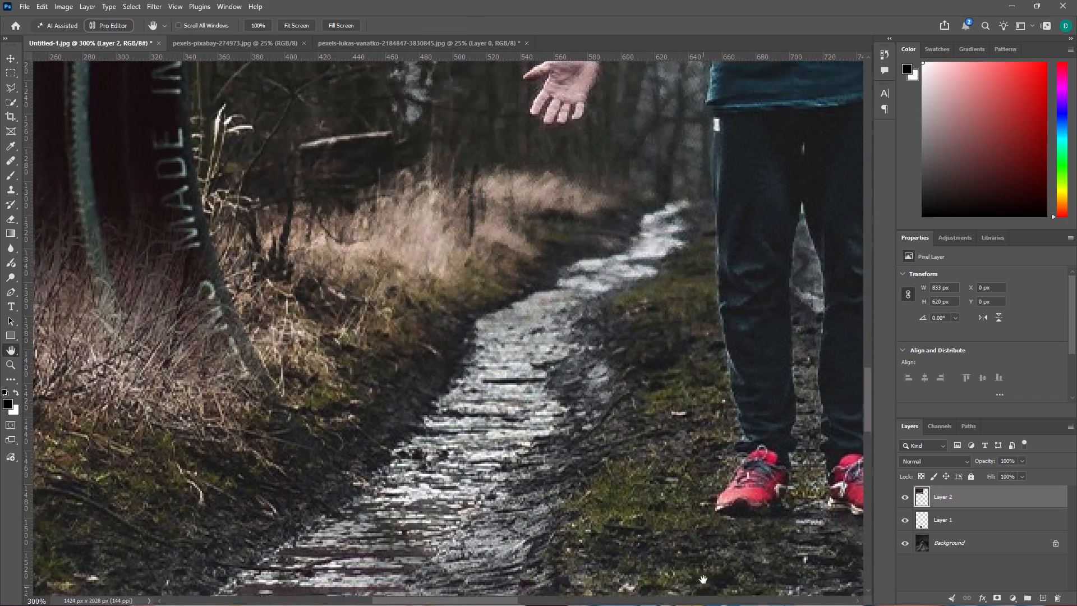
pyautogui.moveTo(703, 580); pyautogui.dragTo(728, 604)
pyautogui.moveTo(424, 253); pyautogui.dragTo(563, 599)
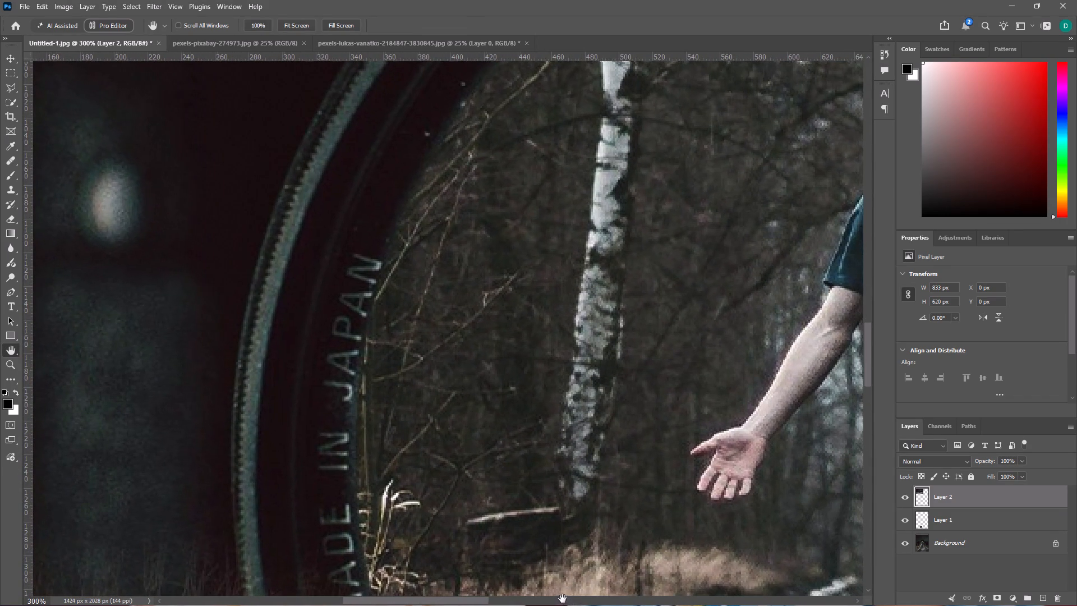
pyautogui.moveTo(563, 599); pyautogui.dragTo(560, 595)
pyautogui.hotkey('ctrl', '-')
pyautogui.hotkey('ctrl', '-')
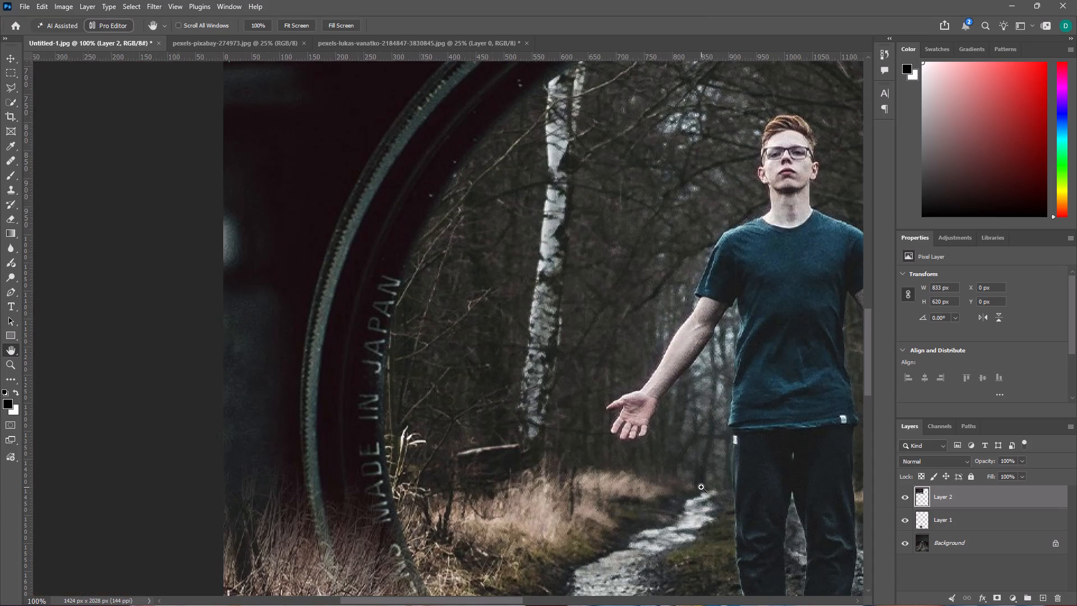
pyautogui.hotkey('ctrl', '-')
pyautogui.hotkey('ctrl', '-')
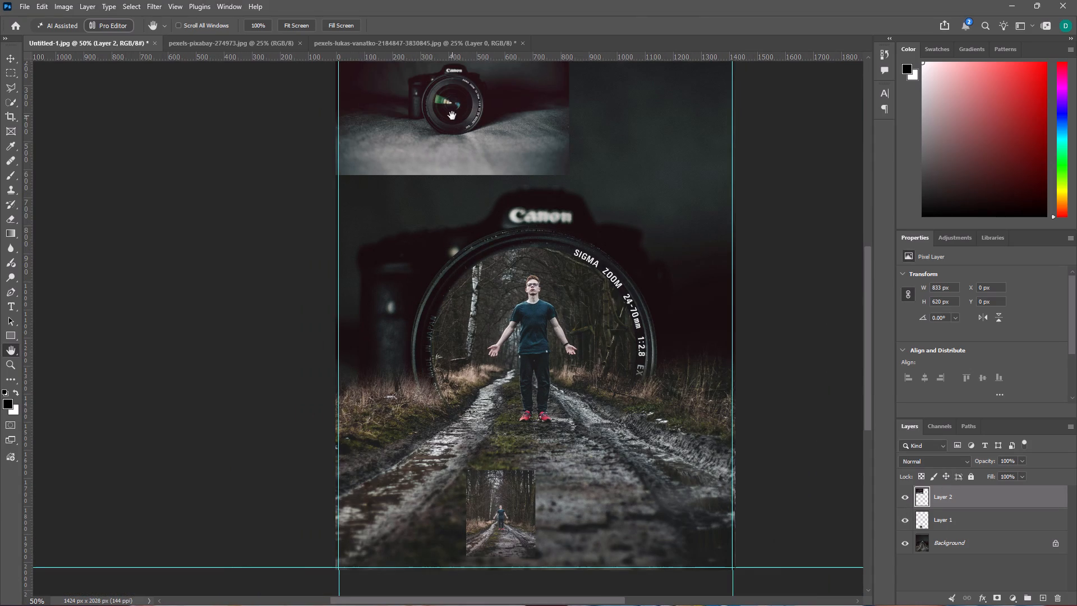
pyautogui.scroll(-3, 452, 116)
pyautogui.scroll(11, 452, 116)
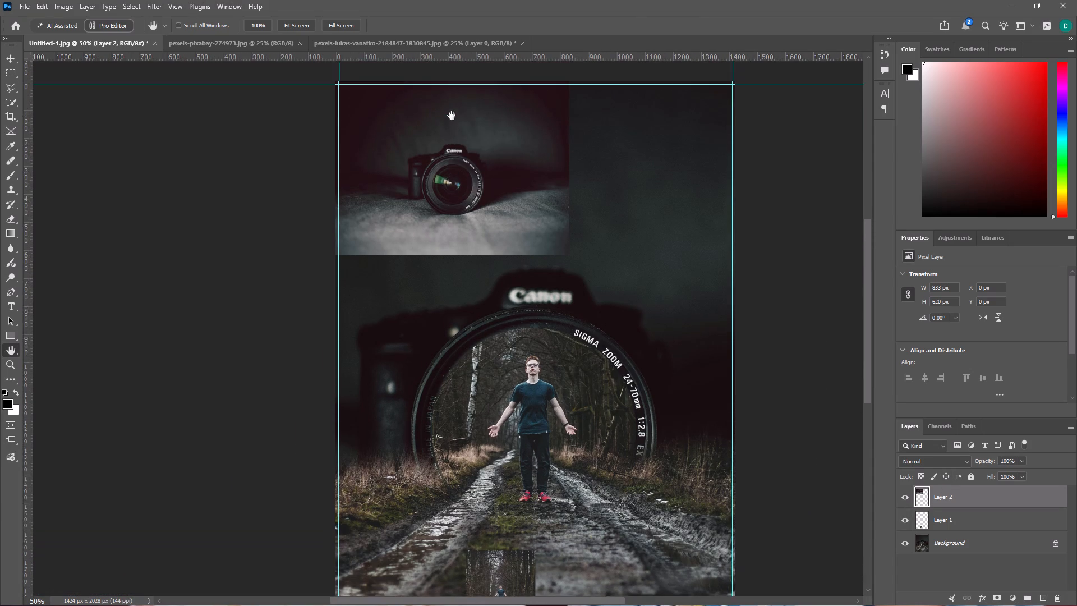
pyautogui.scroll(5, 452, 116)
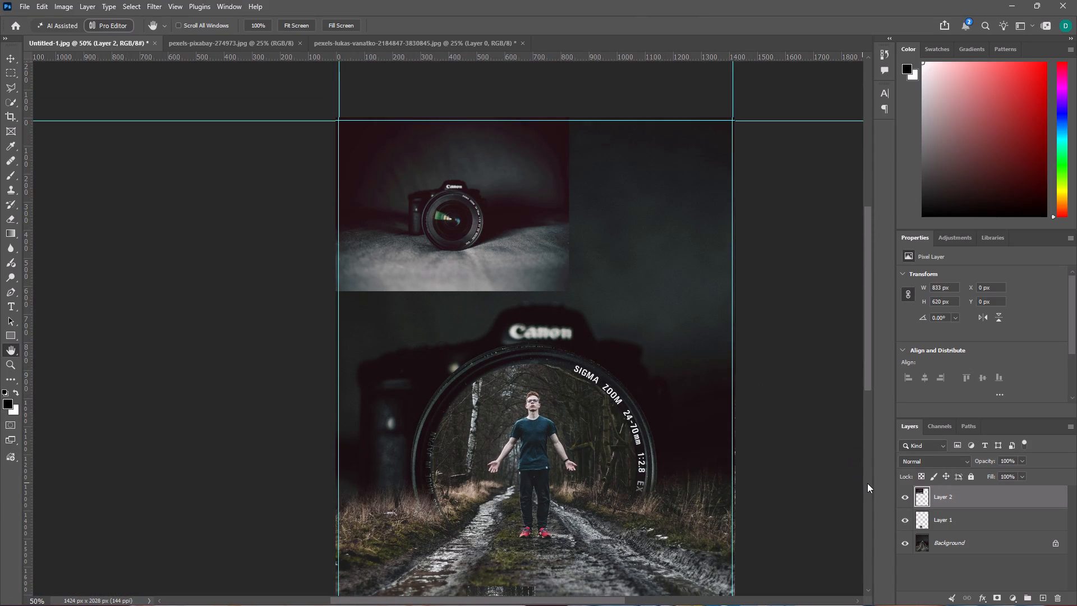
pyautogui.hotkey('ctrl', 't')
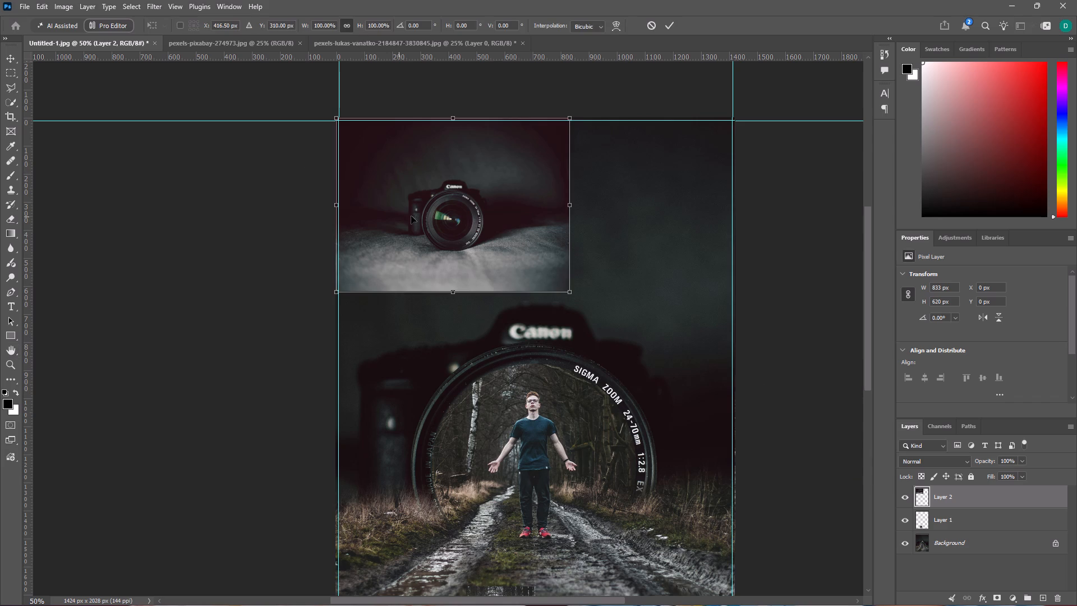
pyautogui.moveTo(434, 220); pyautogui.dragTo(412, 488)
pyautogui.scroll(-6, 486, 364)
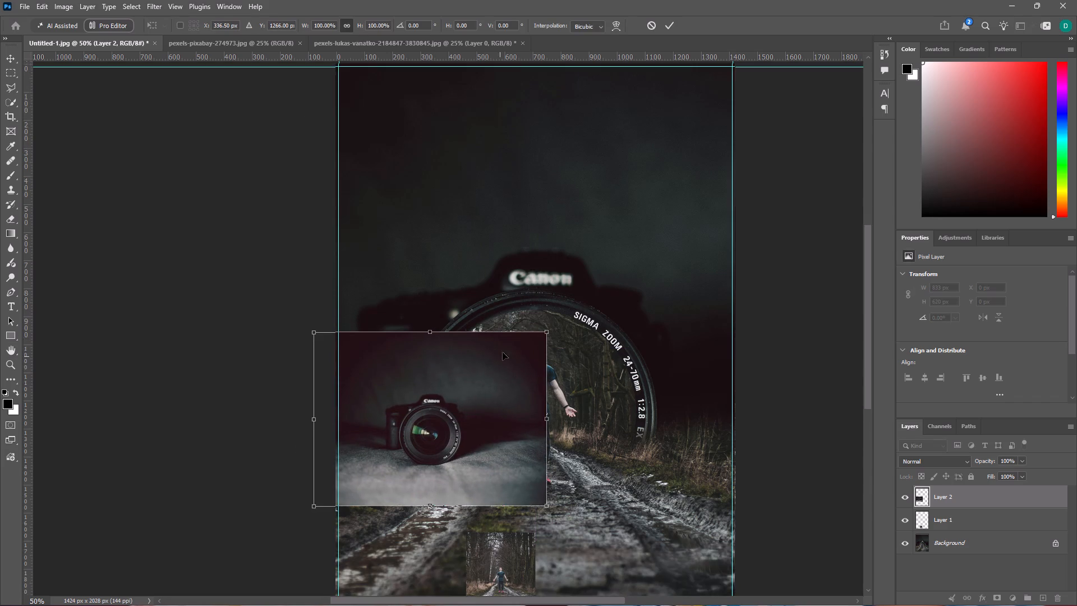
pyautogui.scroll(-20, 503, 352)
pyautogui.scroll(-1, 503, 352)
pyautogui.moveTo(432, 236); pyautogui.dragTo(407, 356)
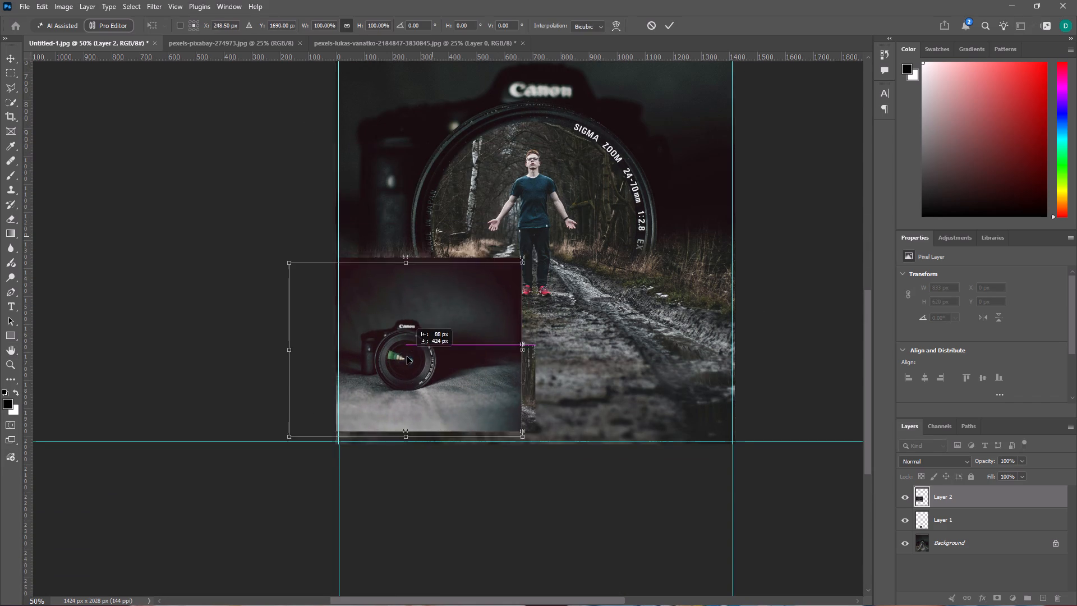
pyautogui.moveTo(407, 356); pyautogui.dragTo(422, 352)
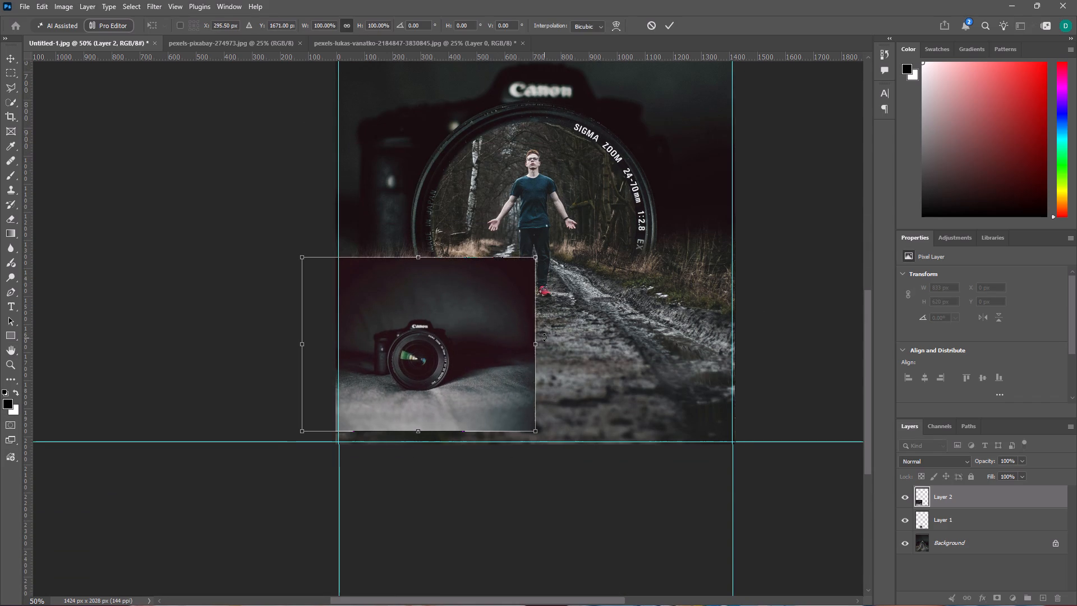
# Scale the camera photo proportionally to about 49% and place it left of the forest photo, centred at about X 238 px, Y 1829 px.
pyautogui.hotkey('ctrl', '=')
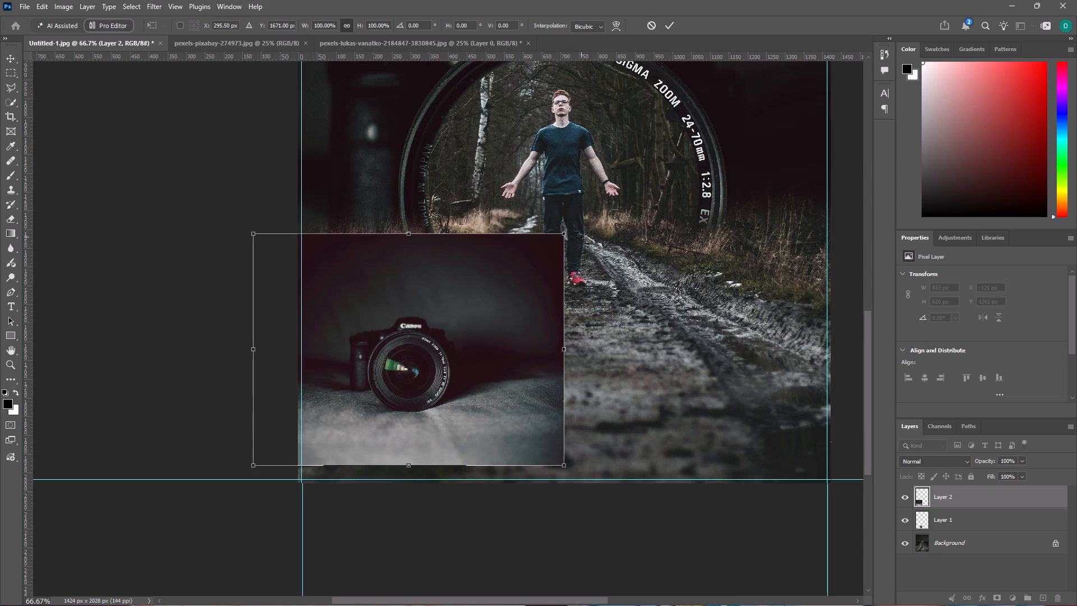
pyautogui.moveTo(564, 233); pyautogui.dragTo(435, 346)
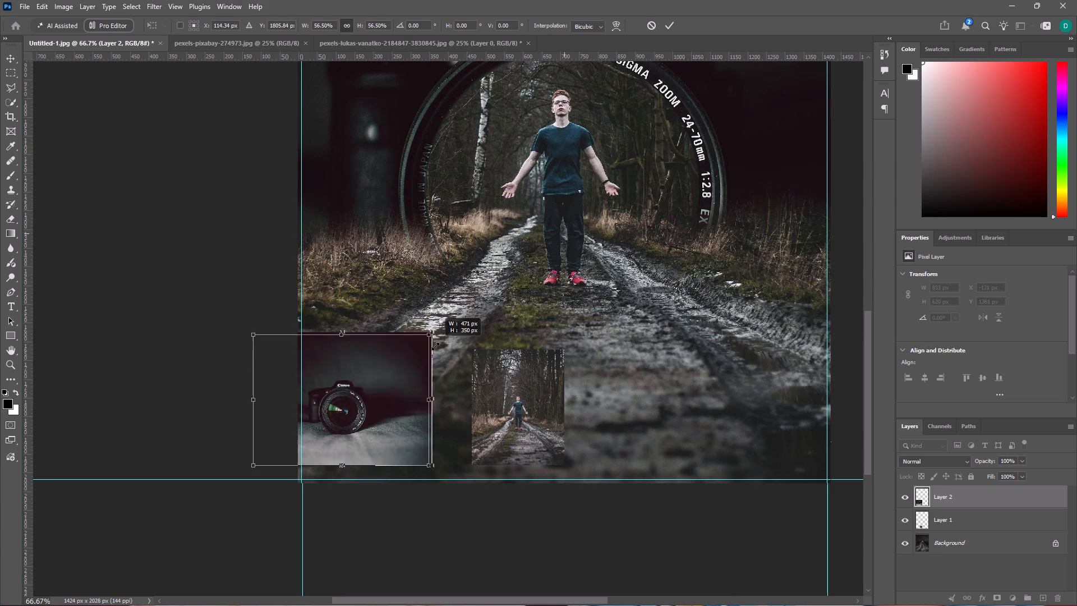
pyautogui.moveTo(435, 346); pyautogui.dragTo(418, 370)
pyautogui.moveTo(358, 408); pyautogui.dragTo(388, 411)
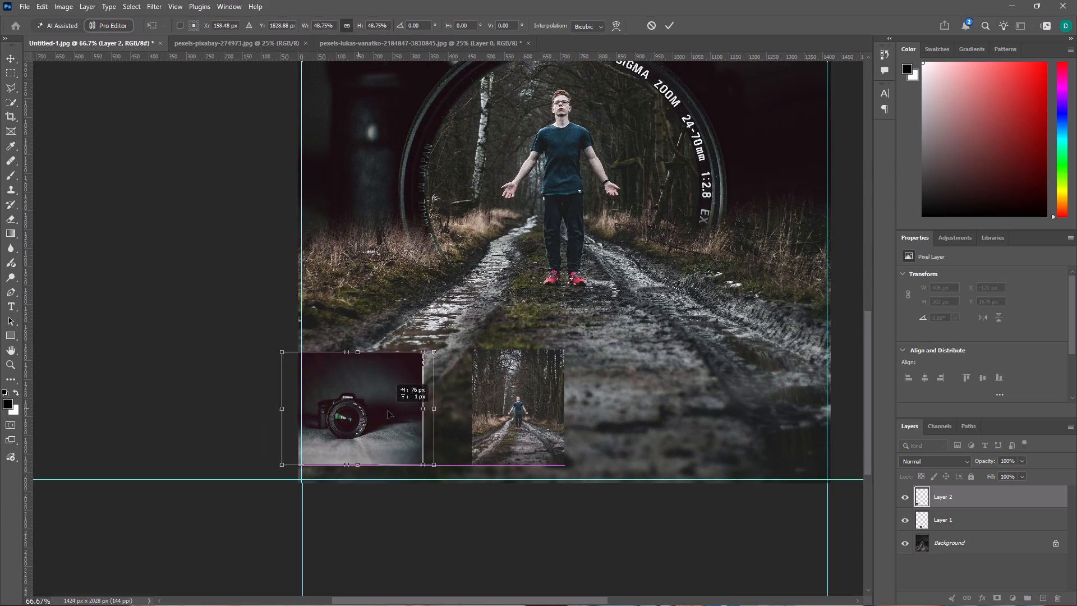
pyautogui.moveTo(388, 411); pyautogui.dragTo(417, 412)
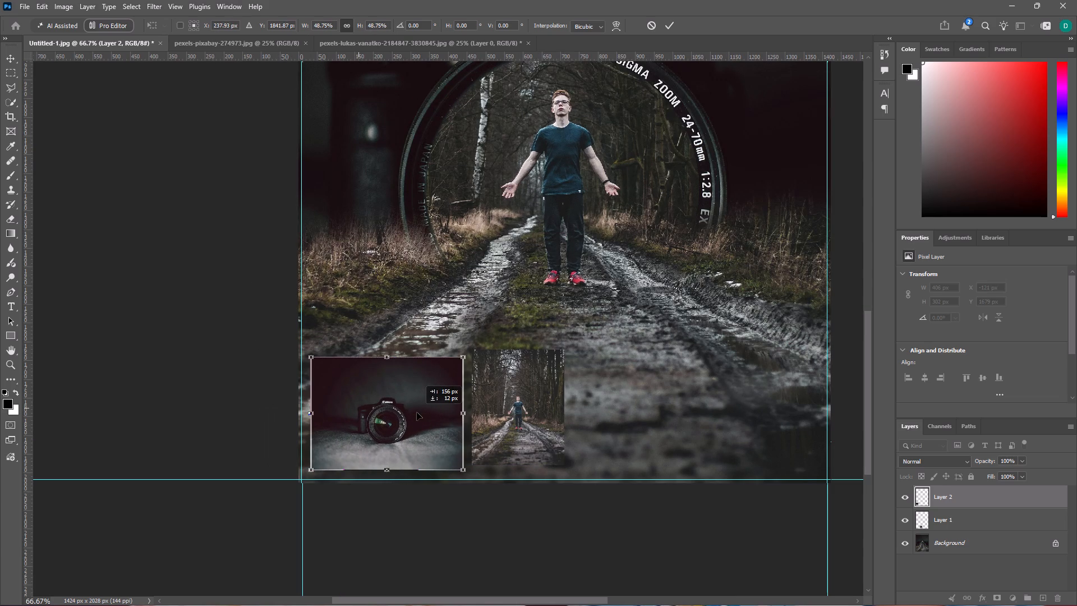
pyautogui.moveTo(417, 412); pyautogui.dragTo(417, 407)
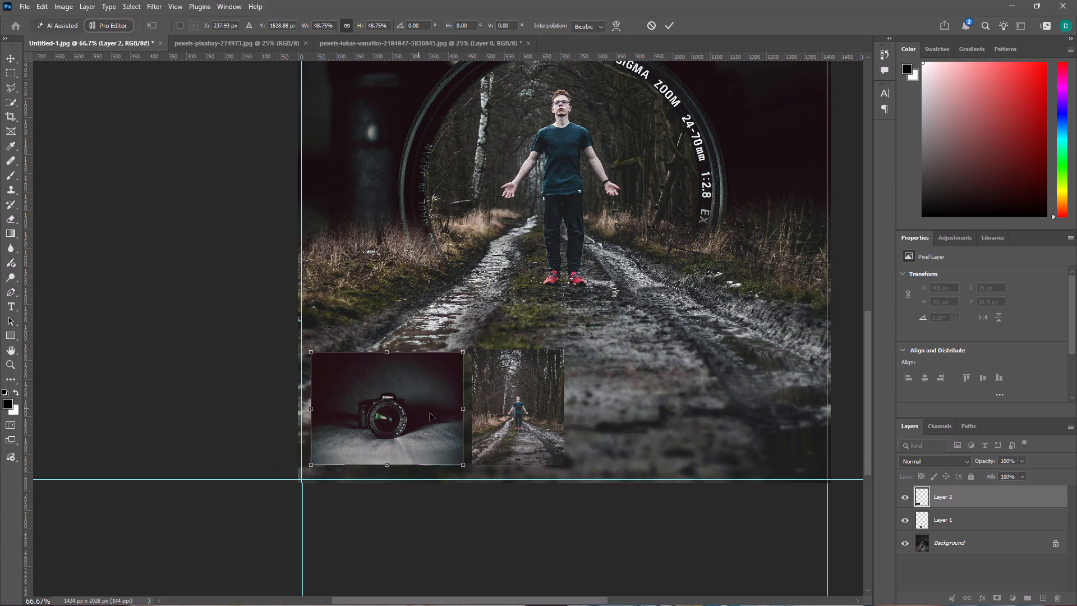
pyautogui.moveTo(506, 423); pyautogui.dragTo(524, 423)
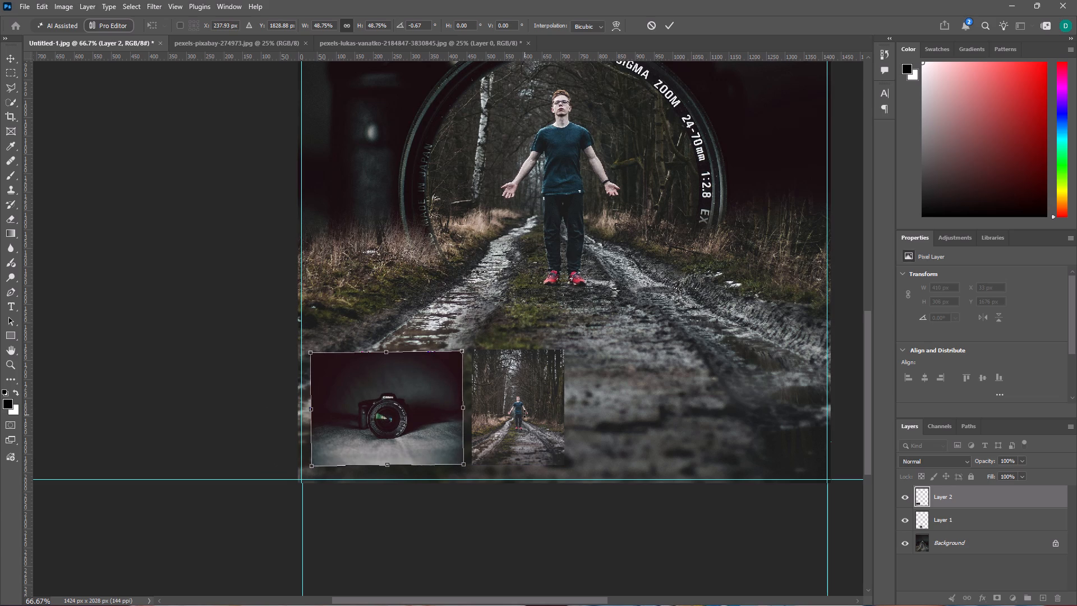
pyautogui.click(513, 412)
# Scale the forest photo on Layer 1 proportionally to about 73% and move it to about X 596 px, Y 1869 px.
pyautogui.click(933, 524)
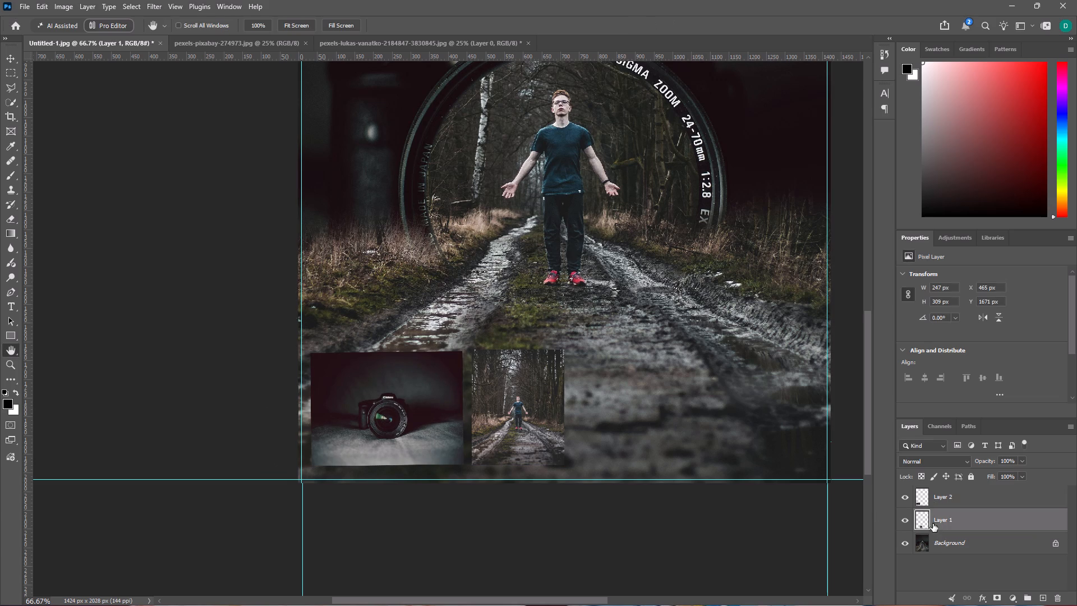
pyautogui.hotkey('ctrl', 't')
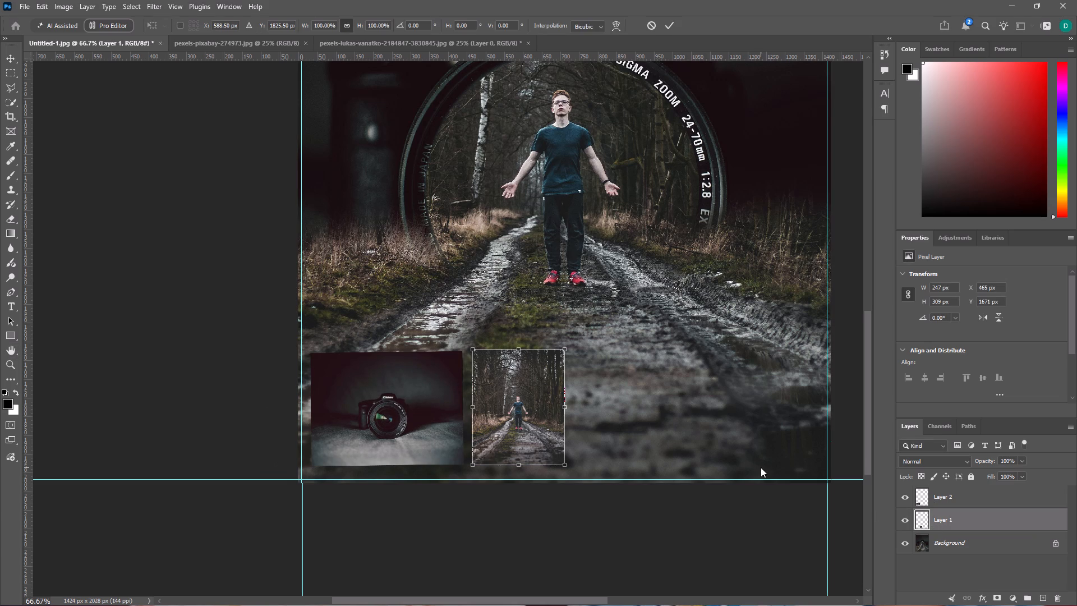
pyautogui.moveTo(532, 400); pyautogui.dragTo(552, 397)
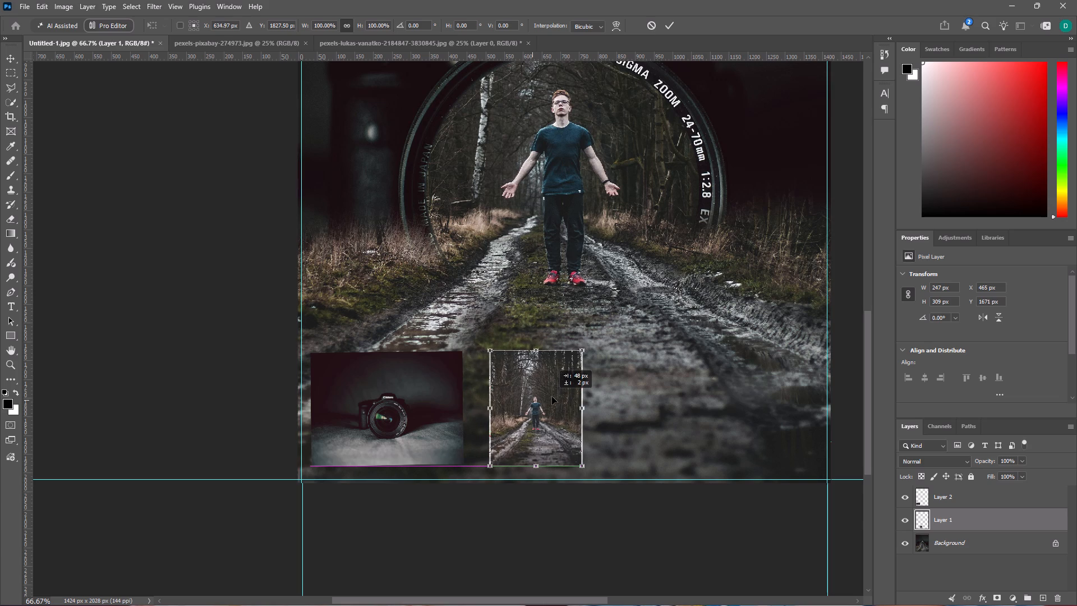
pyautogui.moveTo(552, 397); pyautogui.dragTo(554, 397)
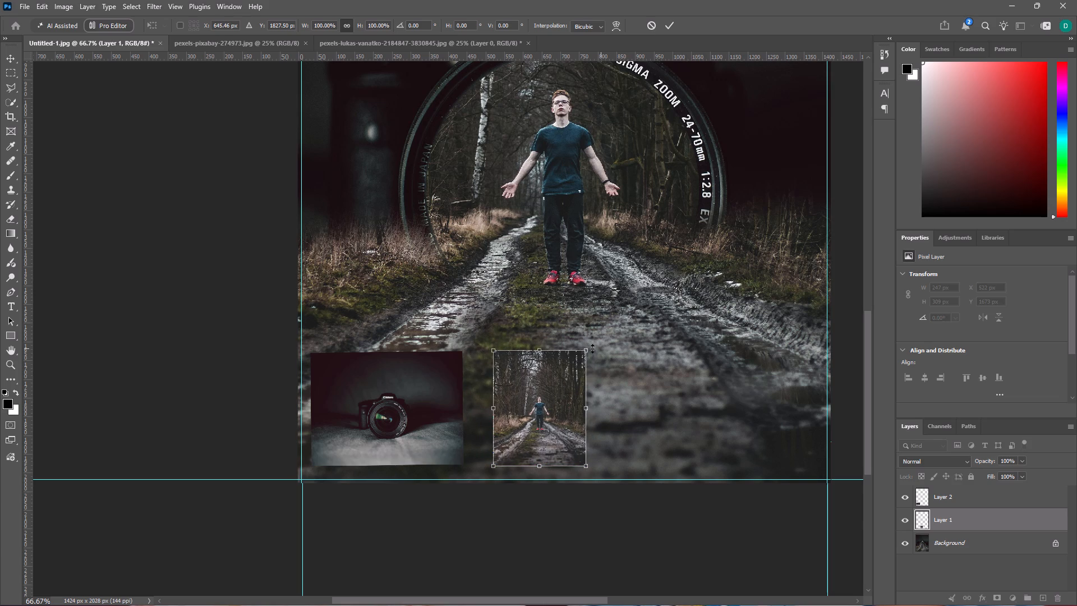
pyautogui.moveTo(587, 349); pyautogui.dragTo(564, 363)
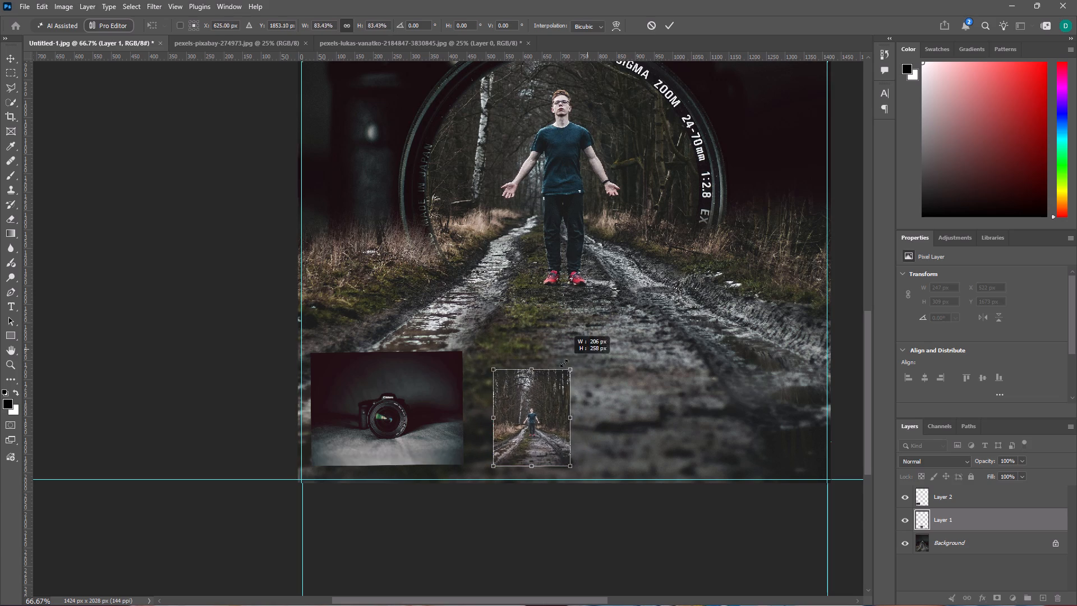
pyautogui.moveTo(564, 363); pyautogui.dragTo(554, 373)
pyautogui.moveTo(530, 429); pyautogui.dragTo(519, 424)
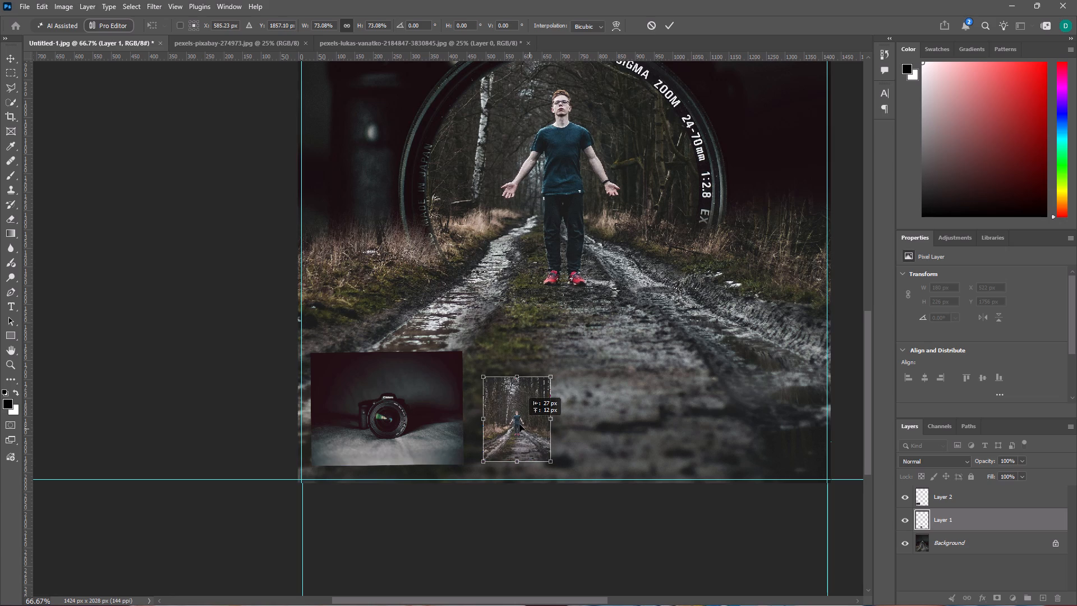
pyautogui.moveTo(519, 424); pyautogui.dragTo(523, 425)
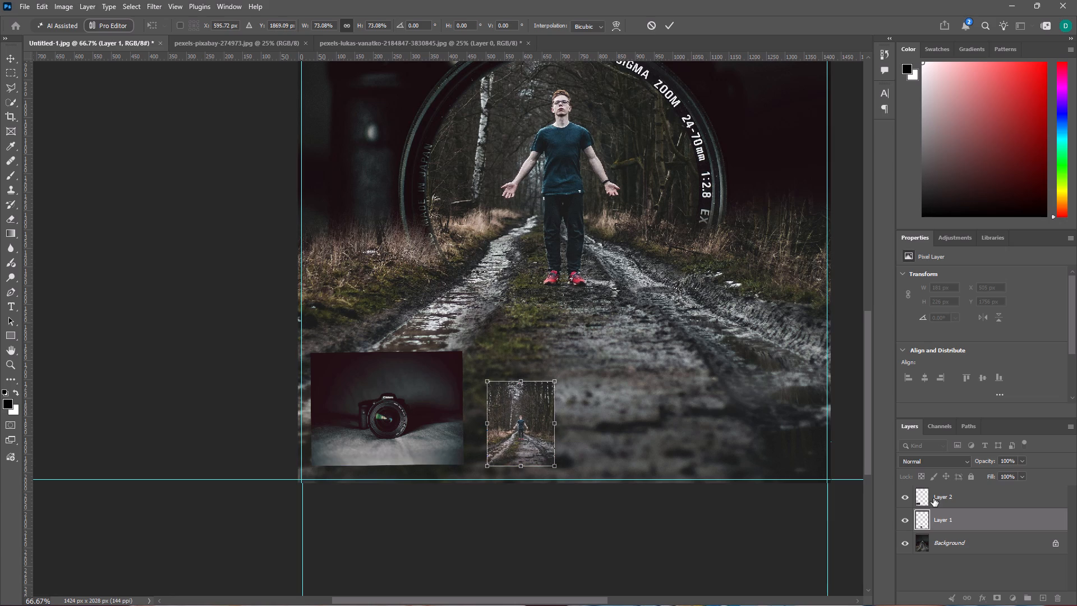
# Scale the camera photo on Layer 2 to about 76% and bottom-align it with the forest photo, centred at about X 240 px, Y 1866 px.
pyautogui.click(931, 497)
pyautogui.hotkey('ctrl', 't')
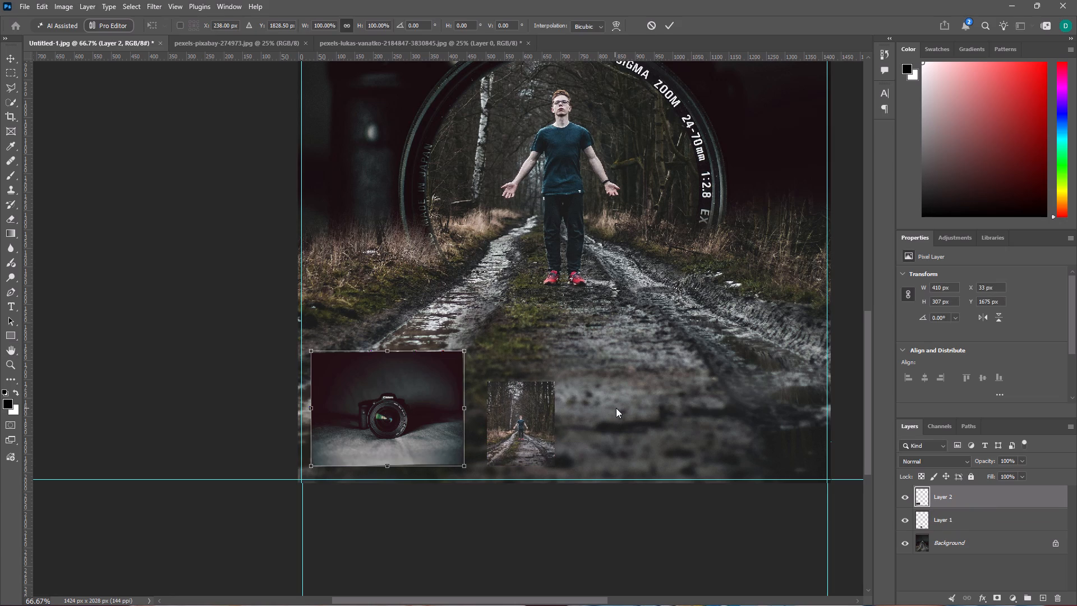
pyautogui.moveTo(464, 351); pyautogui.dragTo(435, 389)
pyautogui.moveTo(377, 415); pyautogui.dragTo(393, 415)
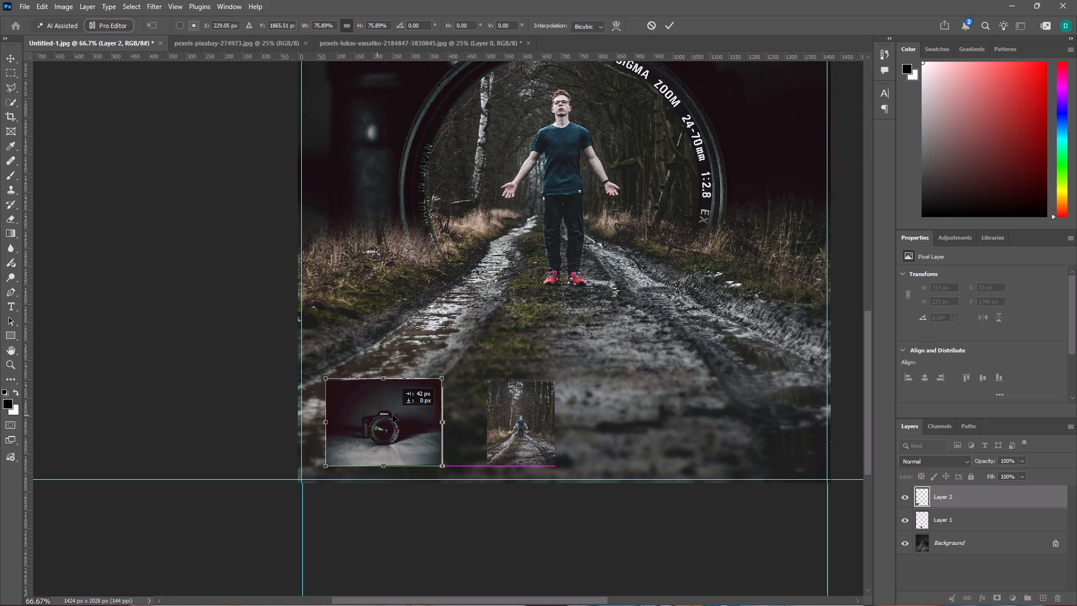
pyautogui.moveTo(393, 415); pyautogui.dragTo(396, 414)
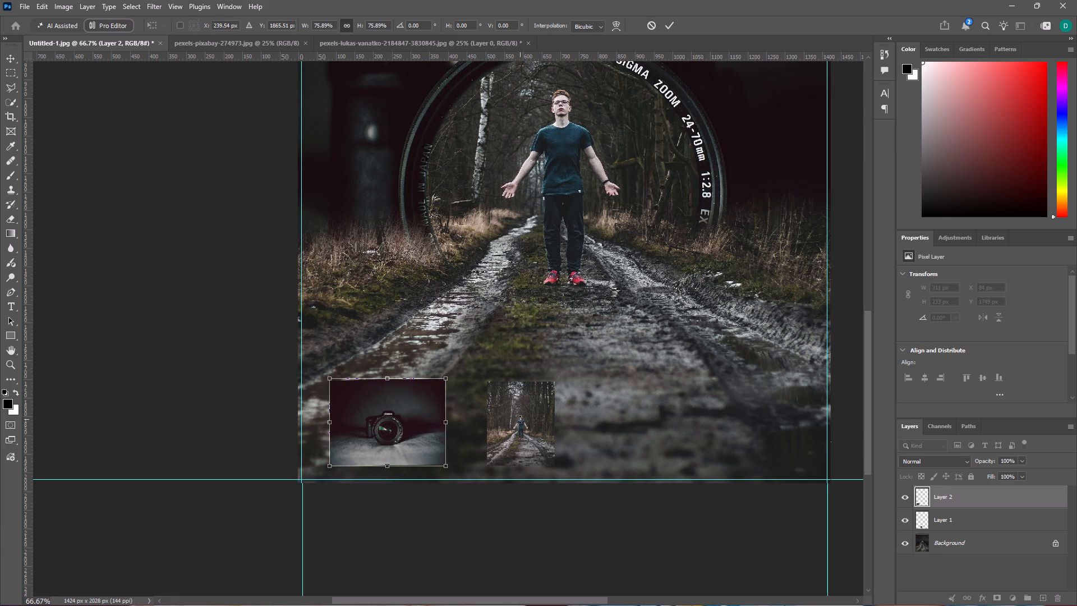
pyautogui.click(520, 419)
pyautogui.click(685, 437)
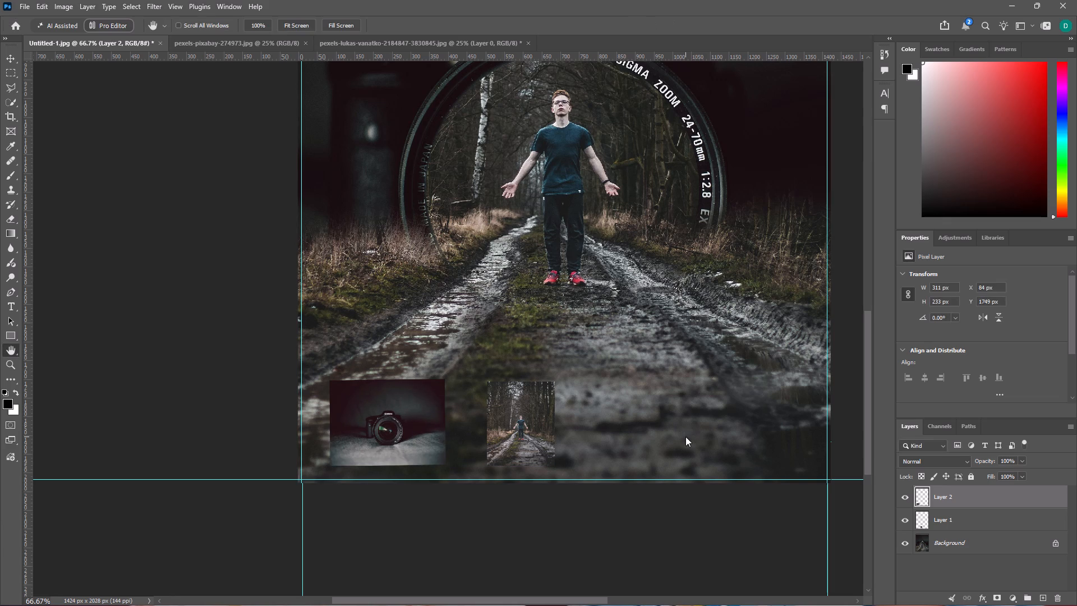
# Select the Background layer and review the composition with the two source-photo thumbnails, toggling Layer 1 and Layer 2 off and back on.
pyautogui.scroll(-1, 715, 420)
pyautogui.scroll(14, 715, 420)
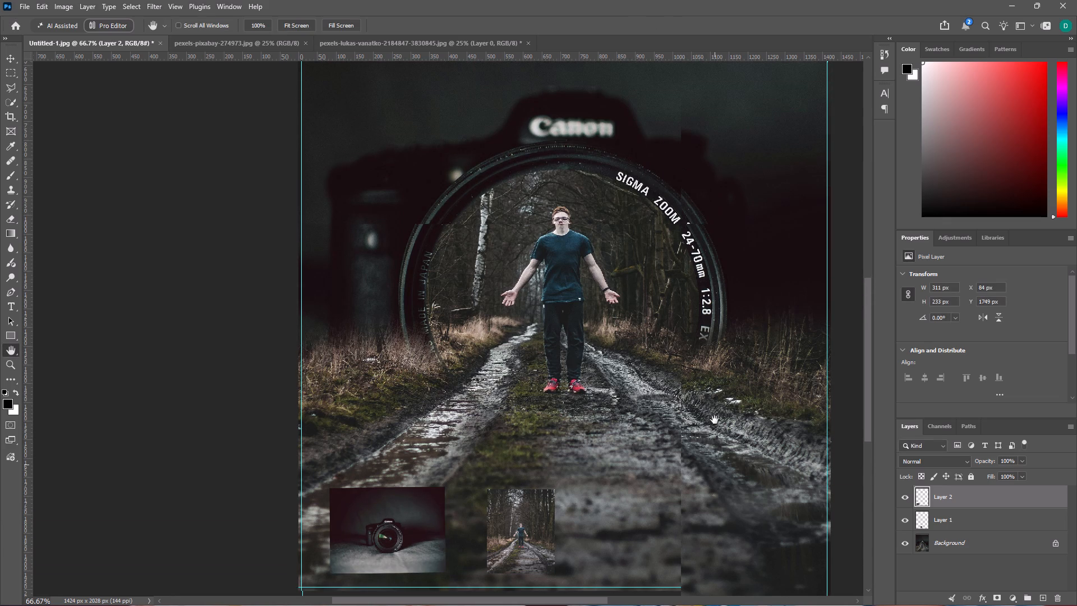
pyautogui.scroll(-2, 581, 361)
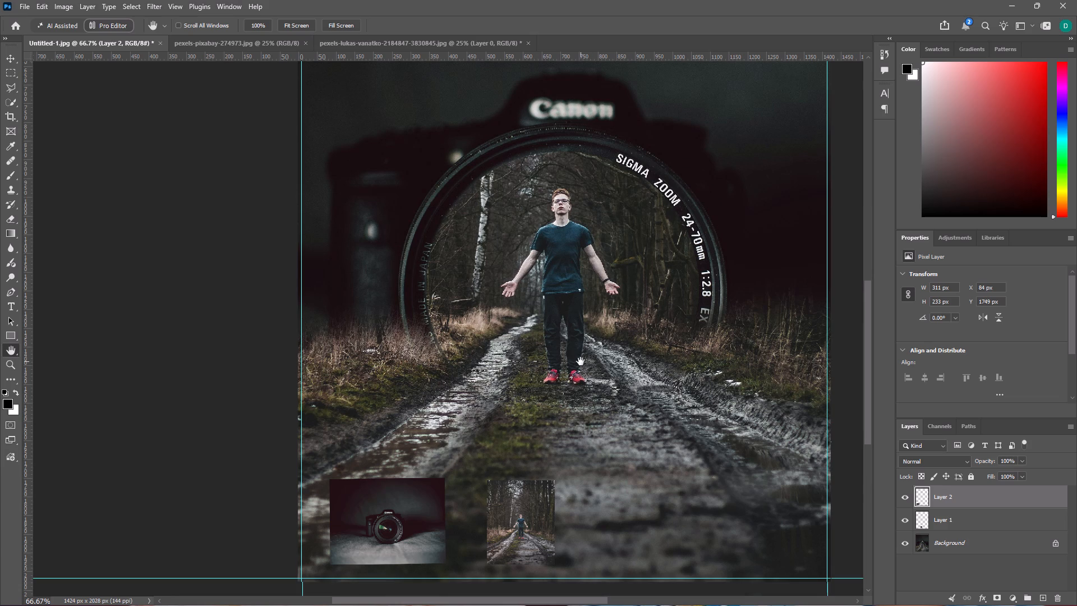
pyautogui.scroll(-4, 581, 361)
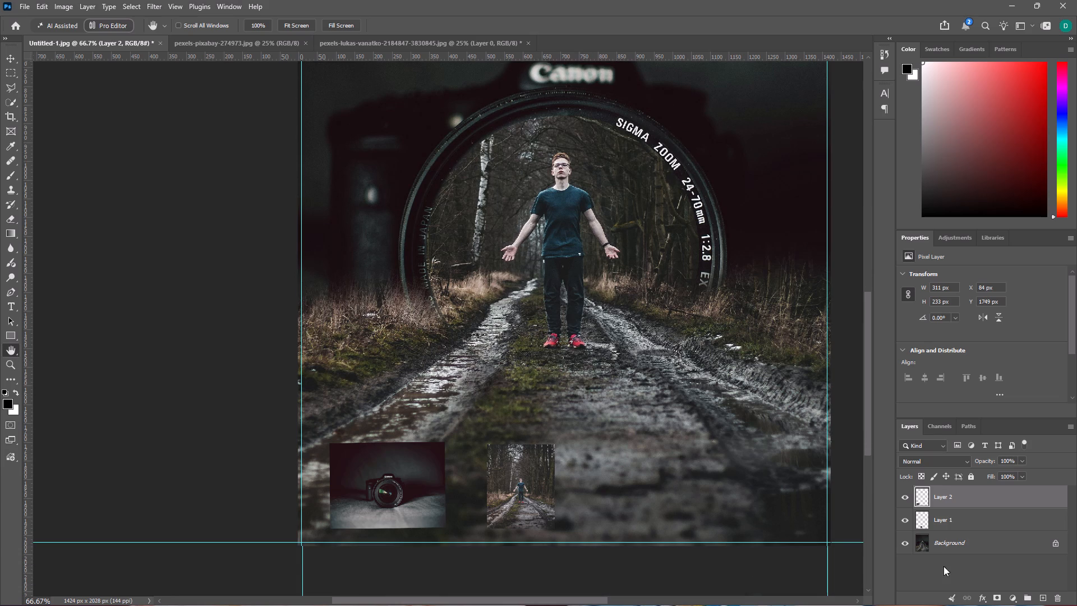
pyautogui.click(922, 546)
pyautogui.click(906, 524)
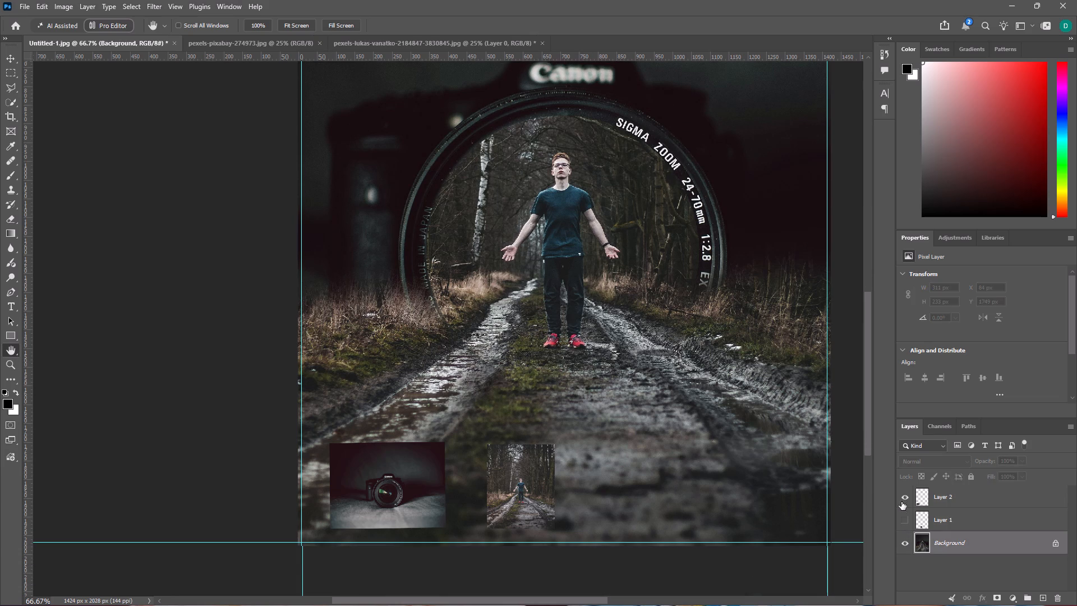
pyautogui.click(901, 497)
pyautogui.click(901, 497)
pyautogui.click(904, 525)
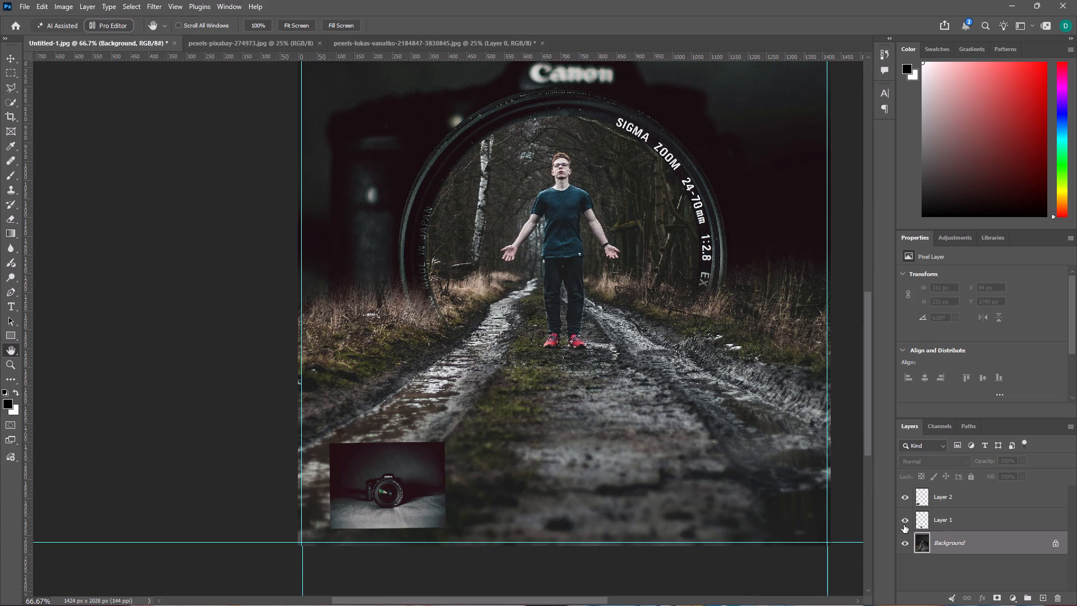
pyautogui.scroll(4, 730, 452)
pyautogui.scroll(-1, 684, 483)
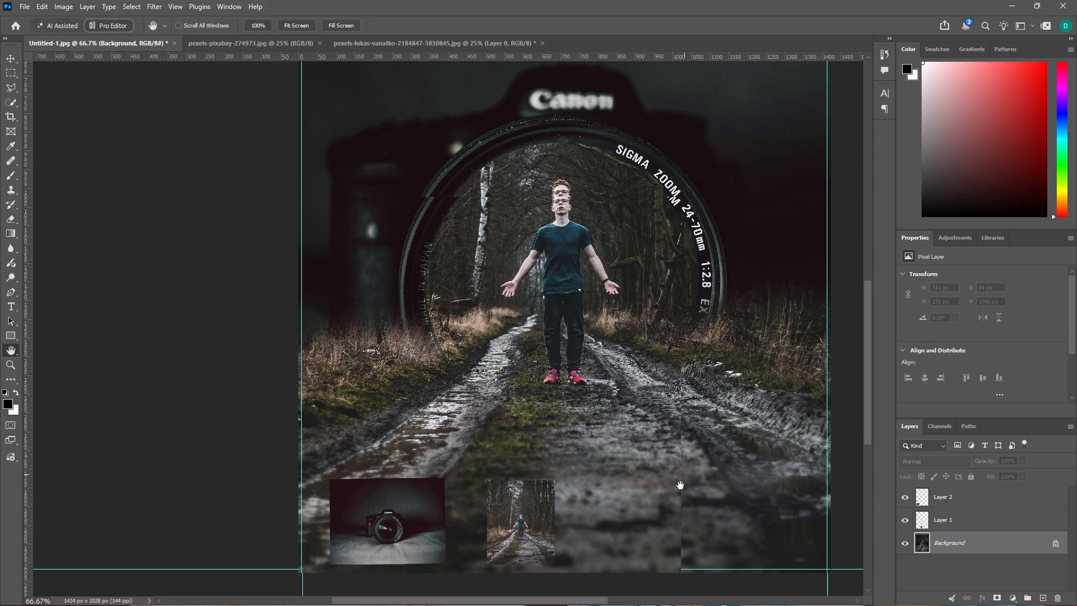
pyautogui.scroll(1, 388, 210)
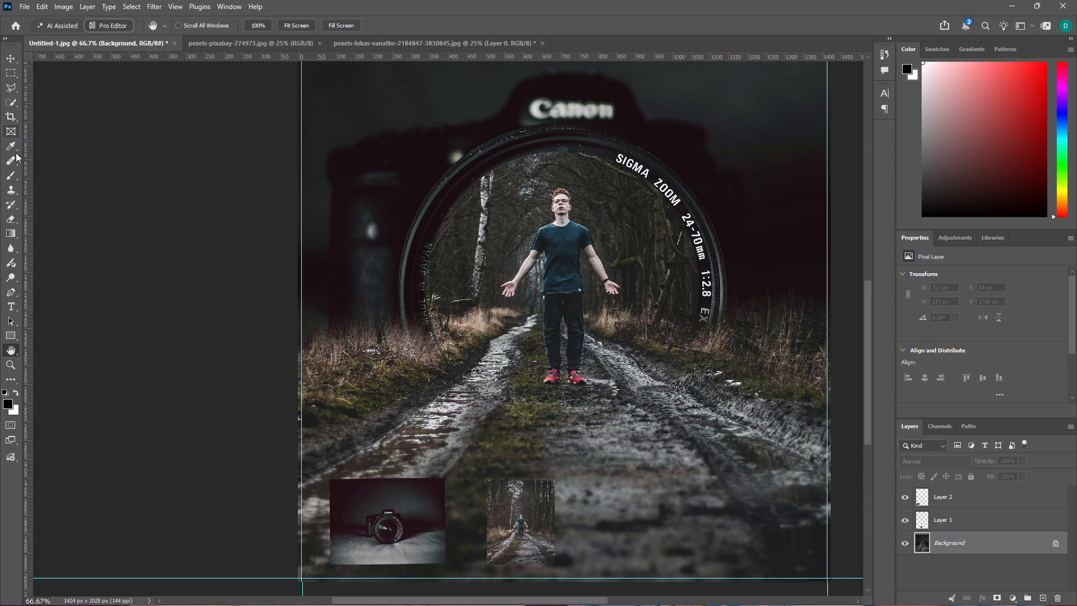
# Add a text label starting with "Assets" just right of the forest thumbnail, replacing the placeholder text.
pyautogui.press('t')
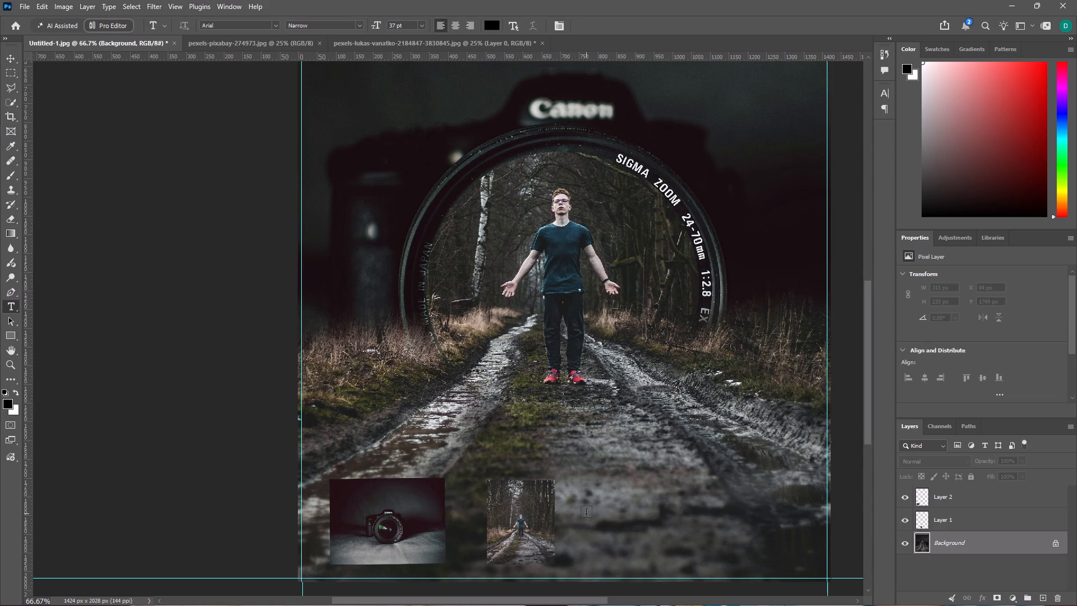
pyautogui.click(571, 513)
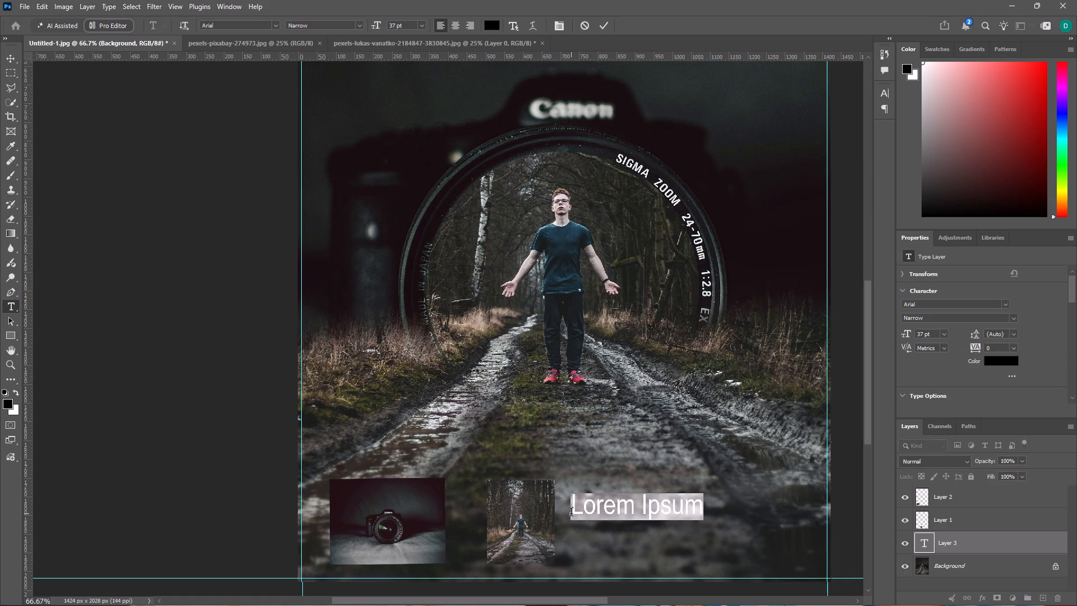
pyautogui.press('BackSpace')
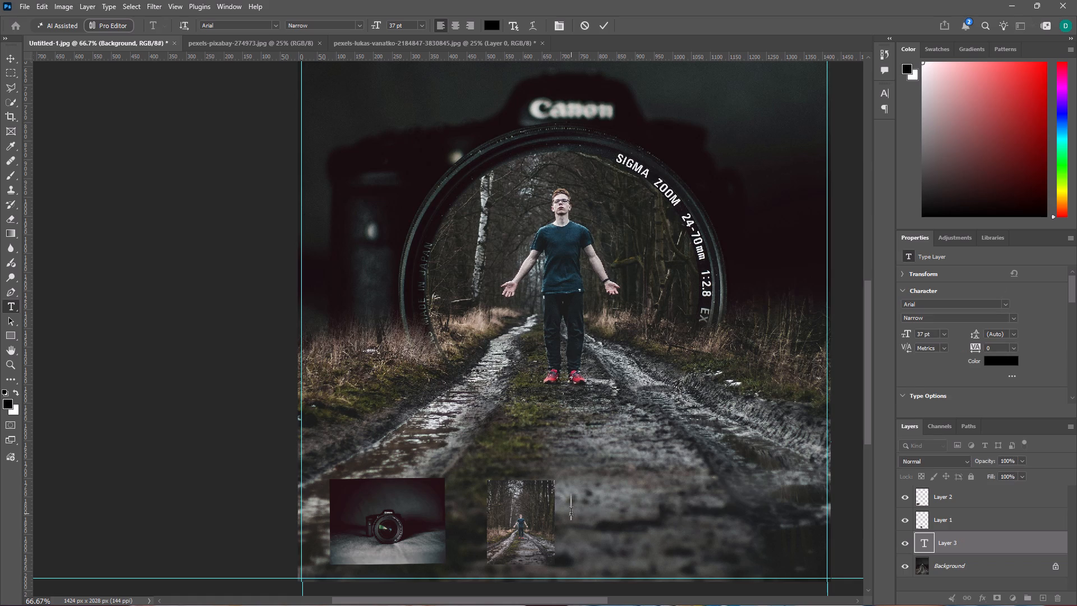
pyautogui.write('ssets')
pyautogui.press('space')
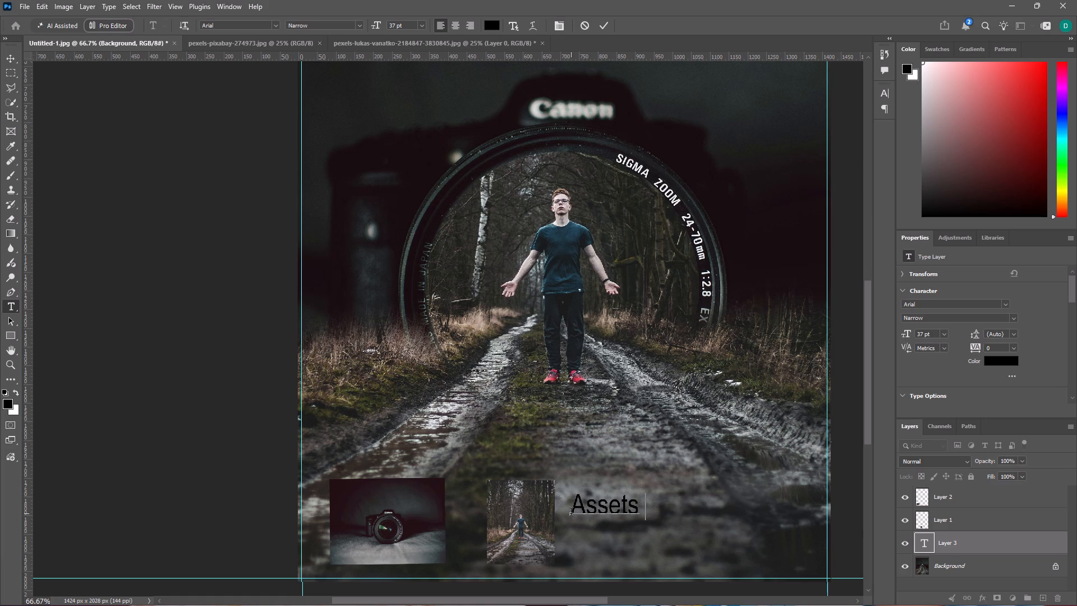
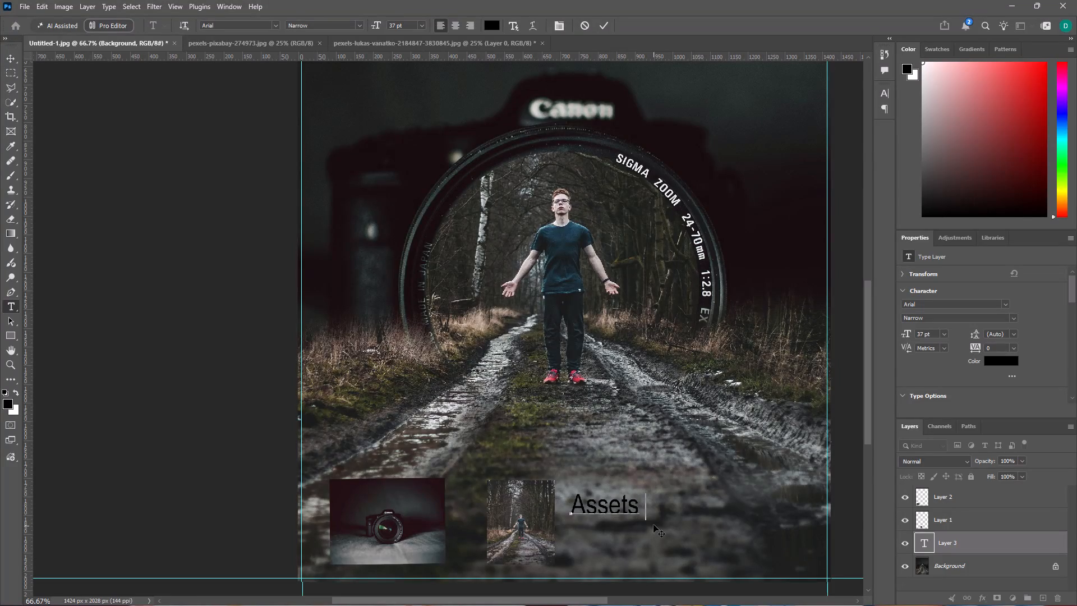
# Complete the label text beside the forest thumbnail so it reads "Assets in Use".
pyautogui.press('i')
pyautogui.press('n')
pyautogui.press('space')
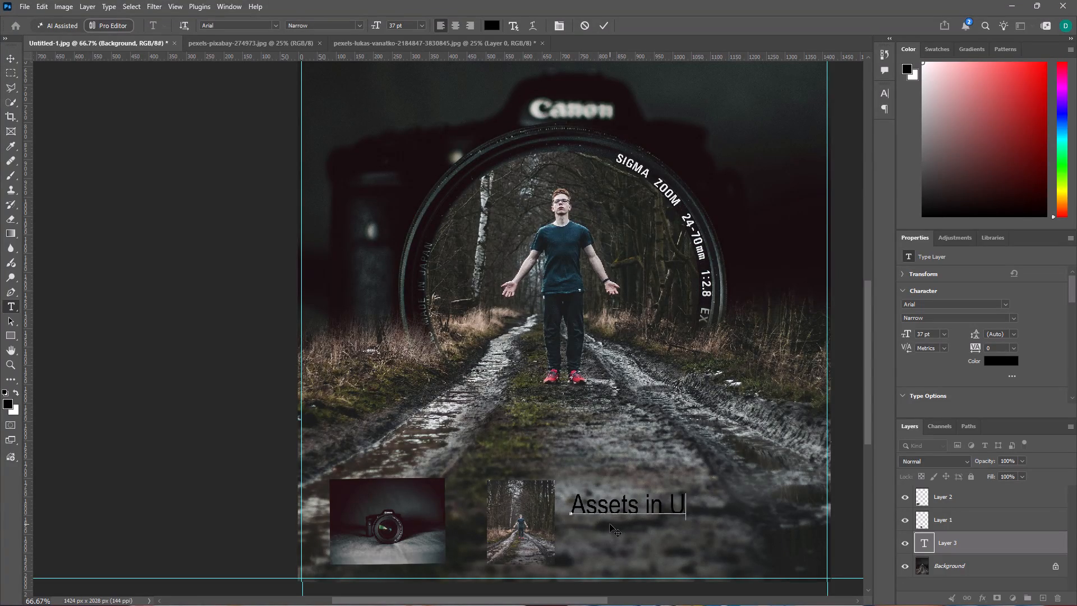
pyautogui.press('BackSpace')
pyautogui.press('BackSpace')
pyautogui.write('se')
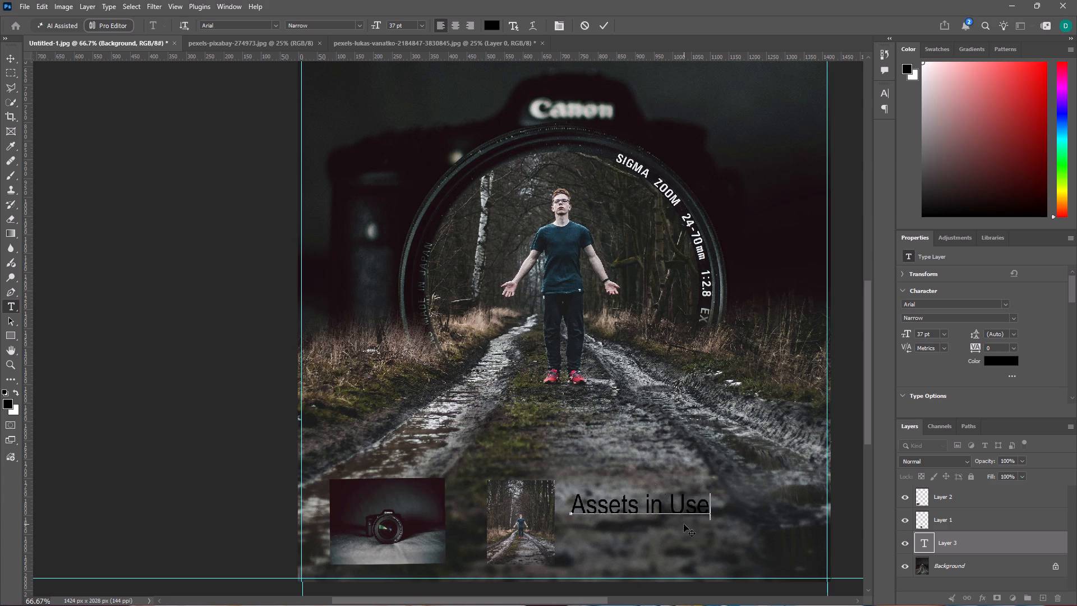
# Set the font of the whole "Assets in Use" label to Bernard MT Condensed Regular.
pyautogui.moveTo(570, 503); pyautogui.dragTo(731, 515)
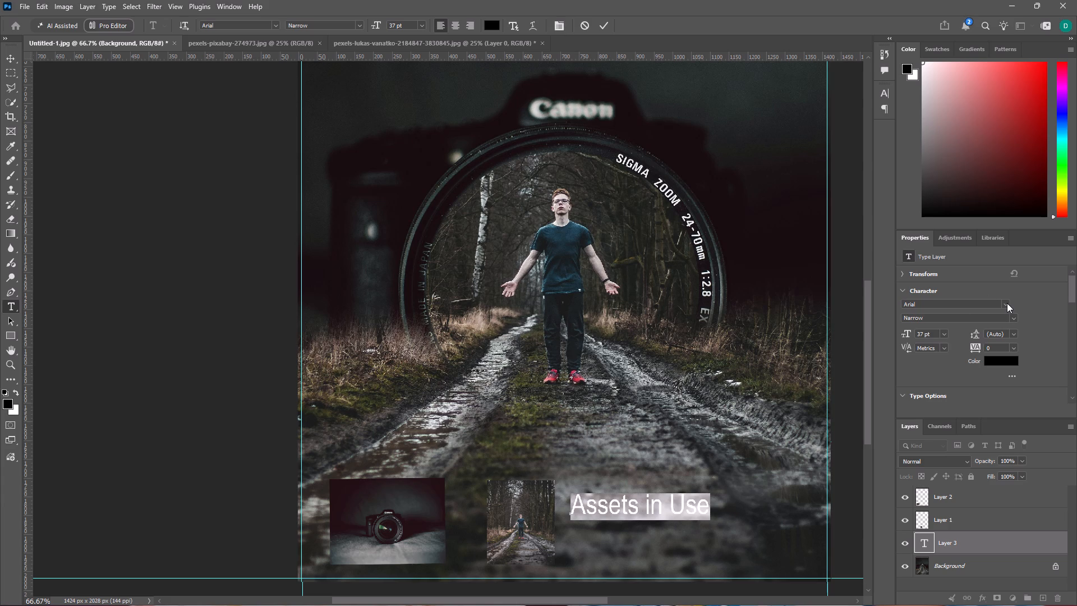
pyautogui.click(1006, 302)
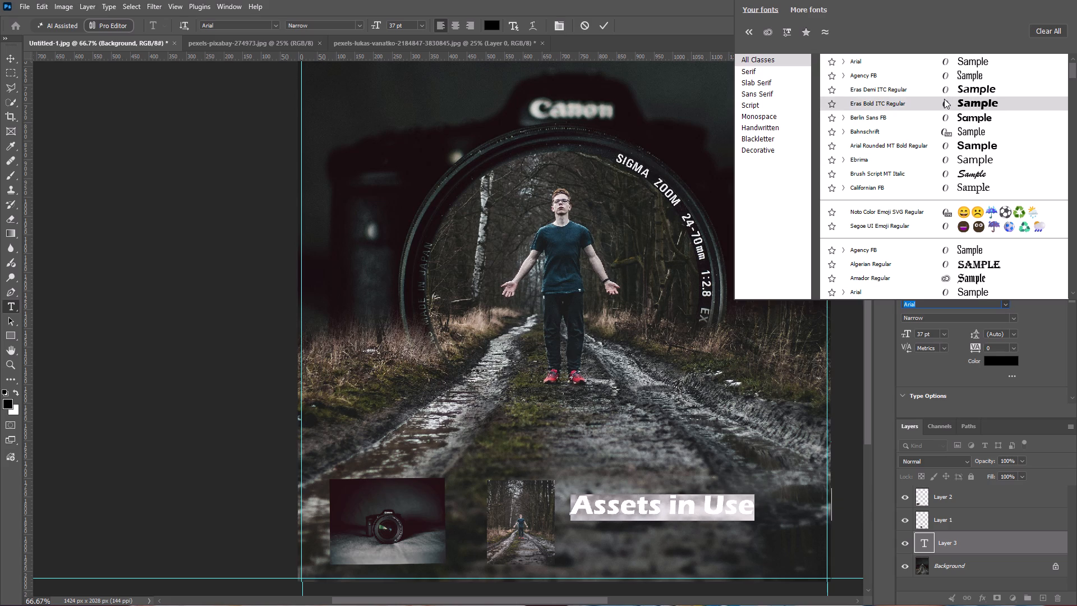
pyautogui.scroll(-2, 886, 143)
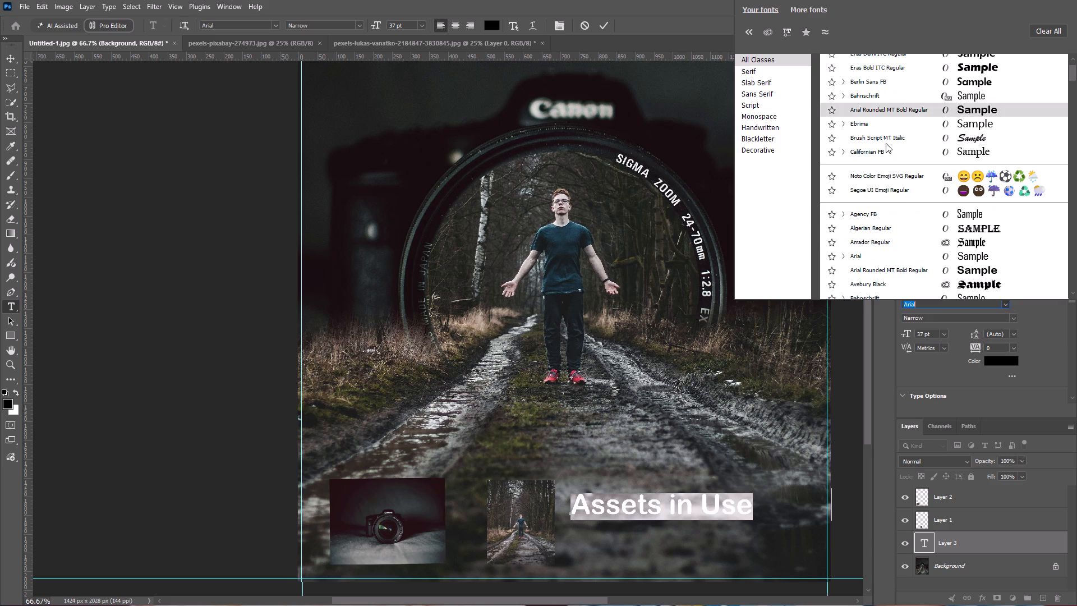
pyautogui.scroll(-6, 886, 143)
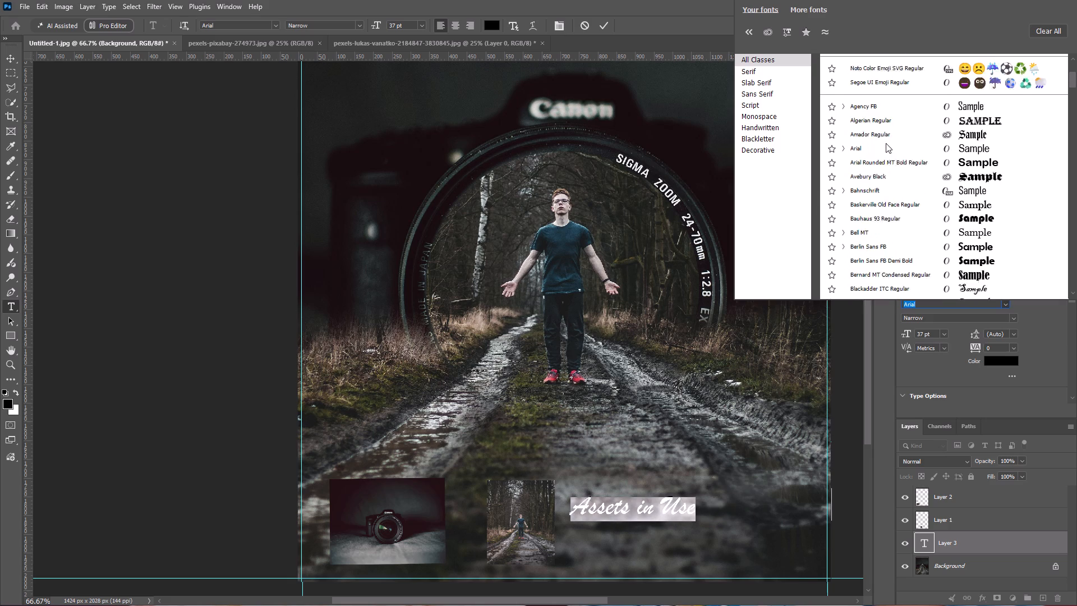
pyautogui.scroll(-1, 886, 143)
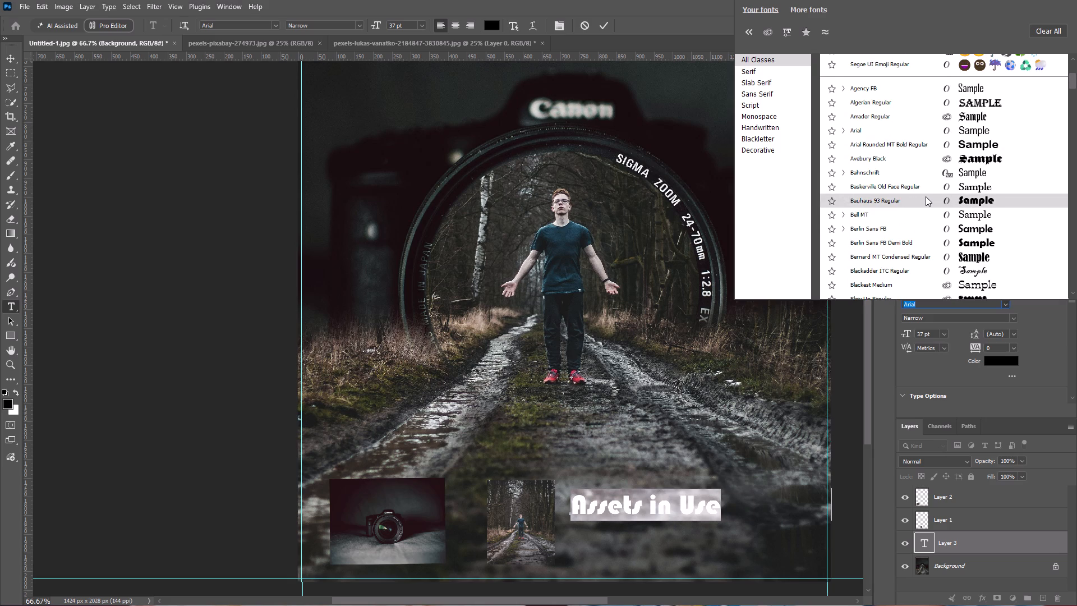
pyautogui.click(951, 261)
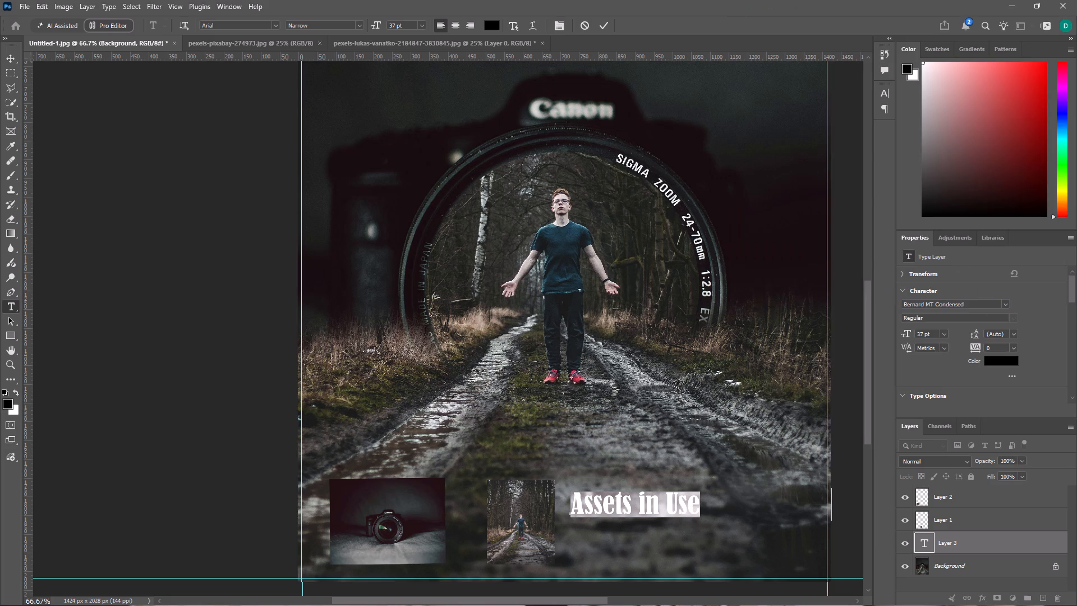
# Change the "Assets in Use" label's text colour to white.
pyautogui.click(998, 362)
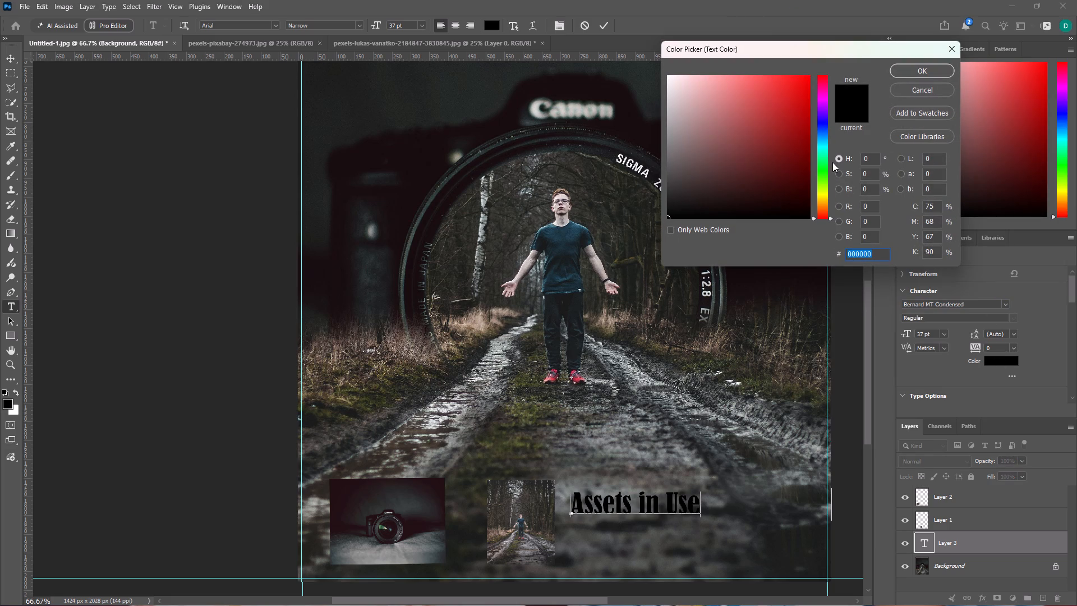
pyautogui.moveTo(669, 84); pyautogui.dragTo(658, 72)
pyautogui.click(928, 73)
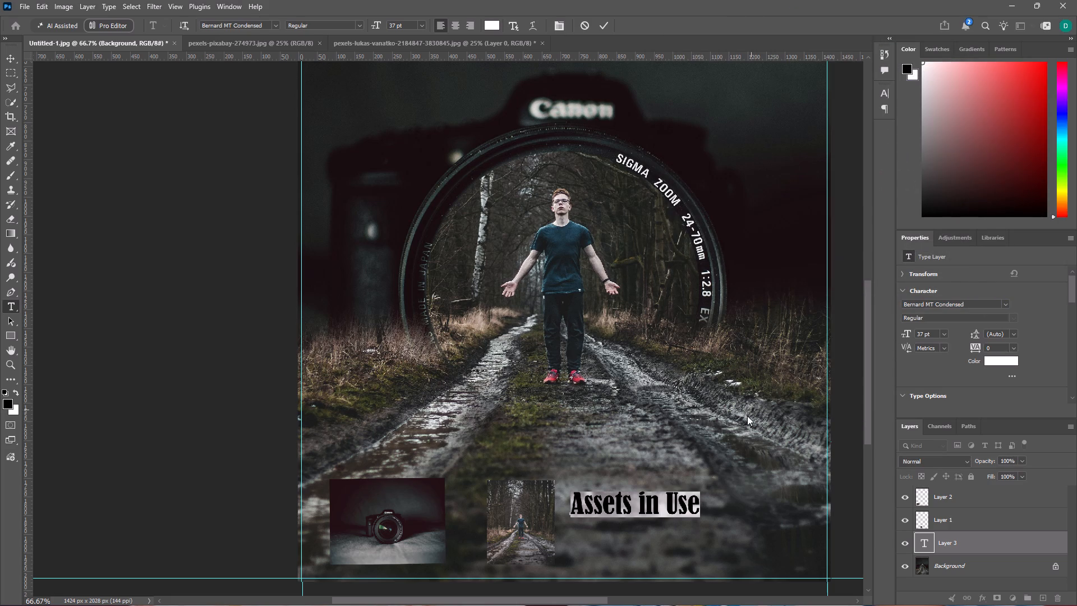
# Scale the "Assets in Use" label proportionally to about 68% and move it to about X 867 px, Y 1953 px, beside the forest thumbnail's bottom edge.
pyautogui.hotkey('ctrl', 't')
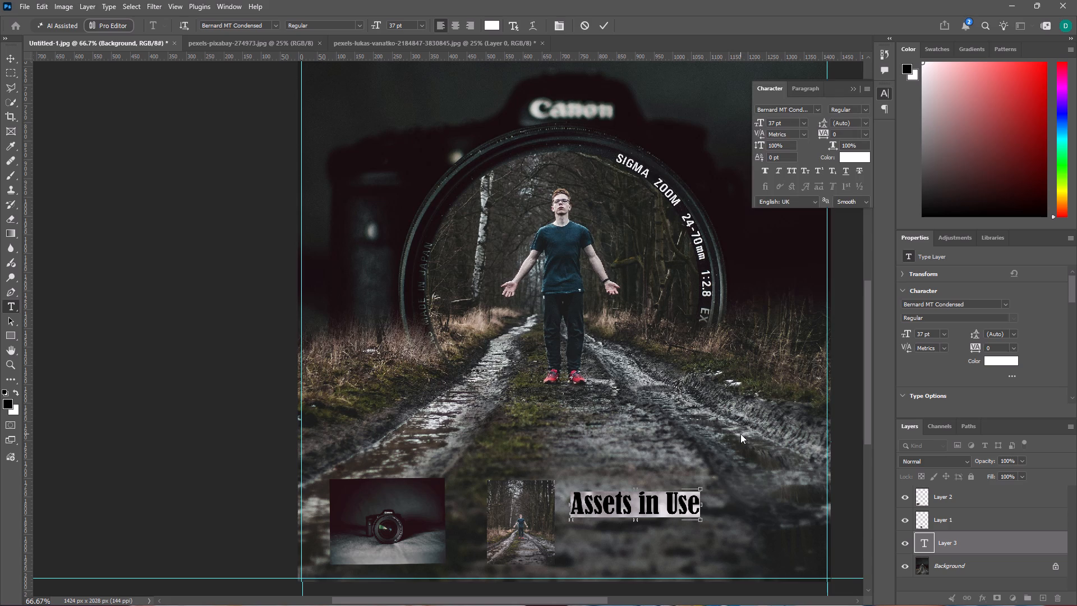
pyautogui.moveTo(636, 507); pyautogui.dragTo(625, 504)
pyautogui.click(974, 543)
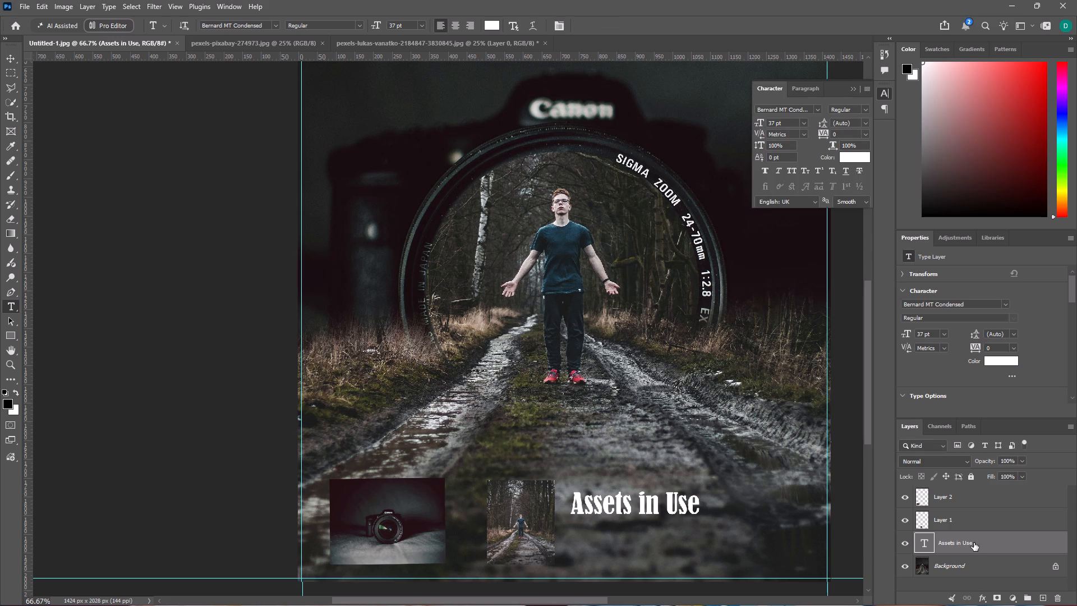
pyautogui.click(974, 543)
pyautogui.hotkey('ctrl', 't')
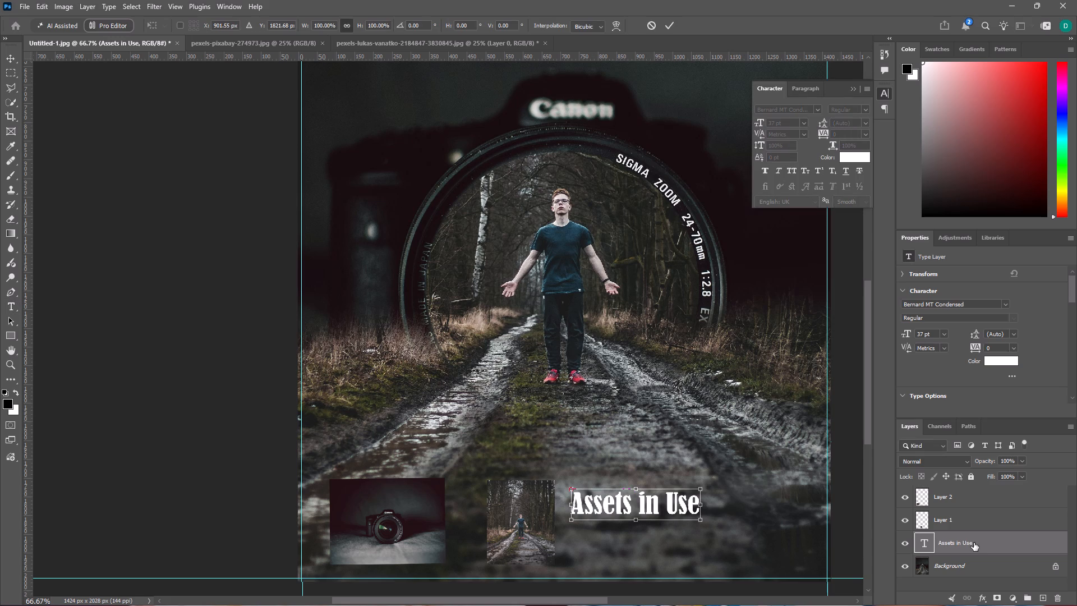
pyautogui.scroll(4, 959, 547)
pyautogui.moveTo(659, 503); pyautogui.dragTo(648, 515)
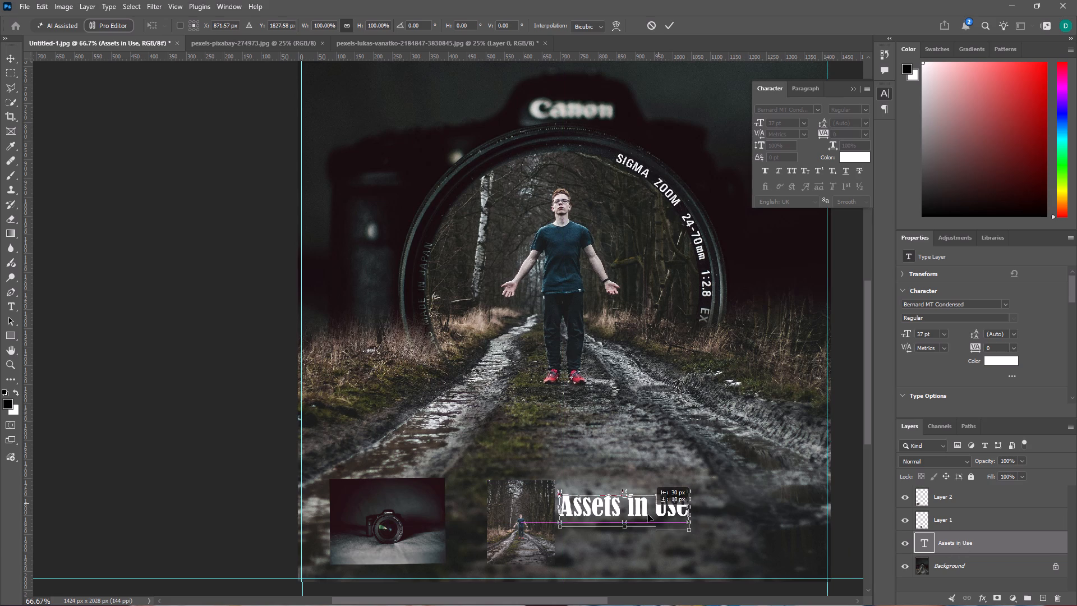
pyautogui.moveTo(648, 515); pyautogui.dragTo(651, 540)
pyautogui.moveTo(694, 557); pyautogui.dragTo(673, 552)
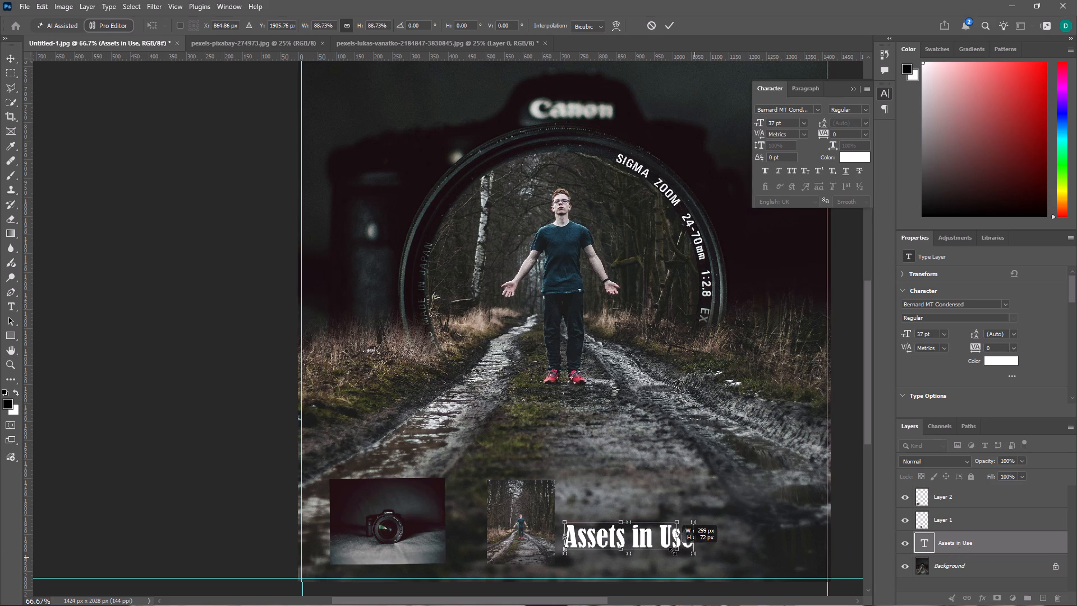
pyautogui.moveTo(673, 552); pyautogui.dragTo(652, 554)
pyautogui.moveTo(625, 532); pyautogui.dragTo(622, 539)
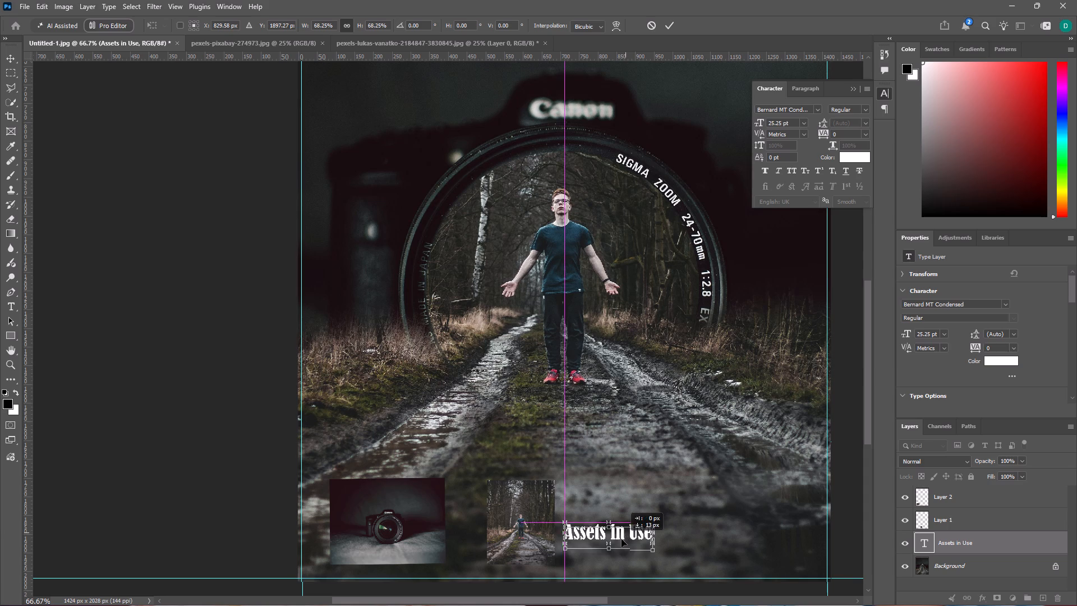
pyautogui.moveTo(622, 539); pyautogui.dragTo(633, 545)
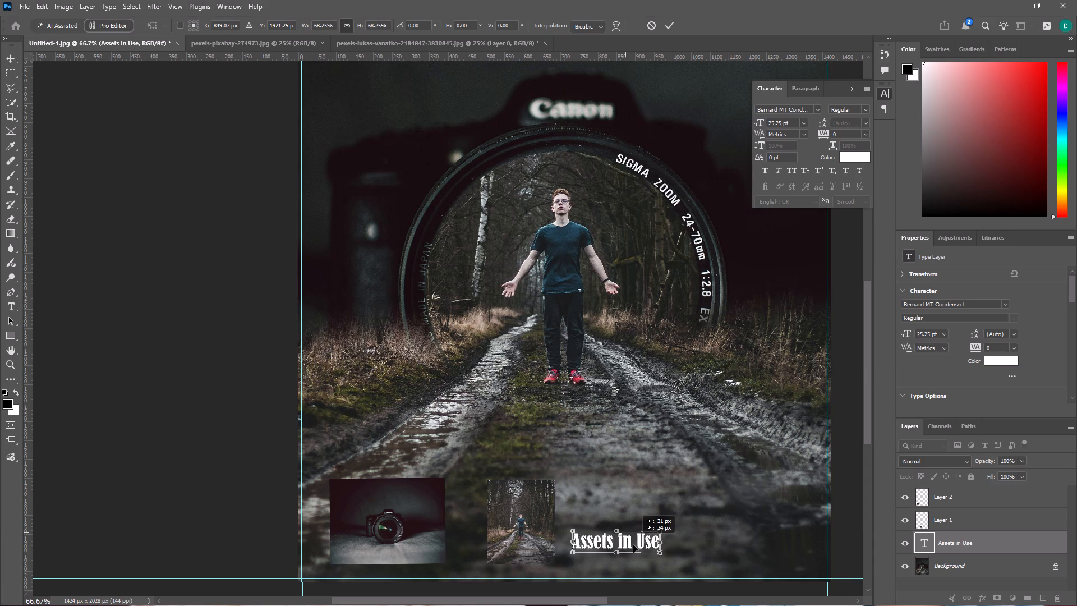
pyautogui.moveTo(633, 545); pyautogui.dragTo(639, 557)
pyautogui.click(762, 546)
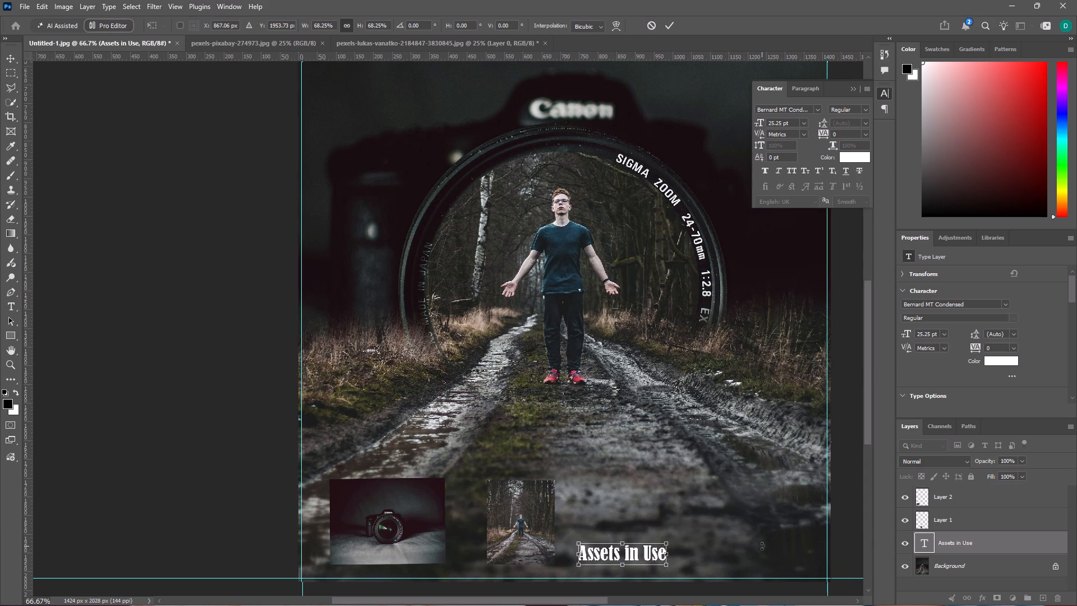
pyautogui.click(847, 515)
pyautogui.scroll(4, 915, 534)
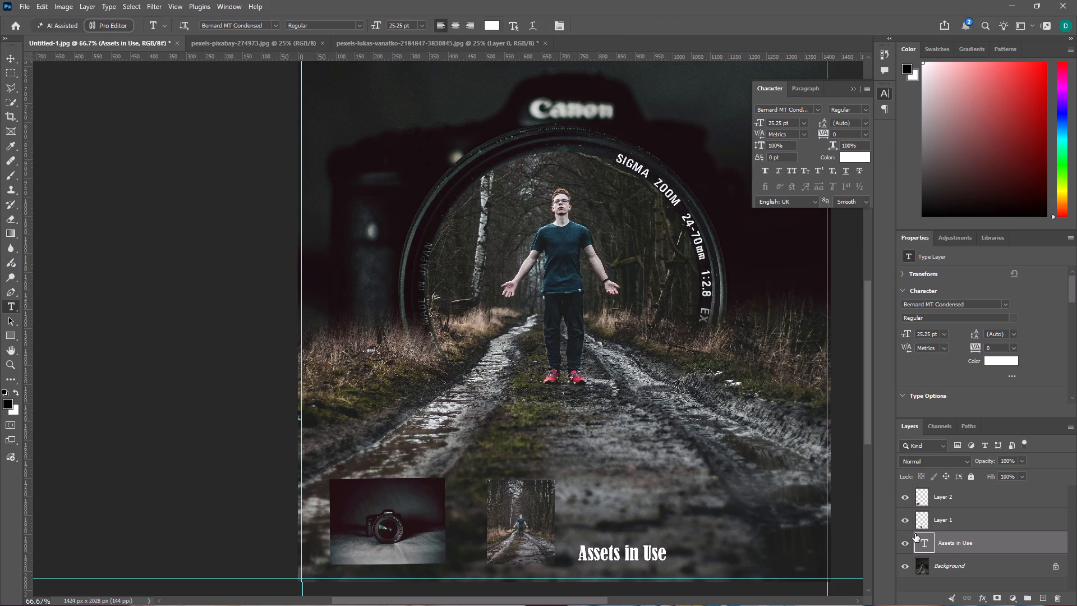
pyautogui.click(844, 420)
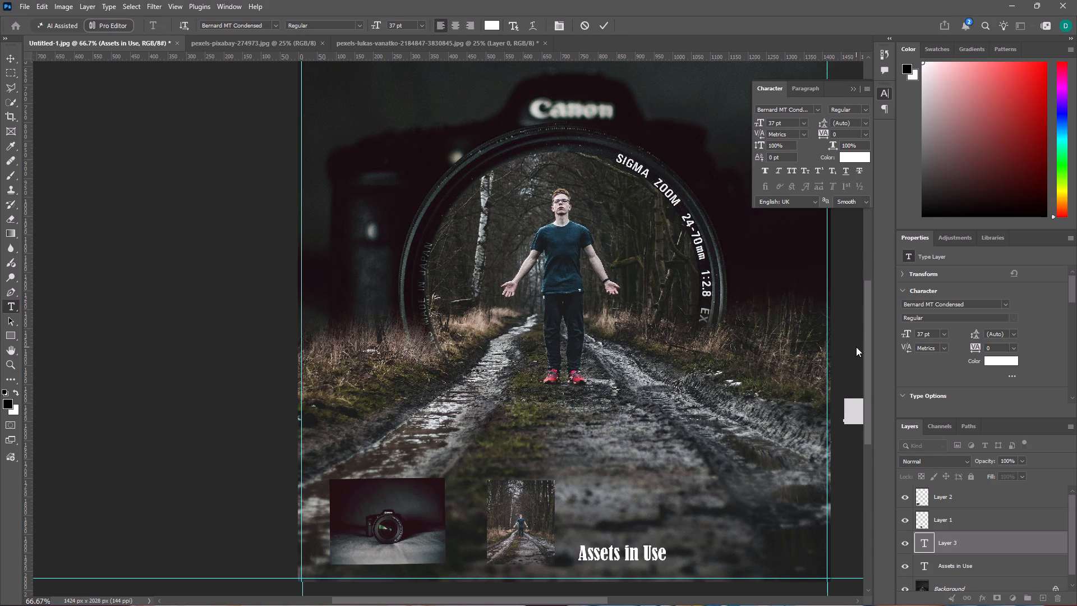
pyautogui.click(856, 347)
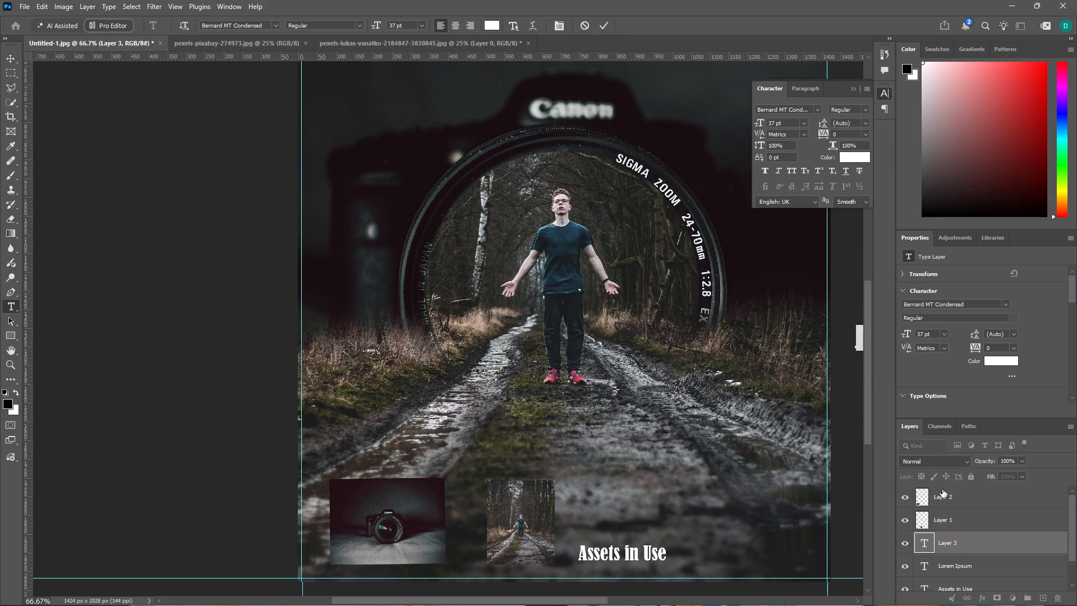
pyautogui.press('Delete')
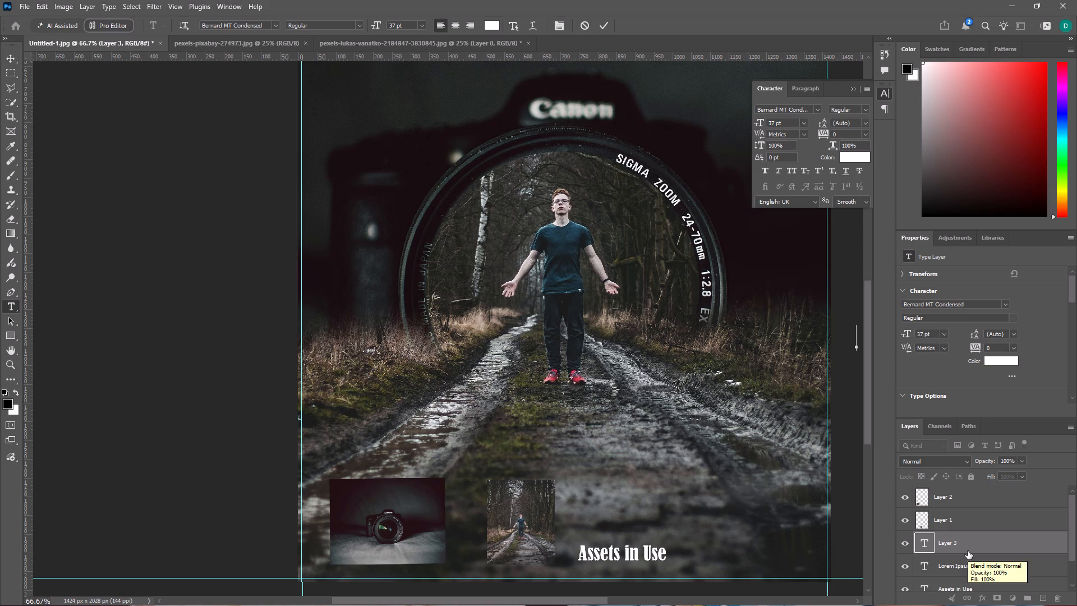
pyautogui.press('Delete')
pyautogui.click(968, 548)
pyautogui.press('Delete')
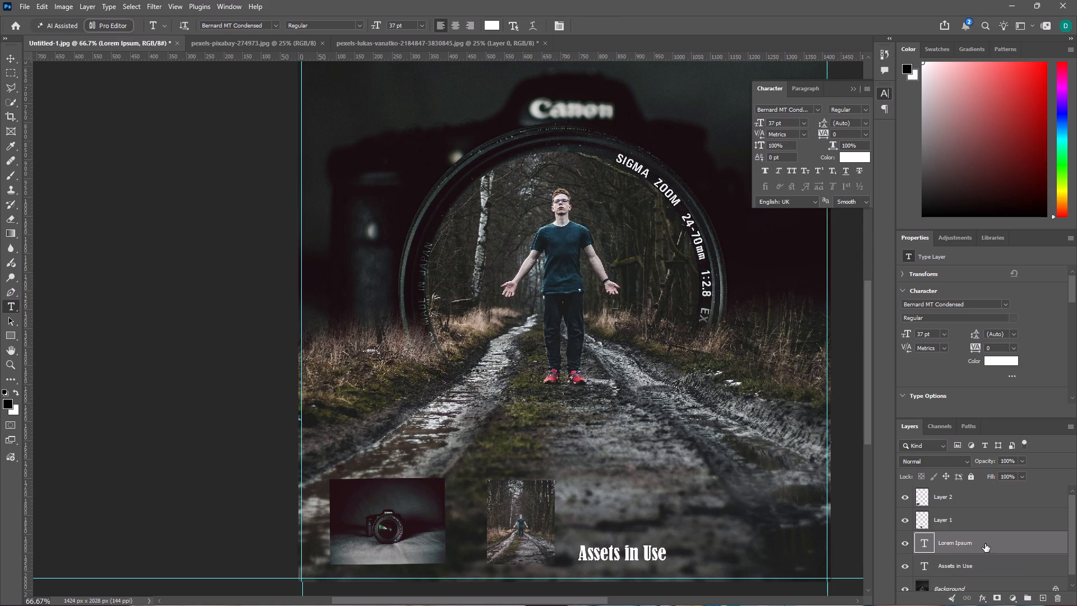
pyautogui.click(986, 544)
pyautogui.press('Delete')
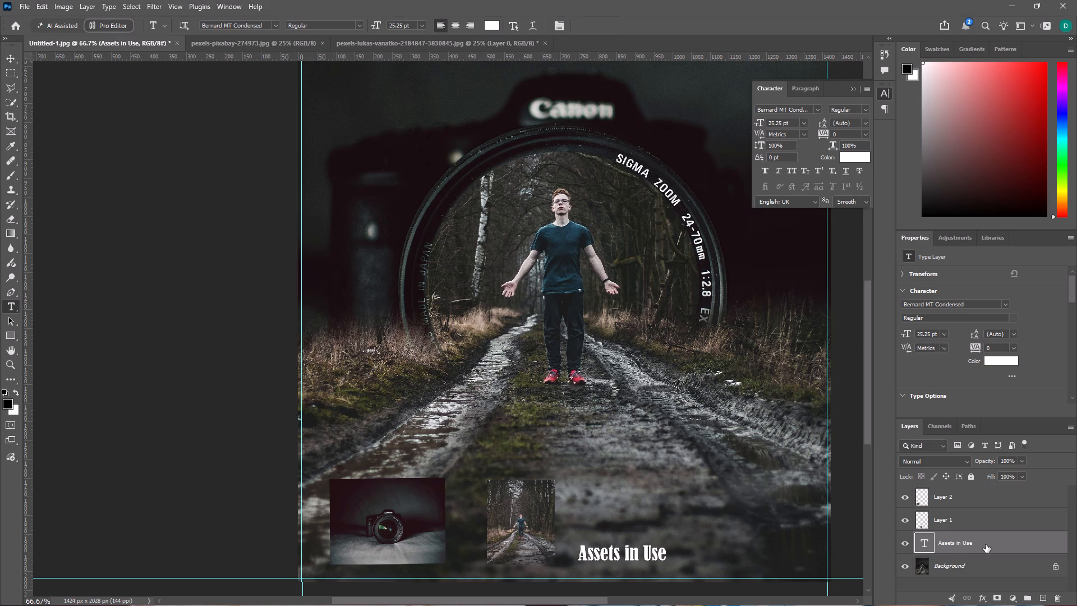
# Select Layer 1 and review the composition with its thumbnails and label at 50% zoom.
pyautogui.click(966, 520)
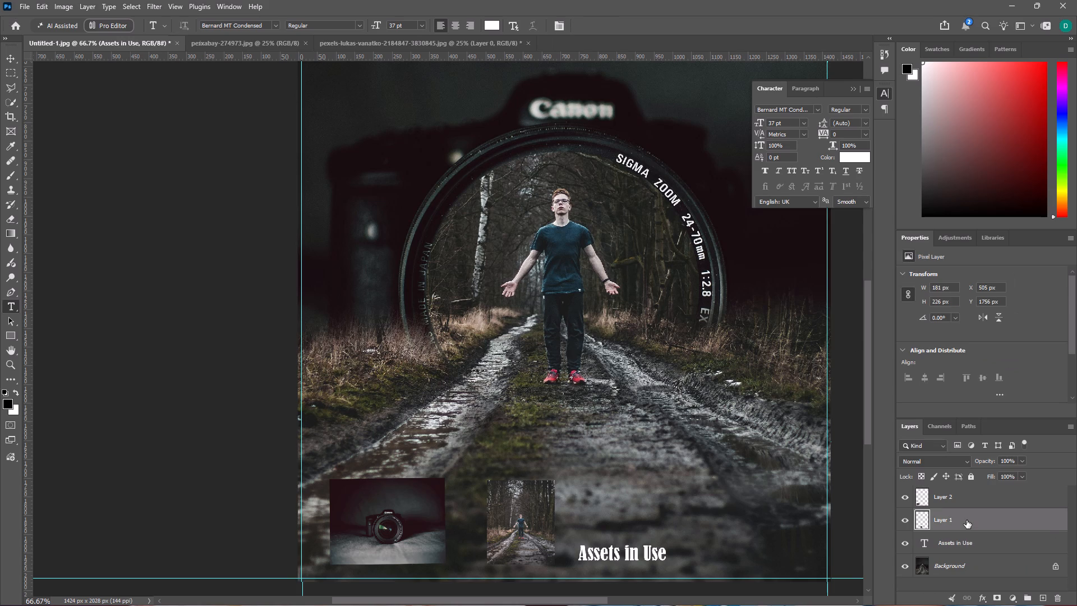
pyautogui.press('h')
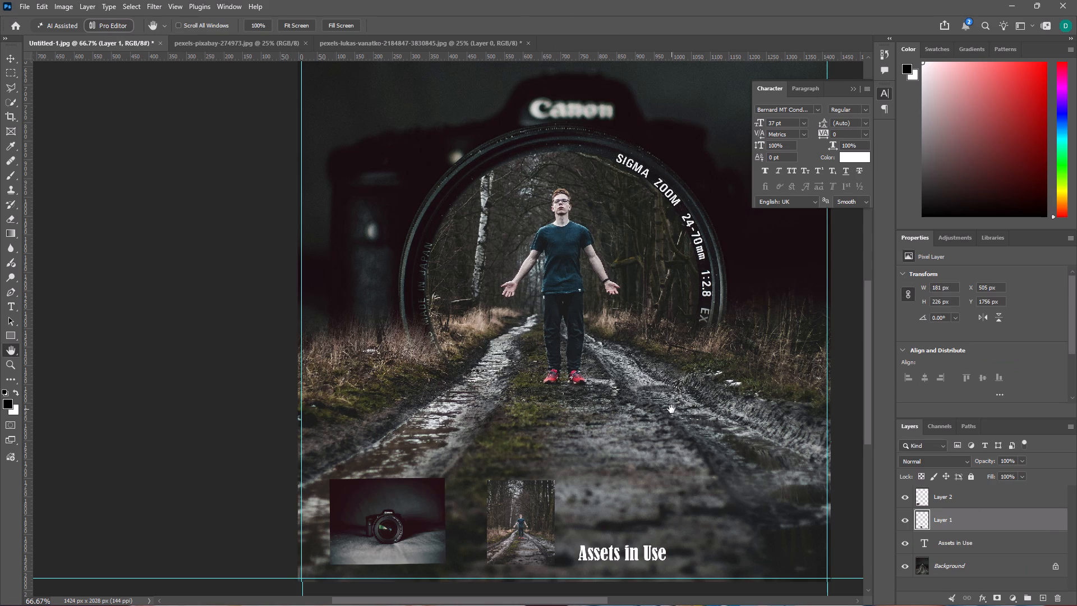
pyautogui.scroll(-3, 651, 407)
pyautogui.scroll(3, 647, 407)
pyautogui.hotkey('ctrl', '-')
pyautogui.hotkey('ctrl', '-')
pyautogui.hotkey('ctrl', '=')
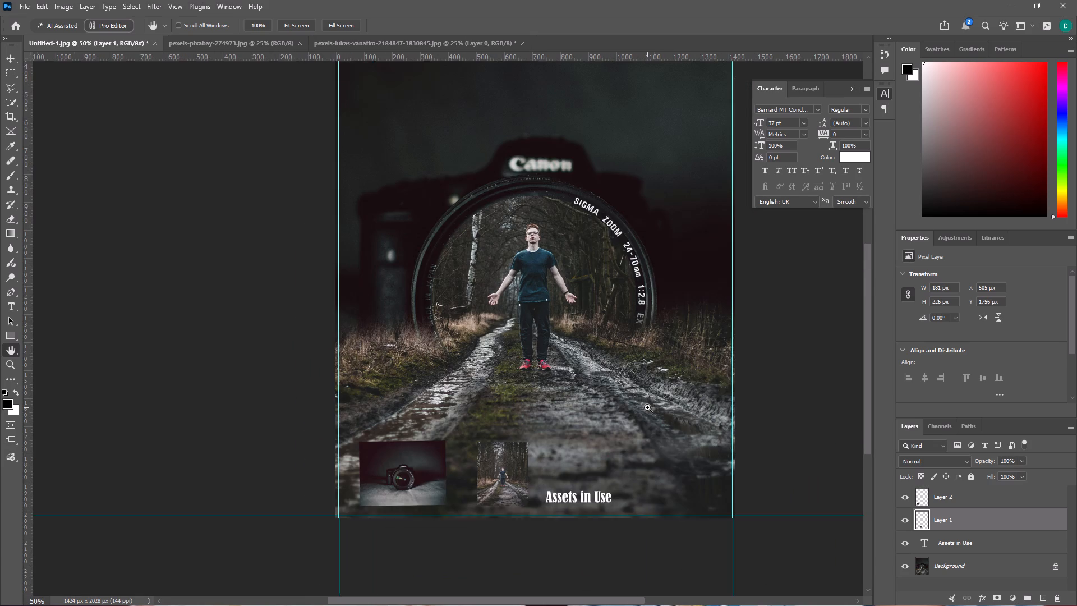
pyautogui.scroll(14, 644, 404)
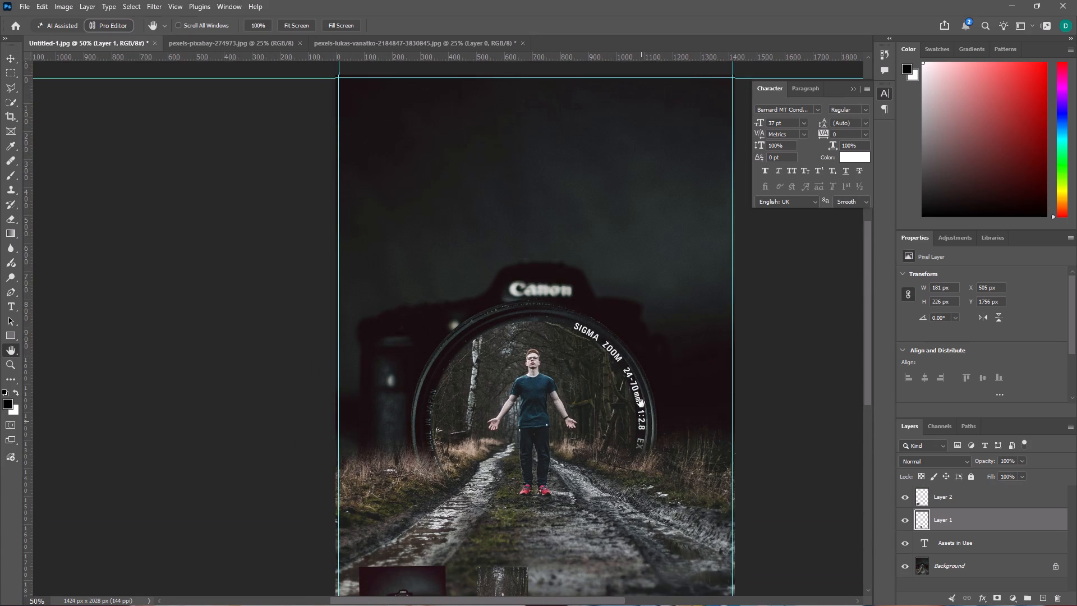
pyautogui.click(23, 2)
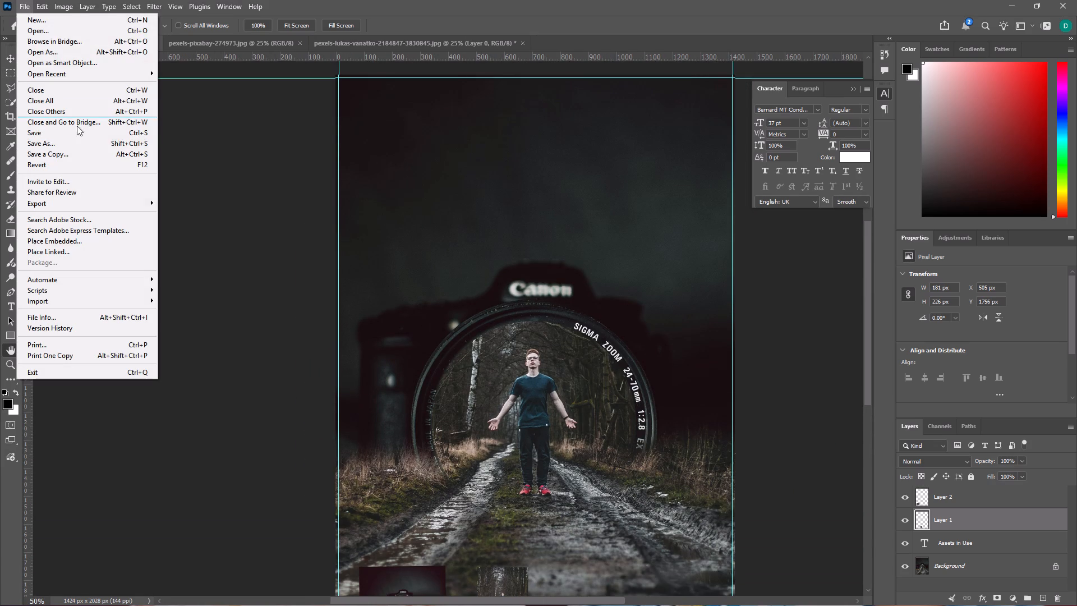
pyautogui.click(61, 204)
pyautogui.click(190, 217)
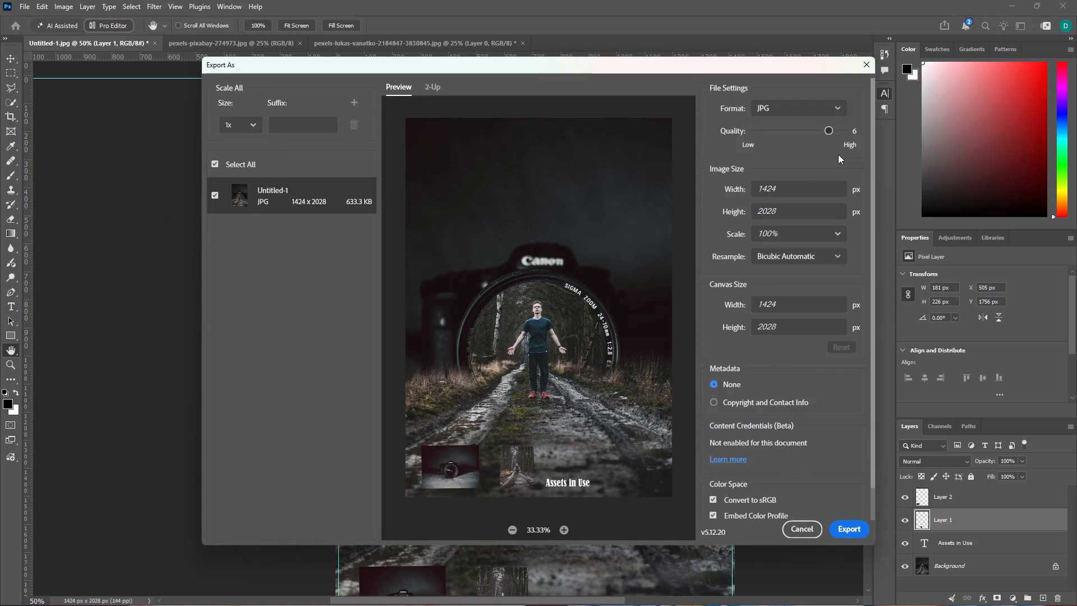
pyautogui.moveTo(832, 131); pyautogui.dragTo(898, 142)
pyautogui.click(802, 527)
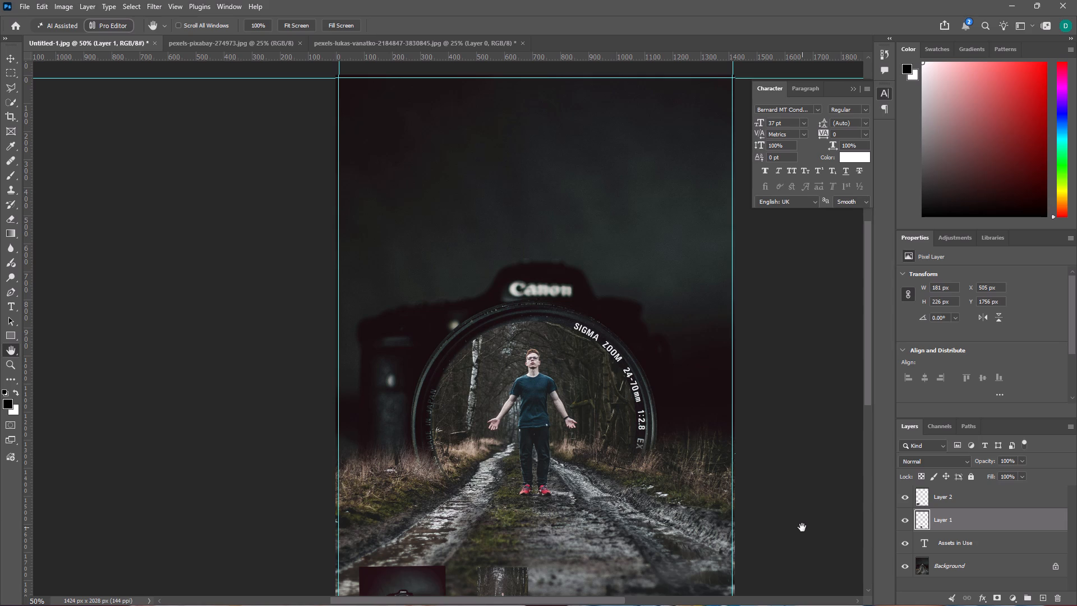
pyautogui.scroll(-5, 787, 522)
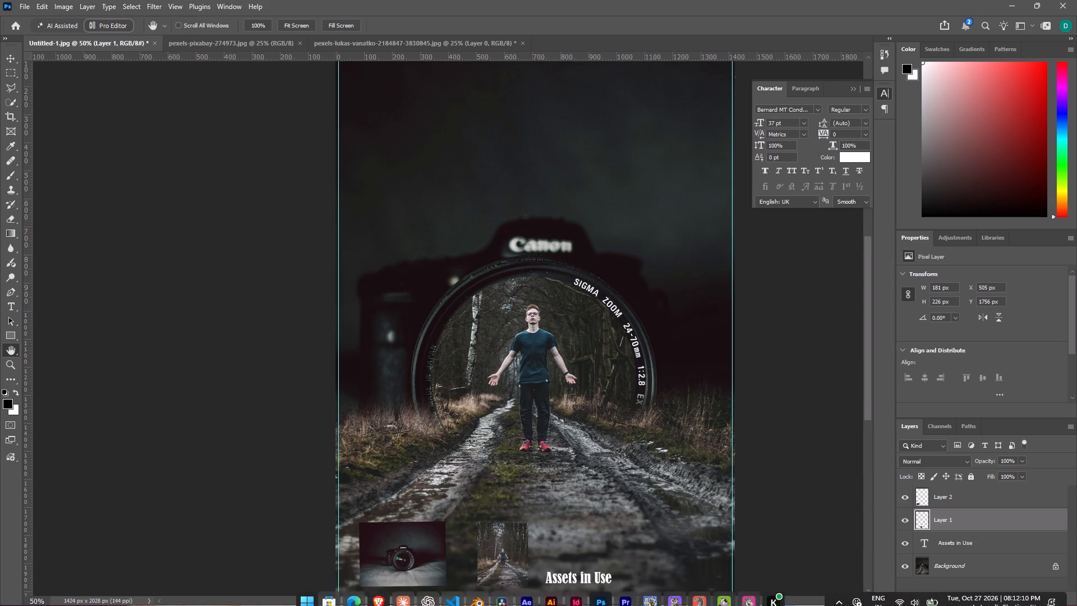
# Remove the ajio and lenskart entries from the recent searches in Windows Search.
pyautogui.click(310, 590)
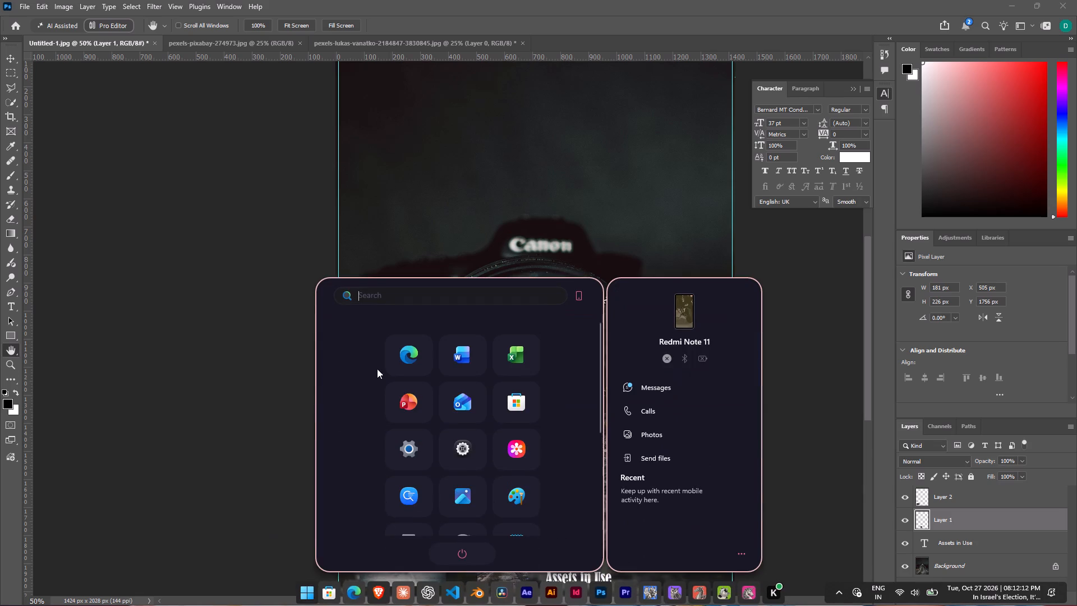
pyautogui.click(411, 295)
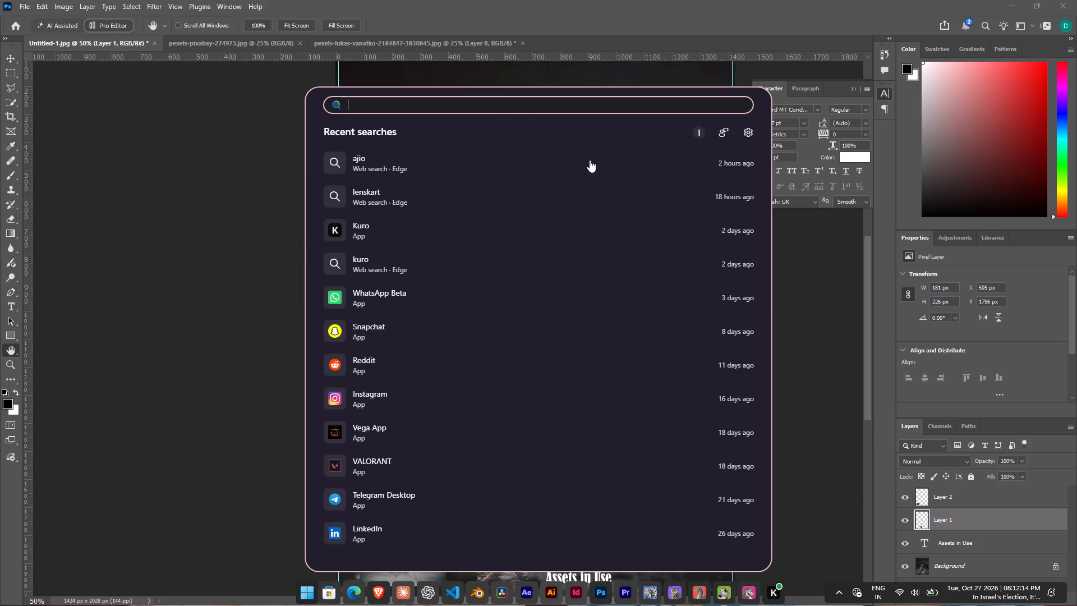
pyautogui.click(749, 161)
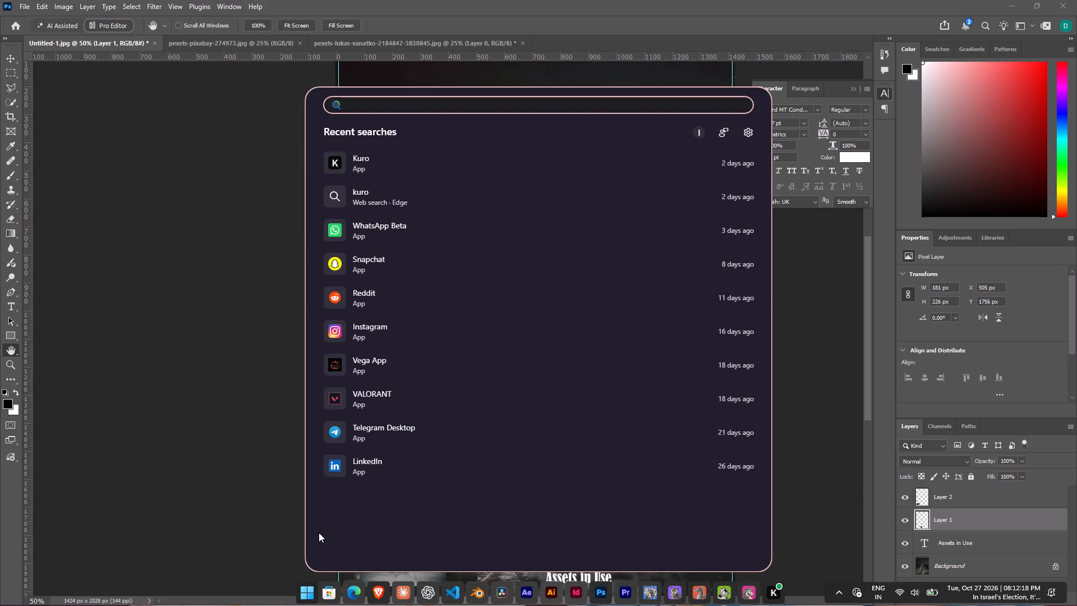
pyautogui.click(307, 592)
# Switch to File Explorer and open the exported Untitled-1.jpg from the Photoshop Works EXPORTED folder on New Volume (D:) for viewing.
pyautogui.click(307, 595)
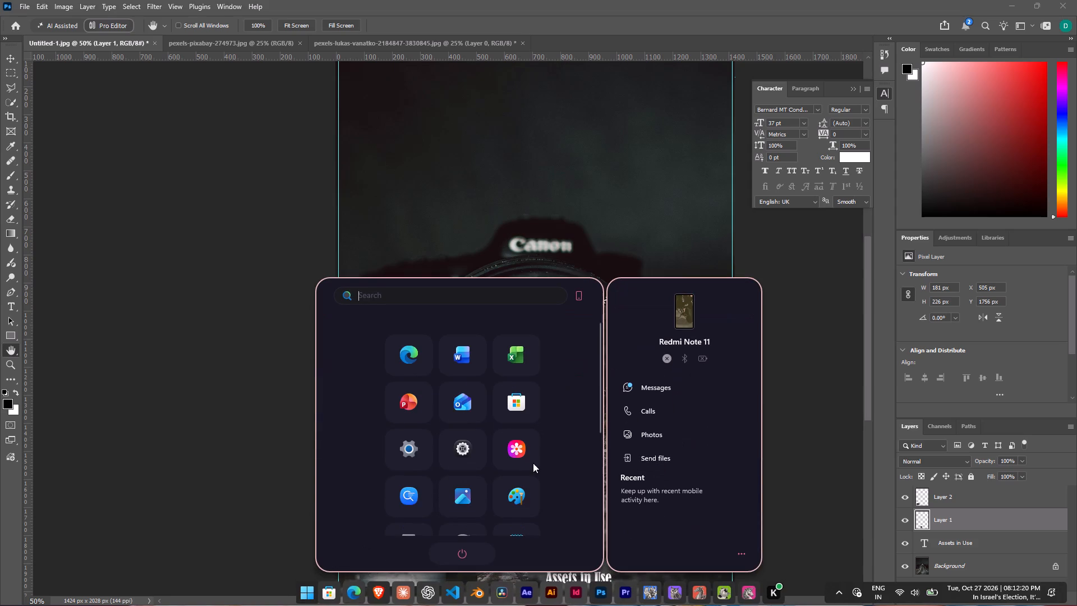
pyautogui.scroll(-5, 528, 461)
pyautogui.click(513, 427)
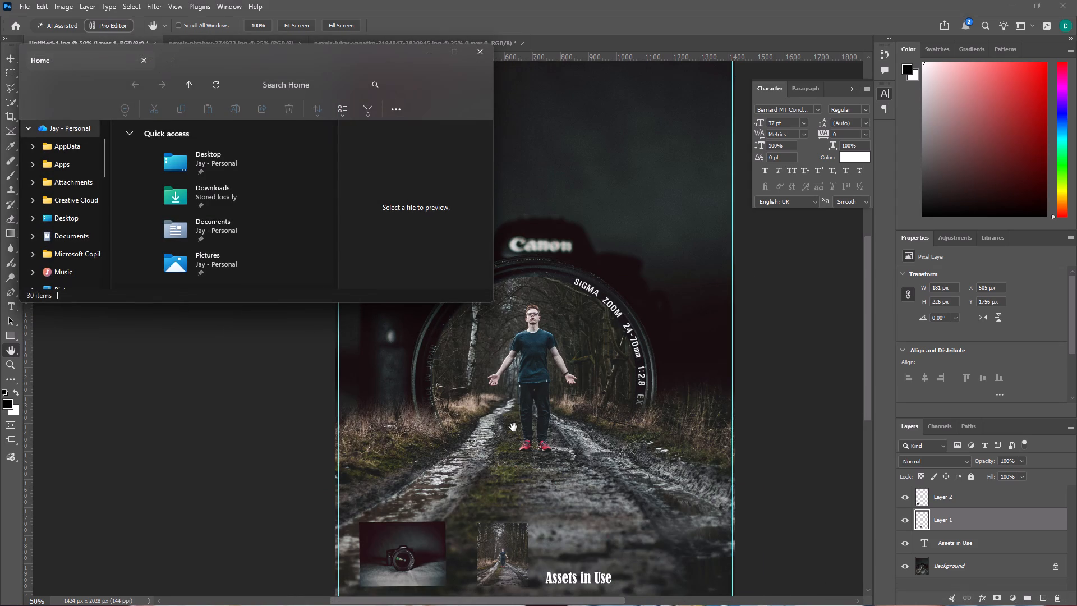
pyautogui.scroll(-4, 224, 218)
pyautogui.scroll(-7, 81, 268)
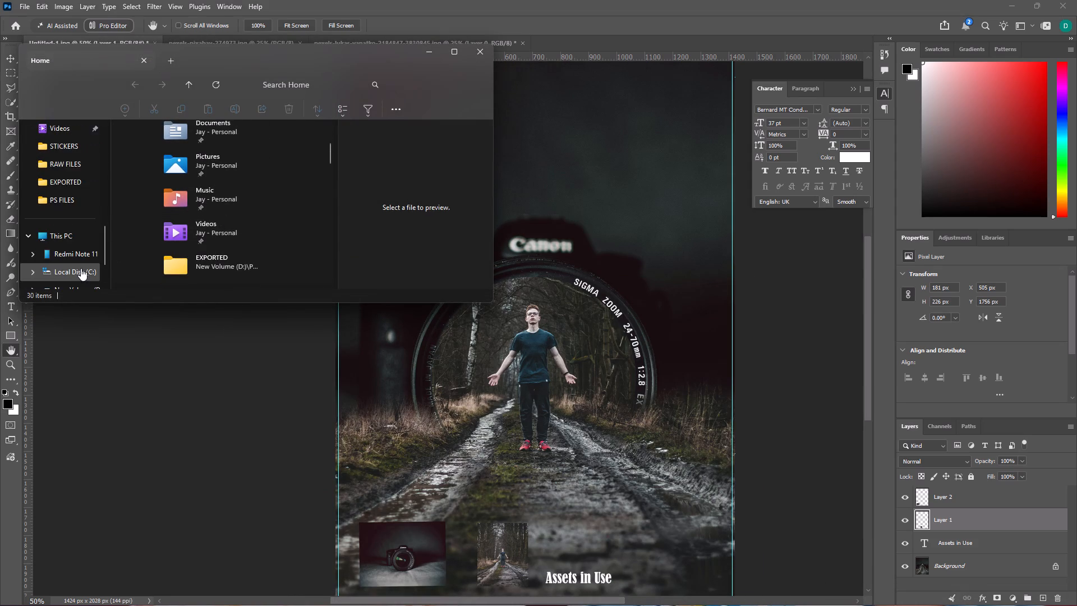
pyautogui.scroll(-5, 81, 268)
pyautogui.click(85, 240)
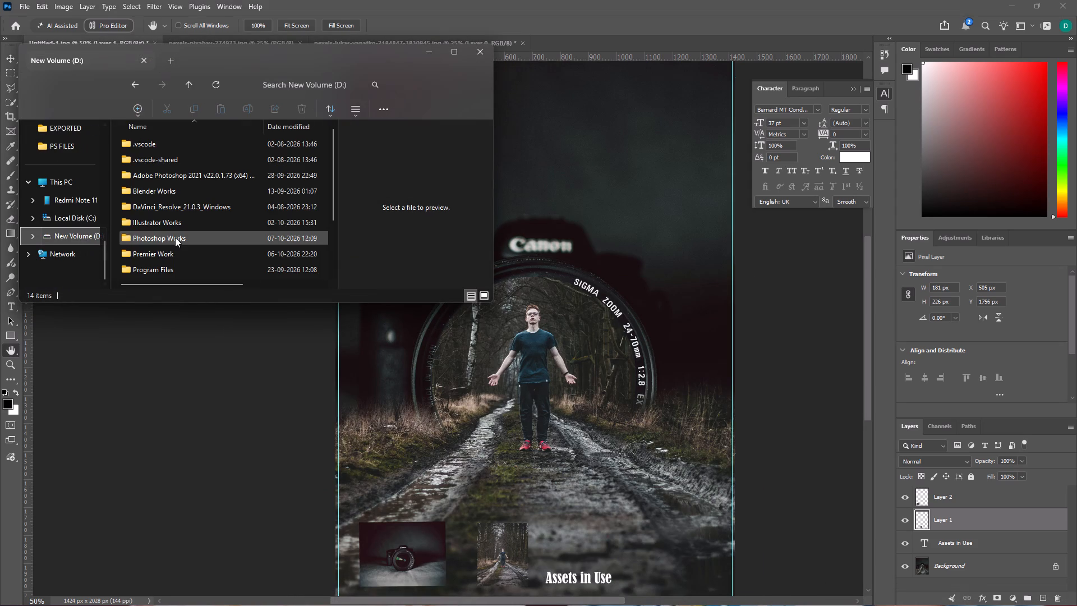
pyautogui.click(175, 237)
pyautogui.doubleClick(175, 237)
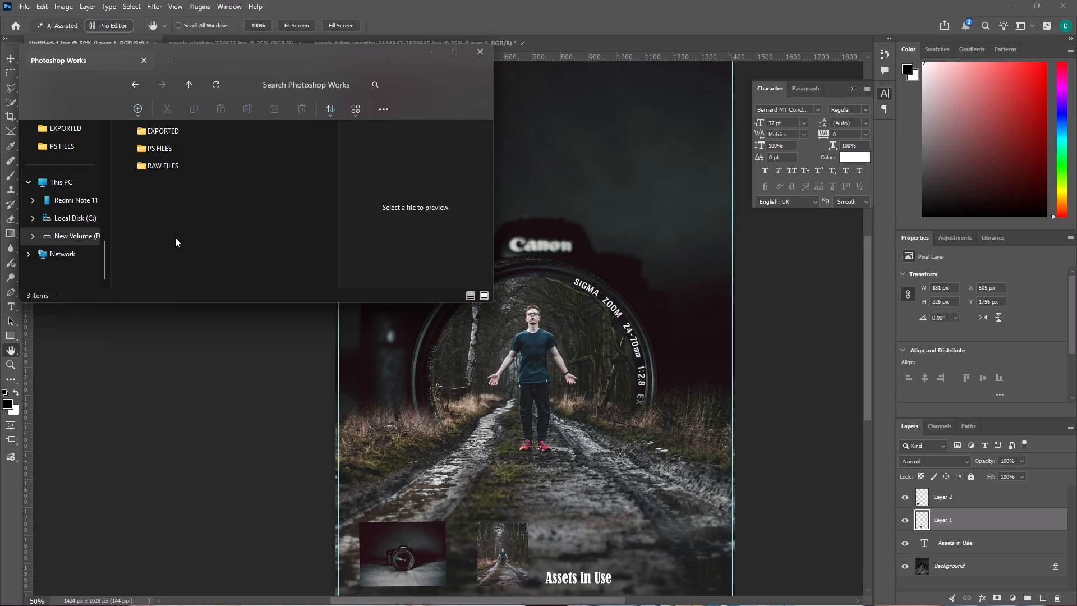
pyautogui.doubleClick(198, 124)
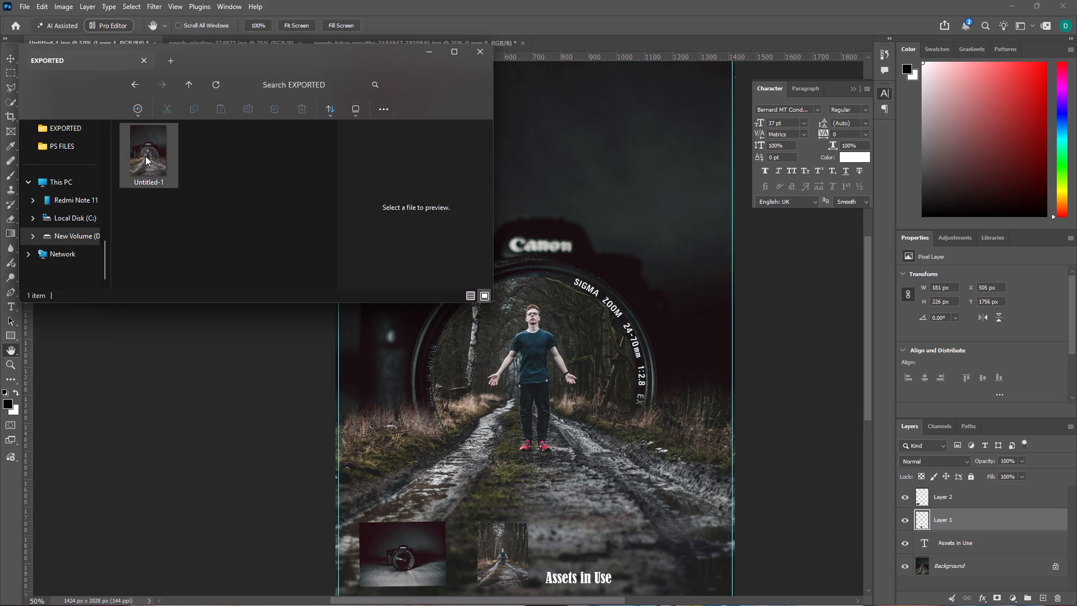
pyautogui.doubleClick(145, 156)
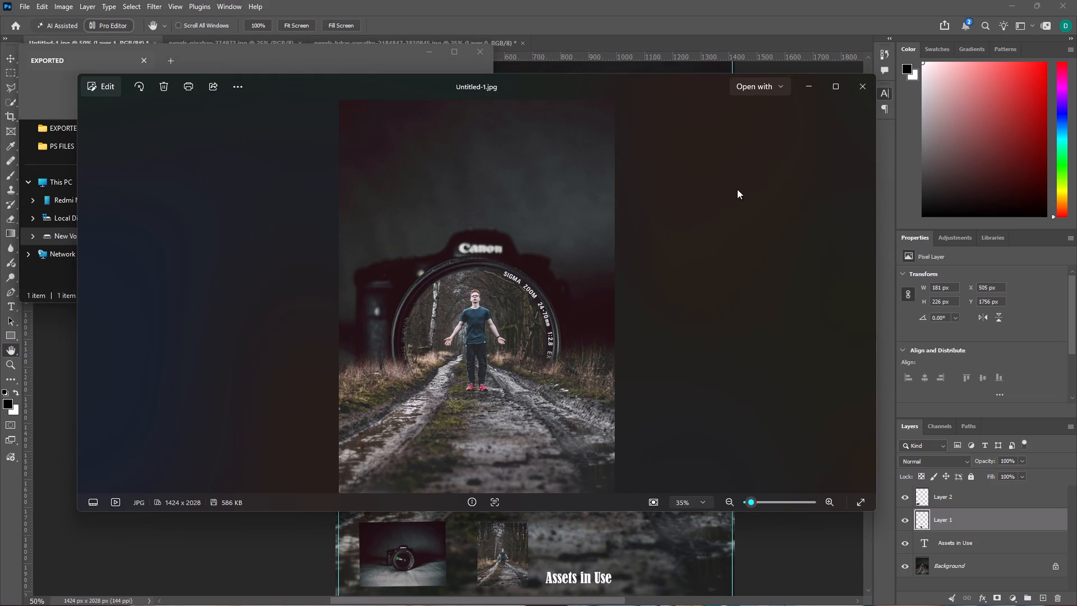
# Close the photo preview and delete the Untitled-1 JPG from the EXPORTED folder.
pyautogui.click(861, 82)
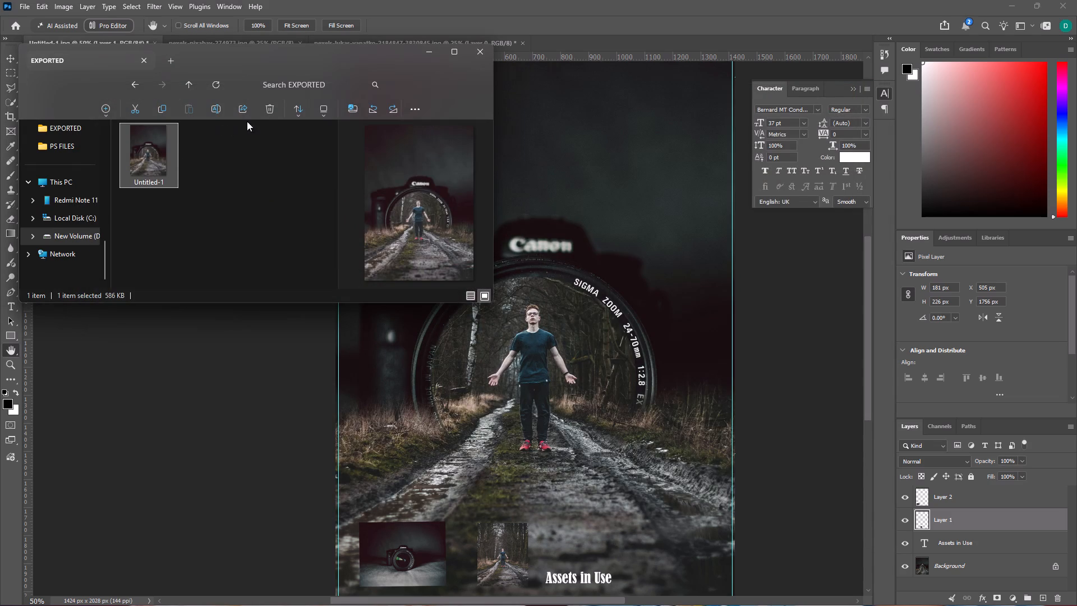
pyautogui.click(267, 108)
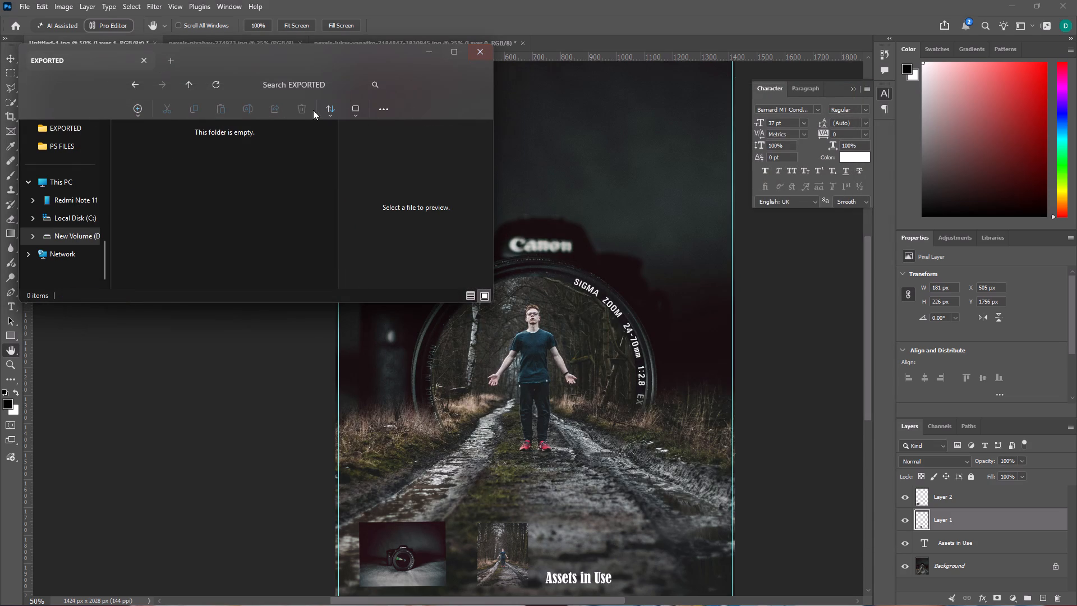
# Delete the Untitled-1 PSD file from the PS FILES folder inside Photoshop Works, and close the folder window.
pyautogui.click(135, 83)
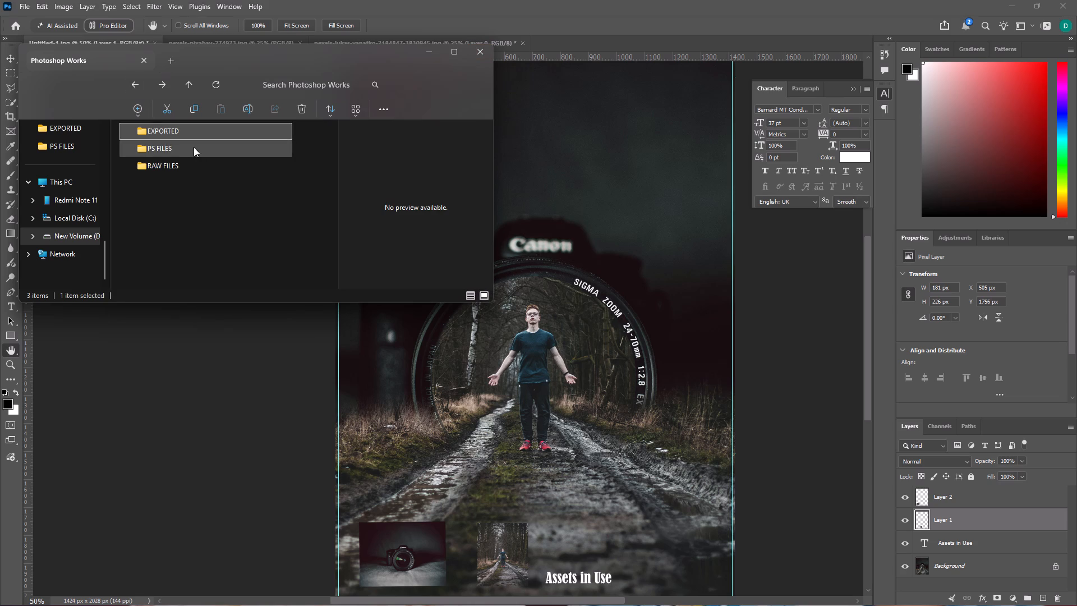
pyautogui.doubleClick(178, 172)
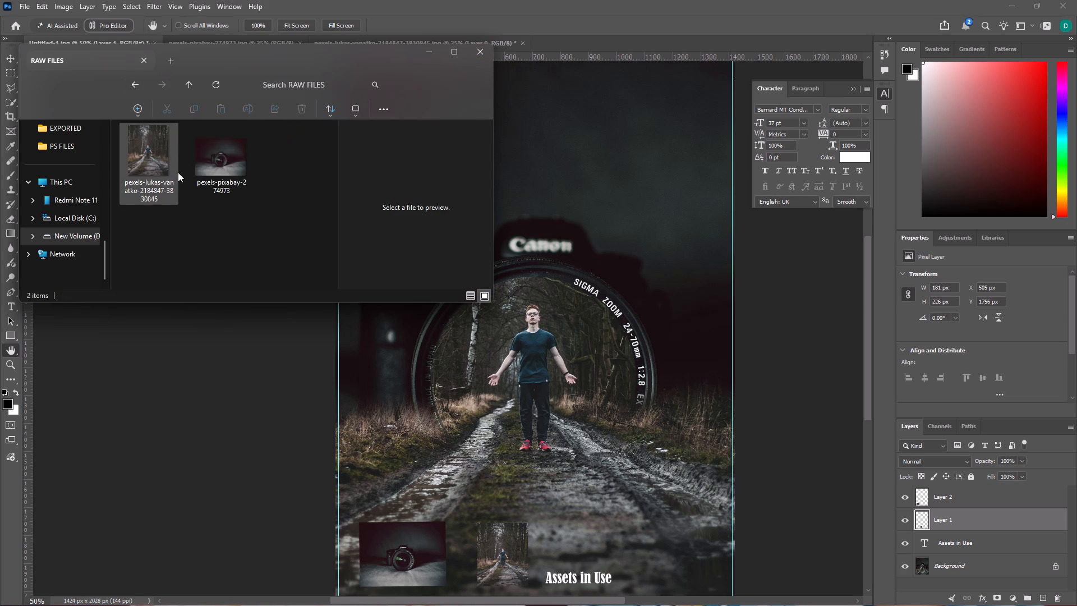
pyautogui.click(136, 87)
pyautogui.doubleClick(165, 145)
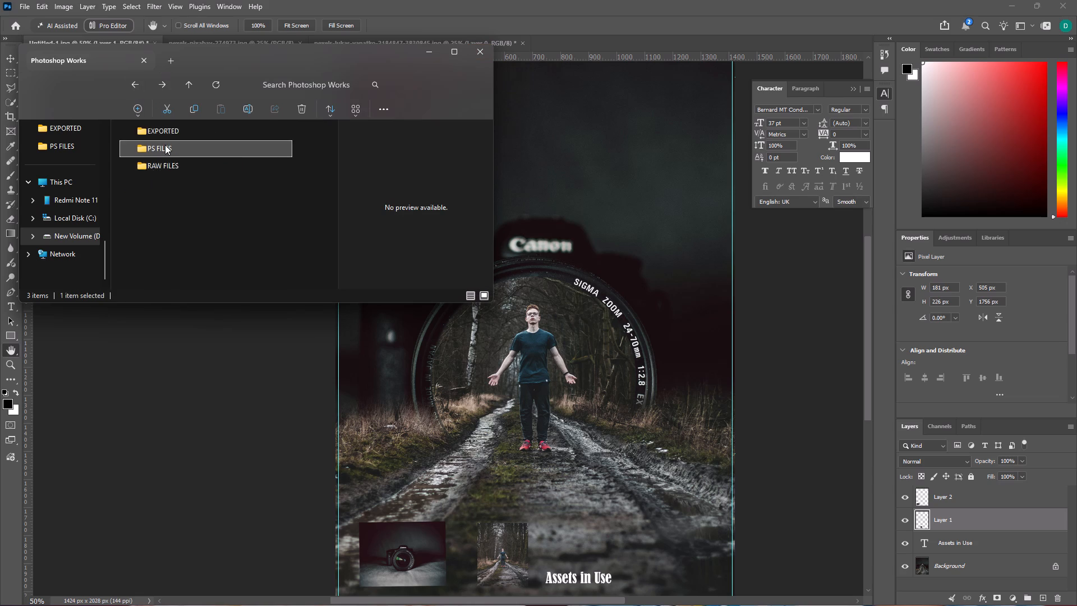
pyautogui.scroll(-7, 235, 218)
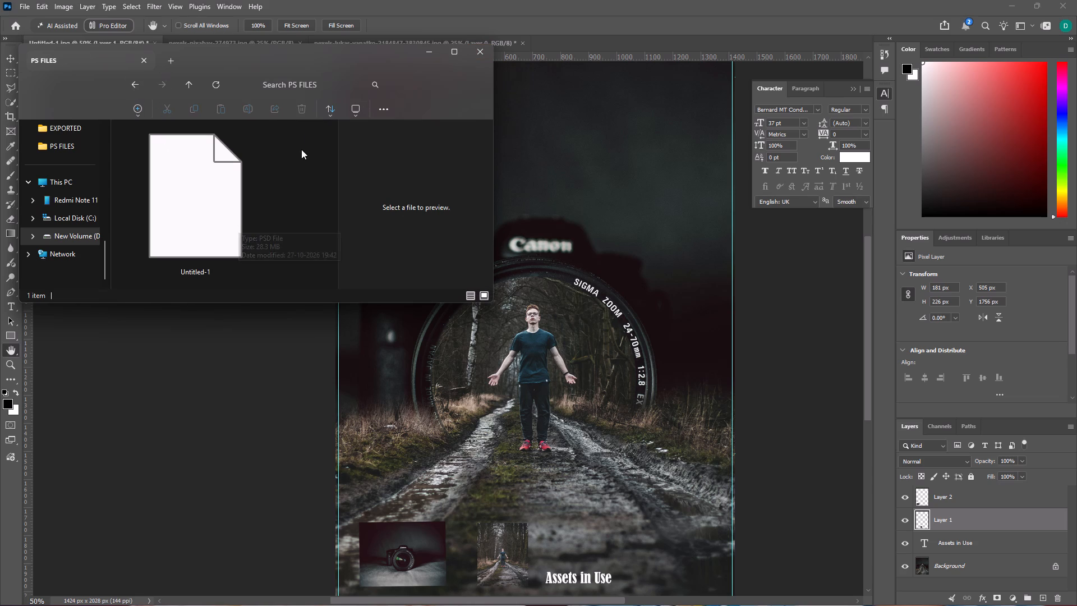
pyautogui.click(303, 113)
pyautogui.click(218, 173)
pyautogui.click(294, 103)
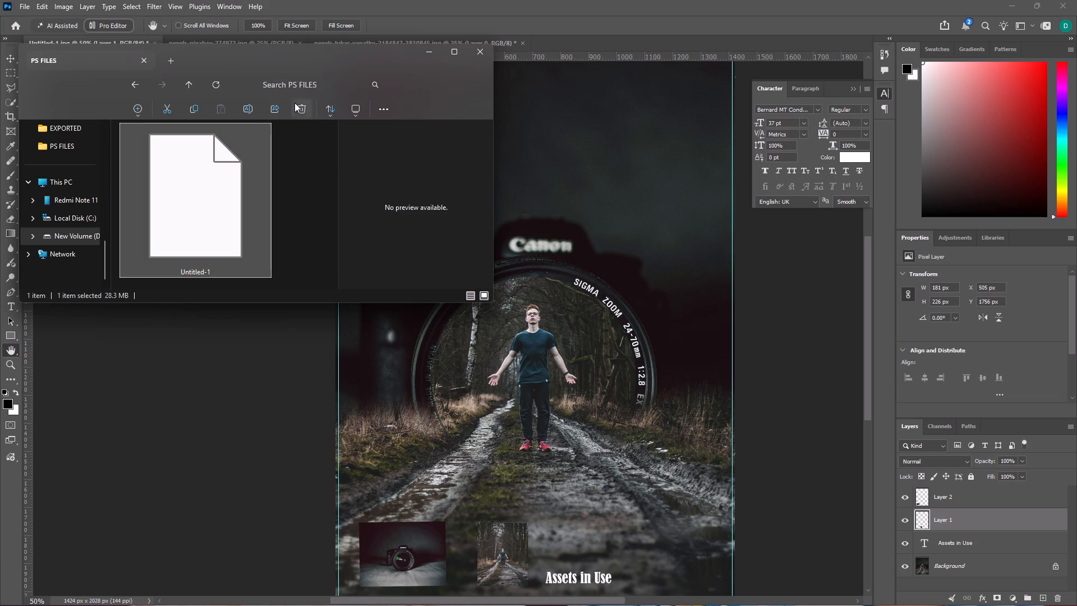
pyautogui.click(474, 54)
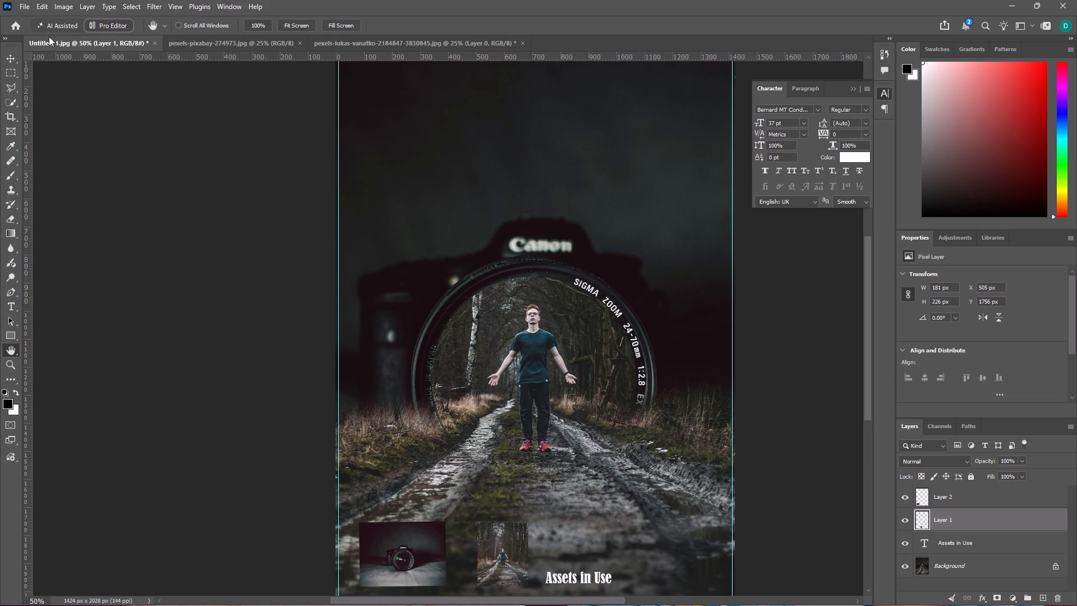
# Close the camera and forest source-photo documents, discarding the unsaved changes to the forest photo.
pyautogui.click(280, 38)
pyautogui.click(299, 39)
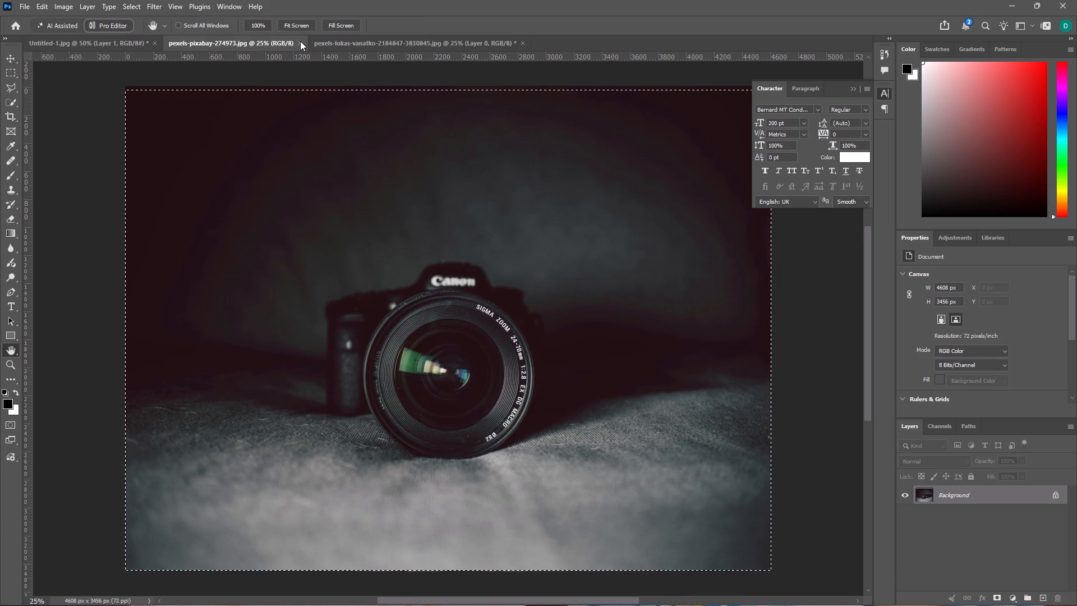
pyautogui.click(300, 40)
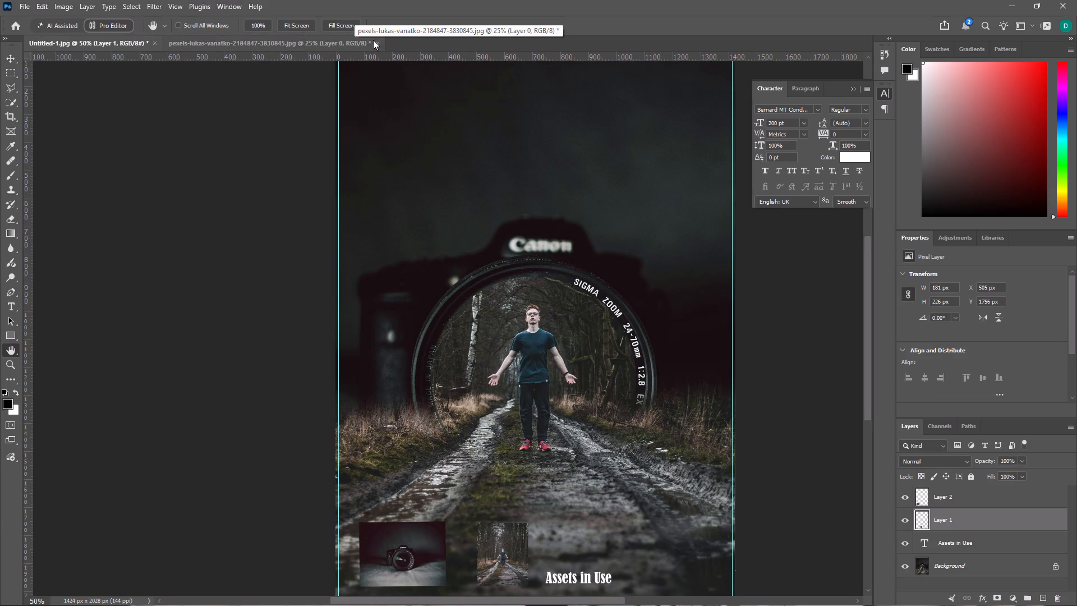
pyautogui.click(354, 35)
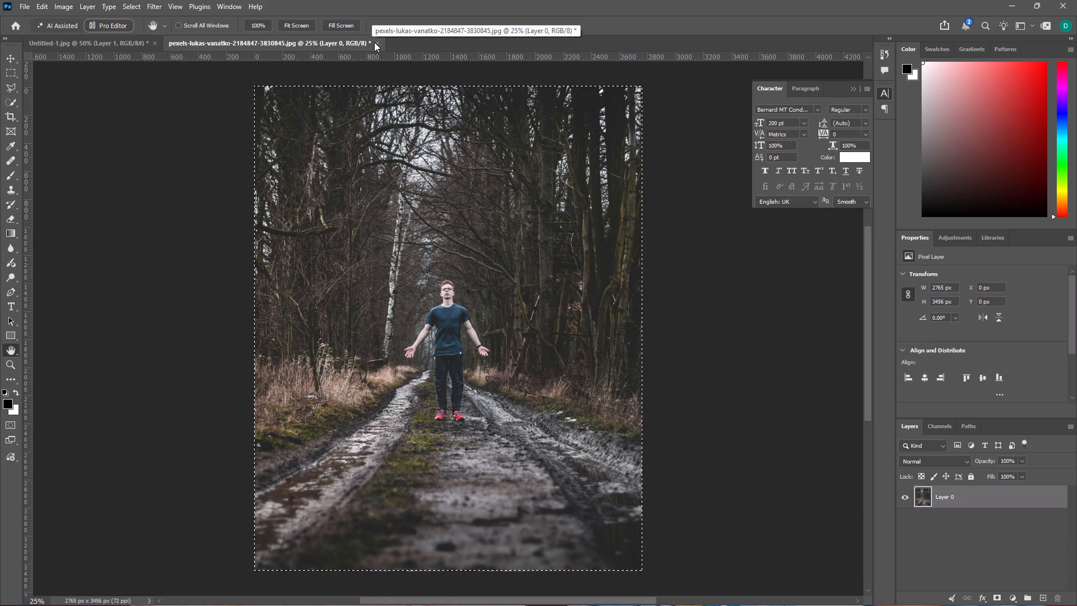
pyautogui.click(375, 42)
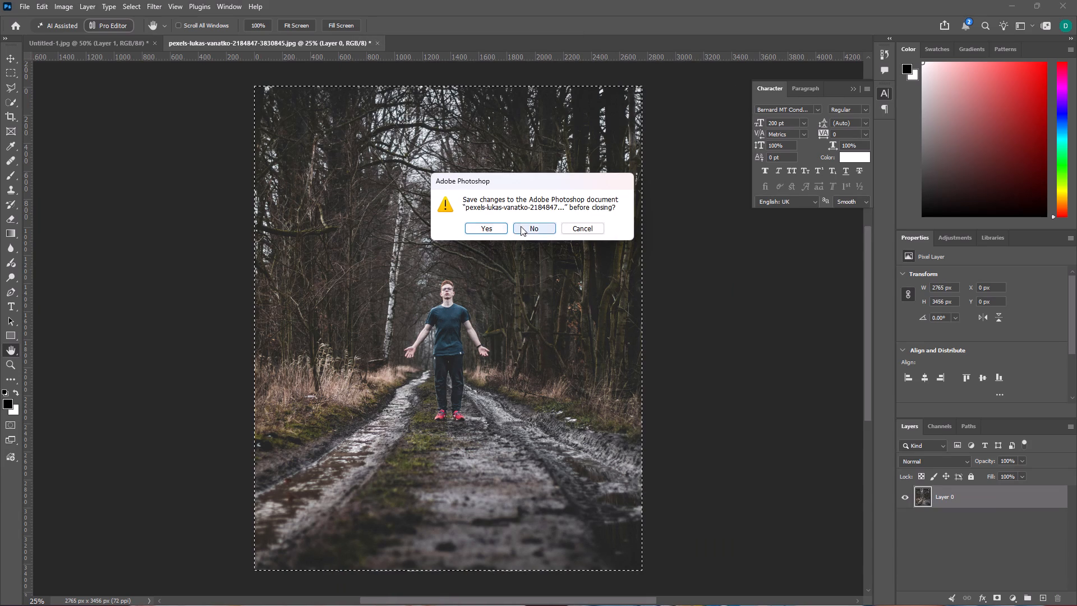
pyautogui.click(521, 226)
# Export the composition as a JPG at quality 7, named "camera", into the EXPORTED folder of Photoshop Works.
pyautogui.scroll(-4, 706, 367)
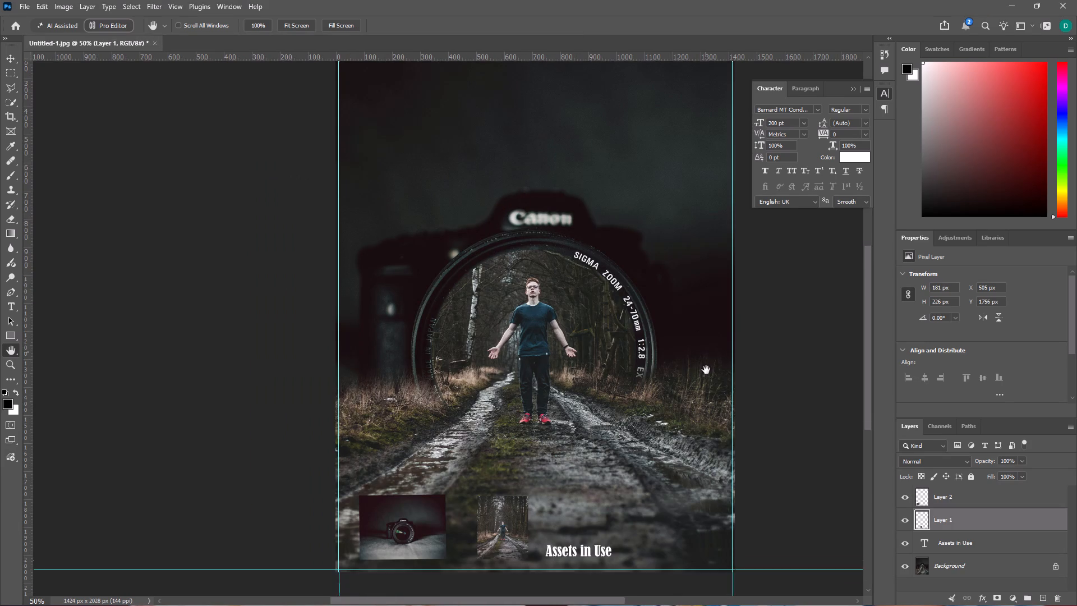
pyautogui.scroll(6, 706, 370)
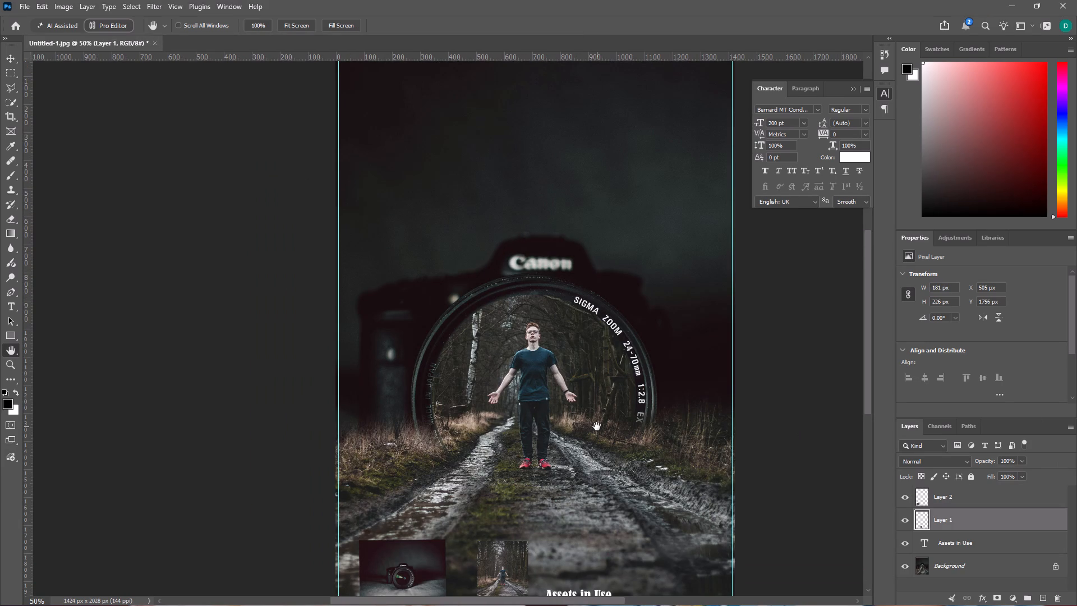
pyautogui.hotkey('ctrl', '-')
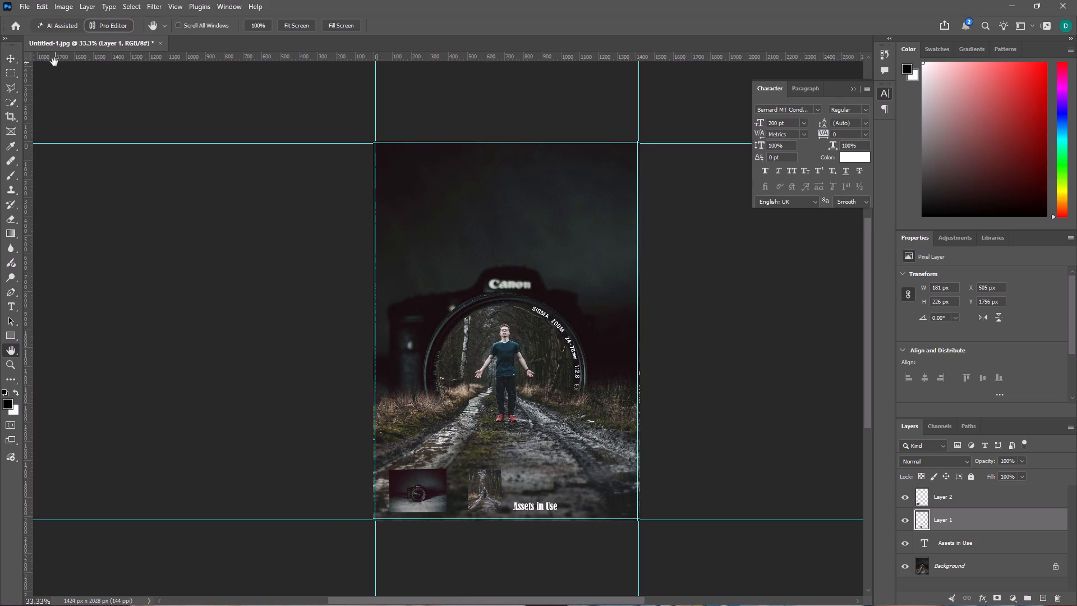
pyautogui.click(24, 5)
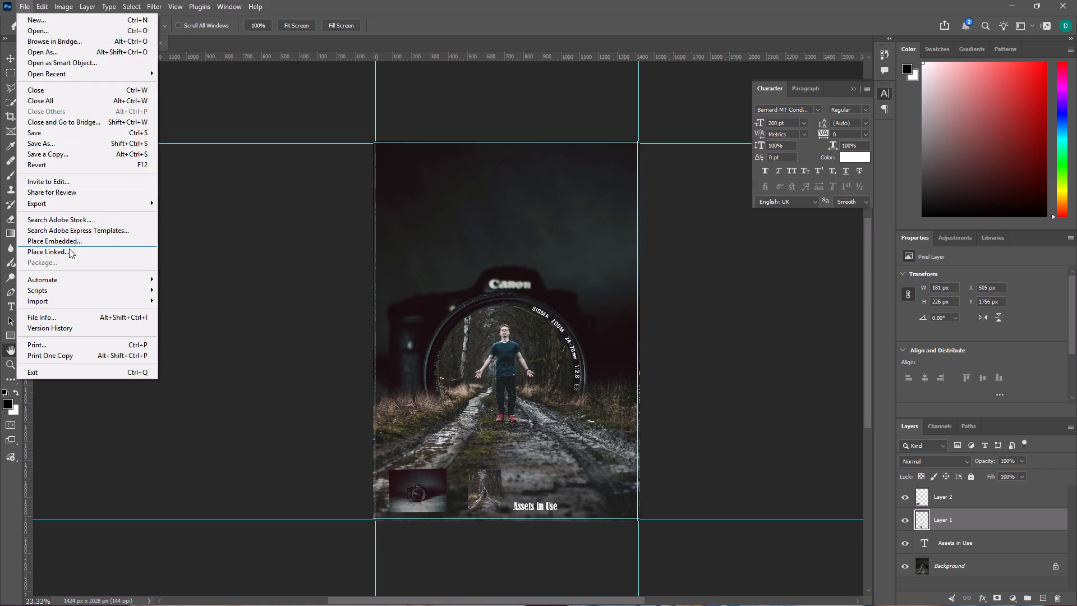
pyautogui.click(52, 203)
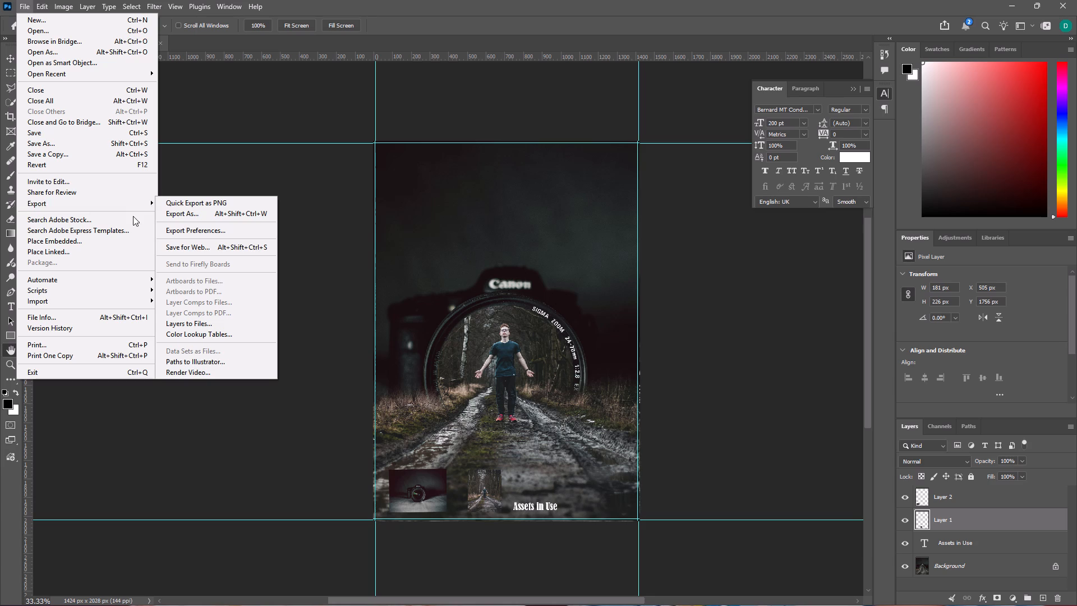
pyautogui.click(194, 215)
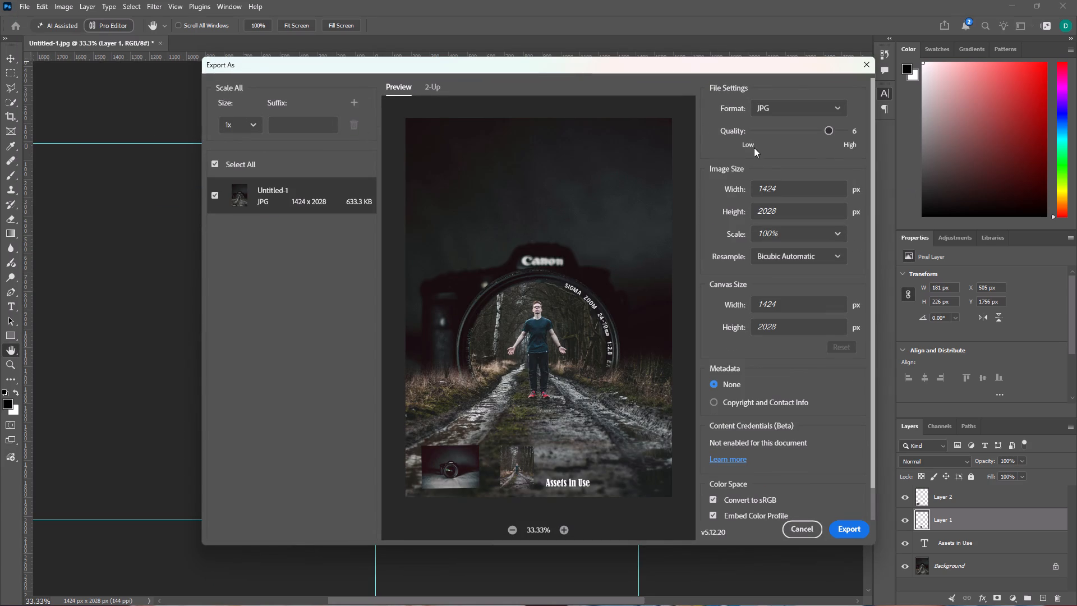
pyautogui.moveTo(828, 131); pyautogui.dragTo(879, 140)
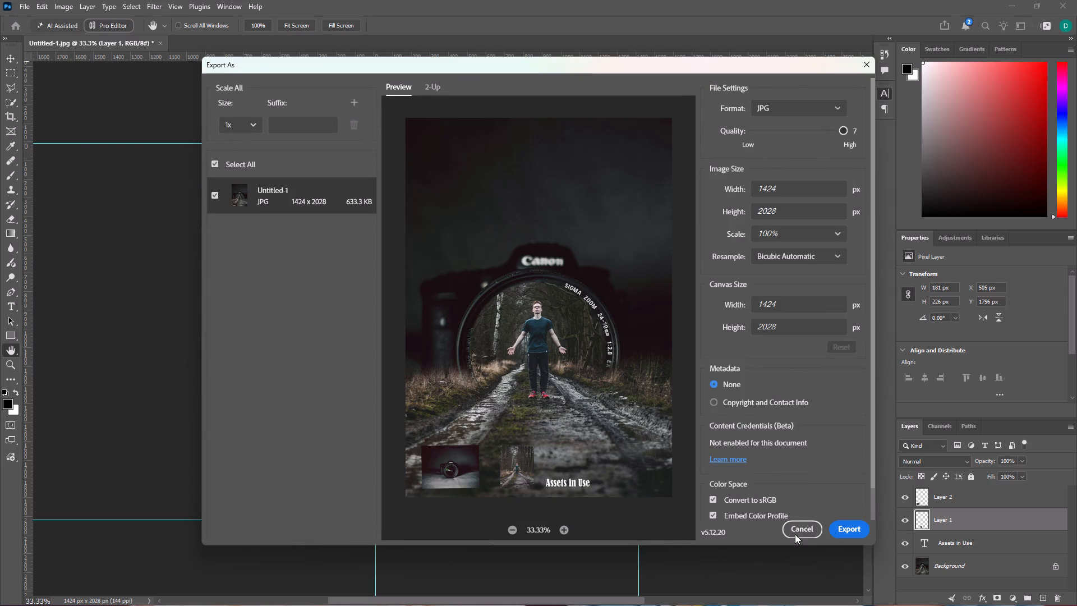
pyautogui.click(855, 529)
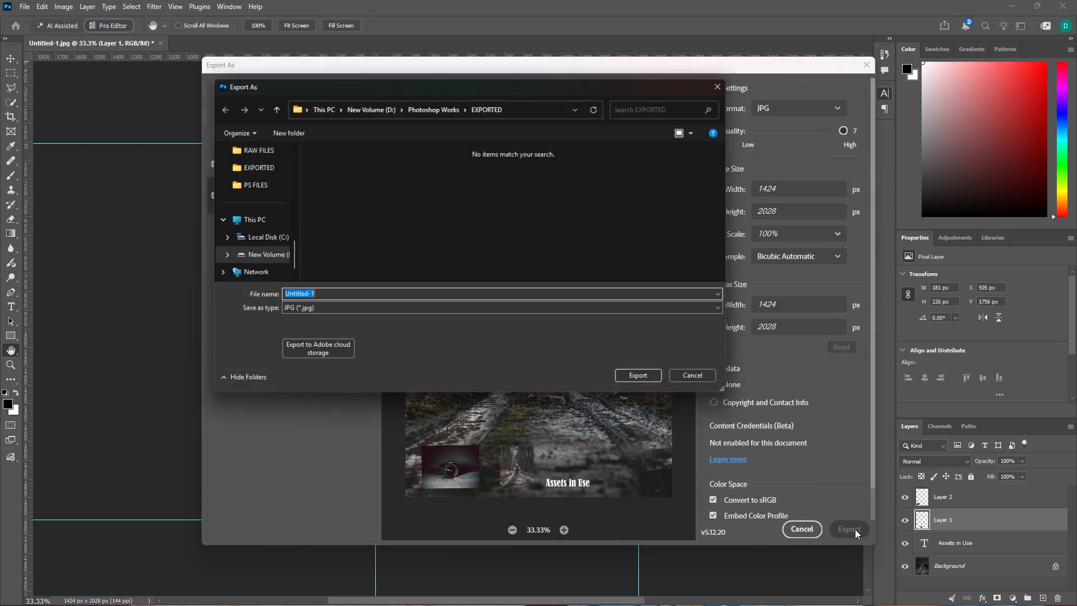
pyautogui.press('\\')
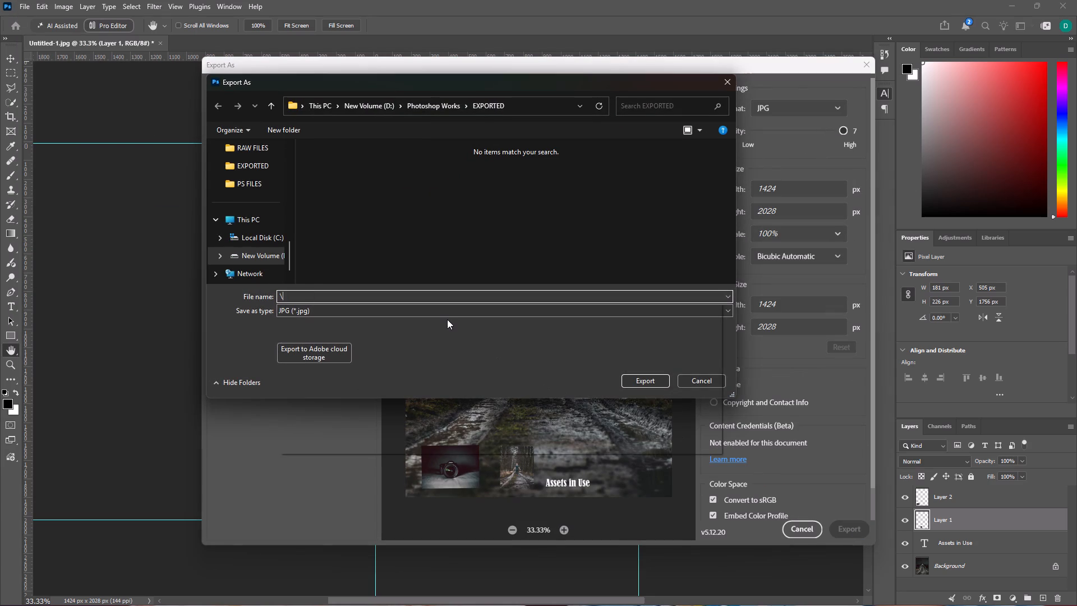
pyautogui.press('BackSpace')
pyautogui.press('BackSpace')
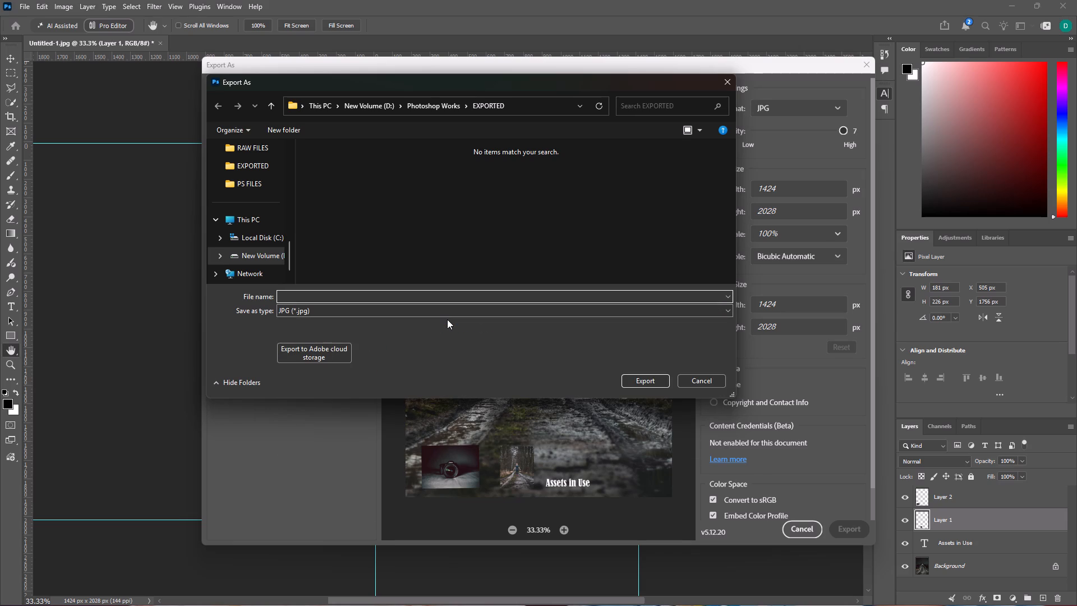
pyautogui.press('c')
pyautogui.write('amera')
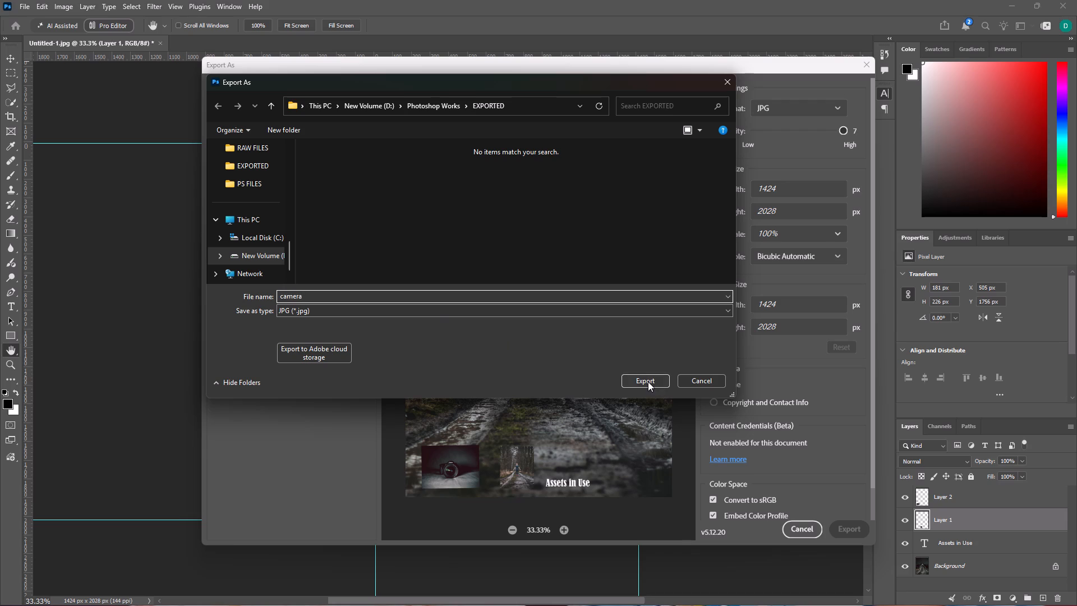
pyautogui.click(648, 382)
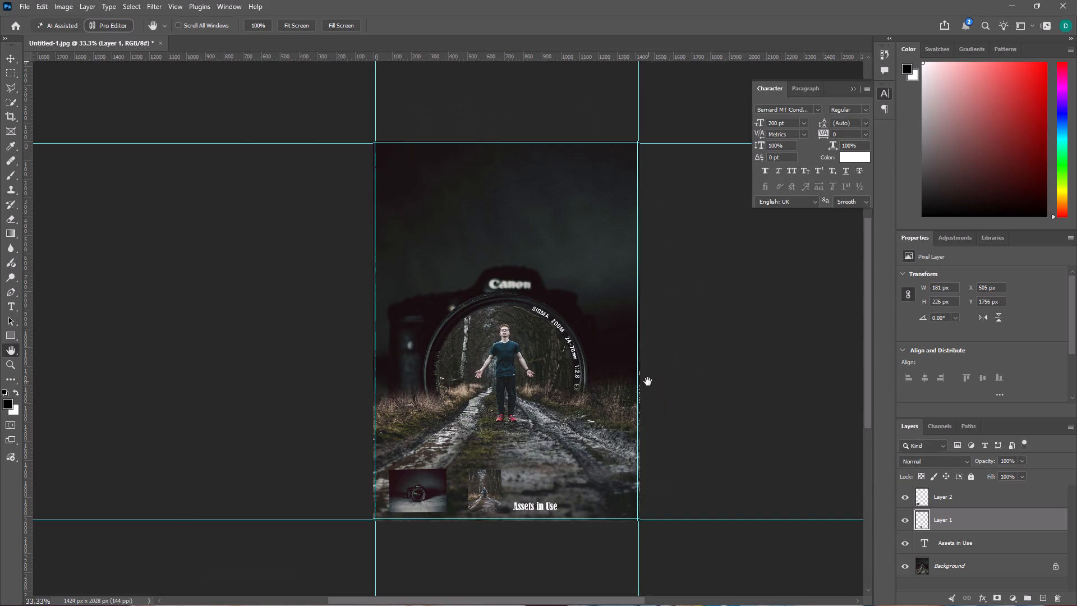
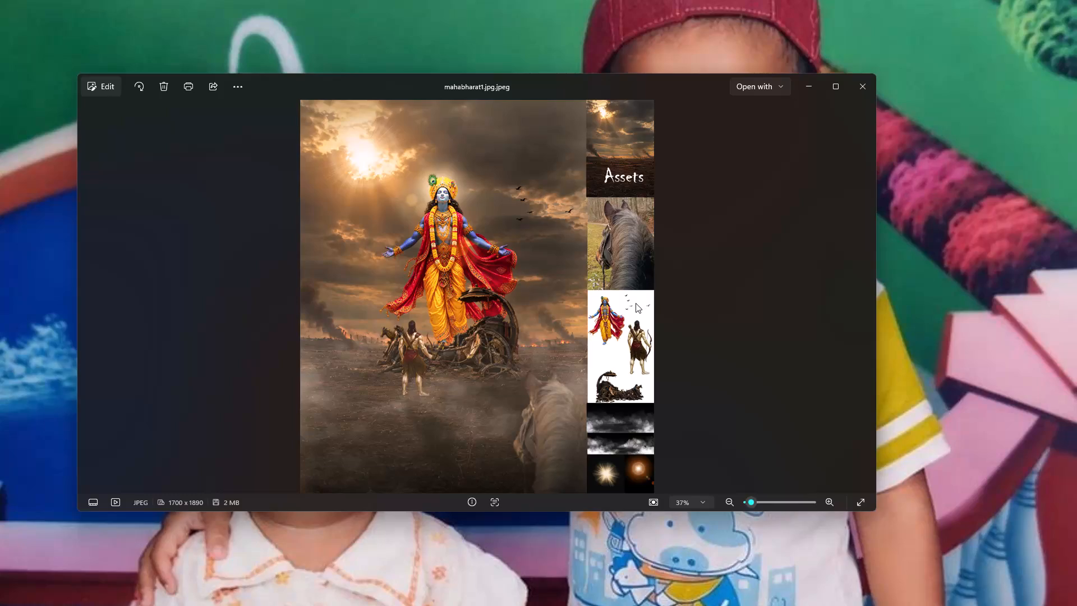
# Examine the mahabharat1 composite image up close, including the asset thumbnails in the strip beside the artwork.
pyautogui.scroll(-3, 616, 414)
pyautogui.scroll(4, 617, 411)
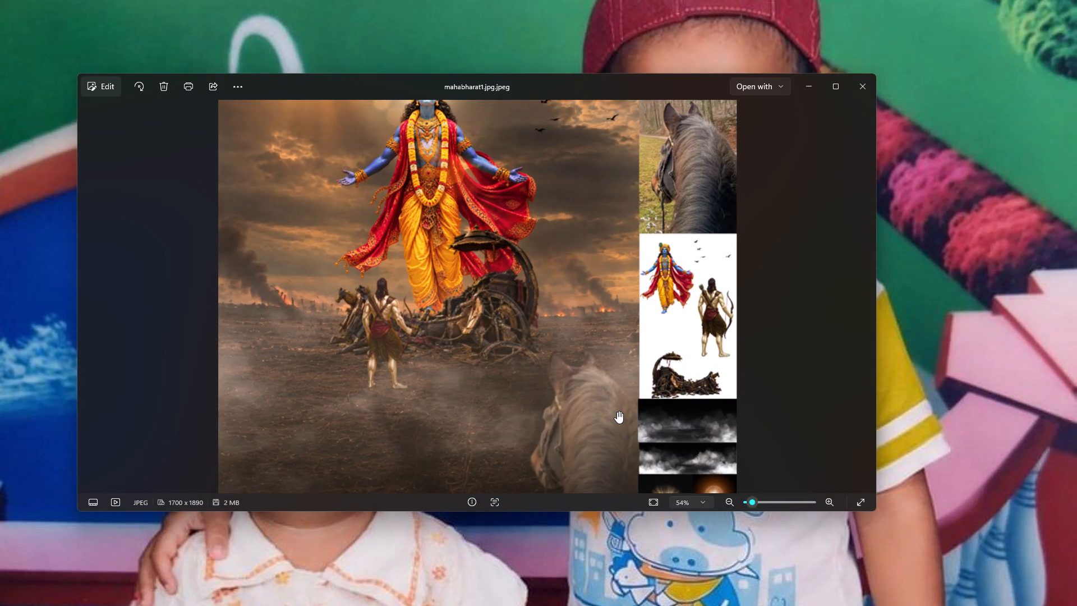
pyautogui.scroll(-1, 617, 411)
pyautogui.scroll(7, 617, 411)
pyautogui.scroll(-17, 617, 411)
pyautogui.scroll(-8, 615, 426)
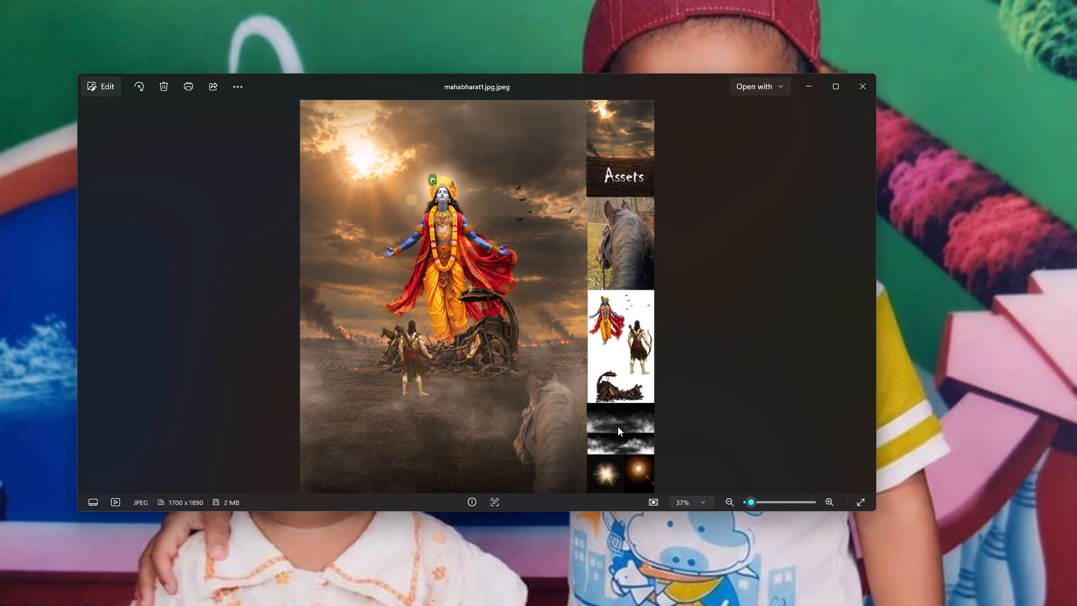
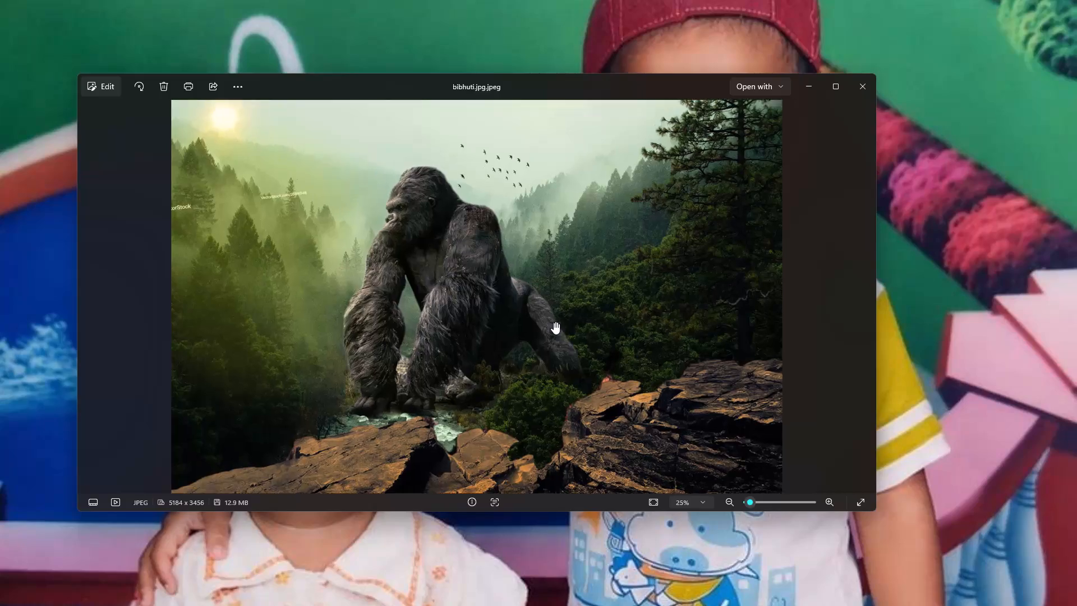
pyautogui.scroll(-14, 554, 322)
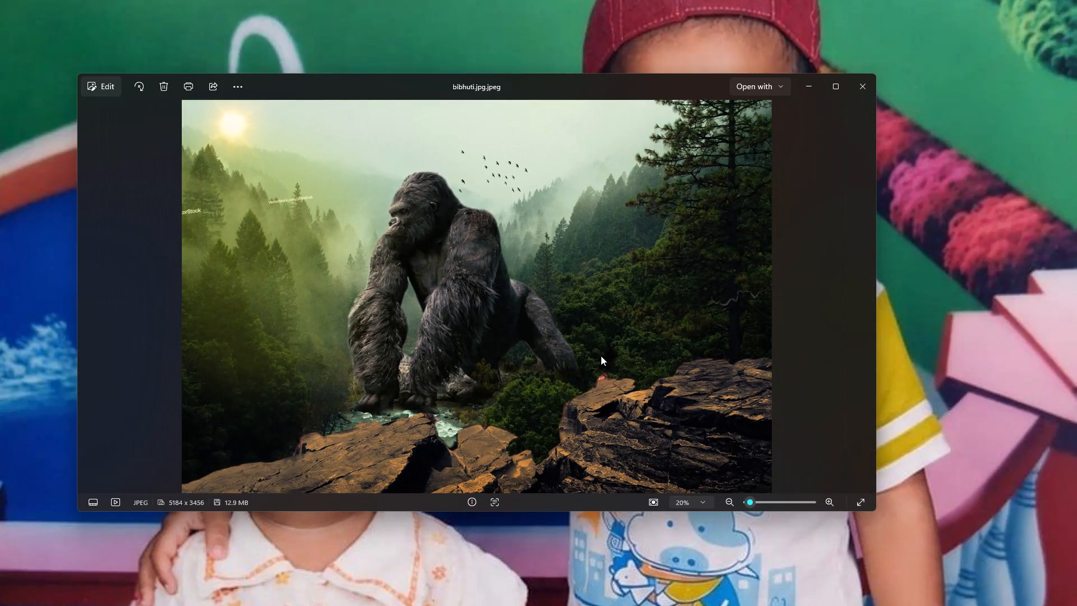
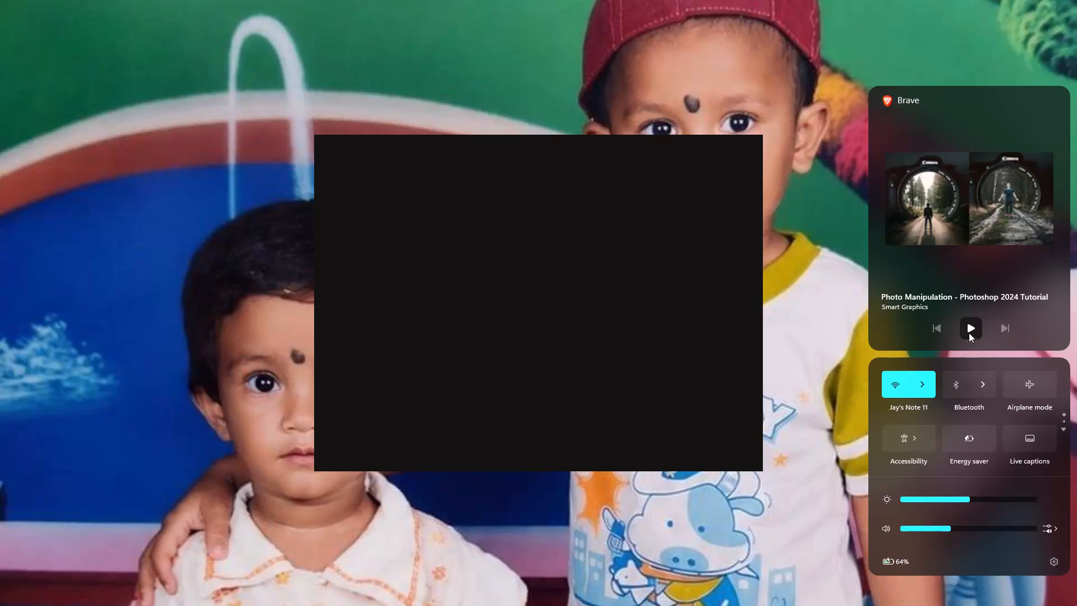
# Switch to the Photoshop 2024 photo manipulation tutorial in Brave and open the Smart Graphics YouTube channel to browse its videos.
pyautogui.click(969, 333)
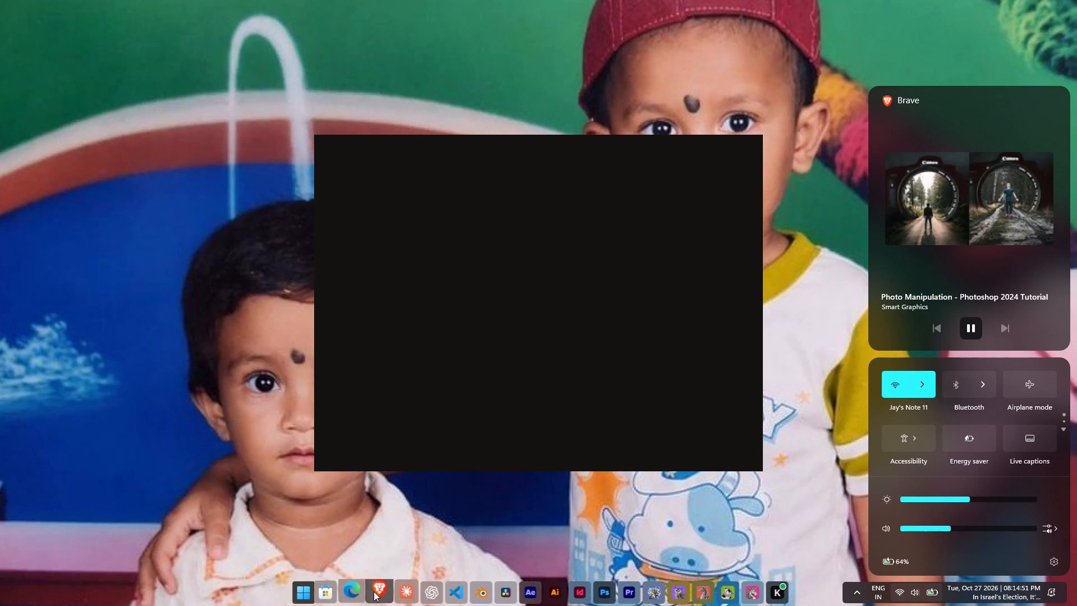
pyautogui.click(374, 591)
pyautogui.click(84, 535)
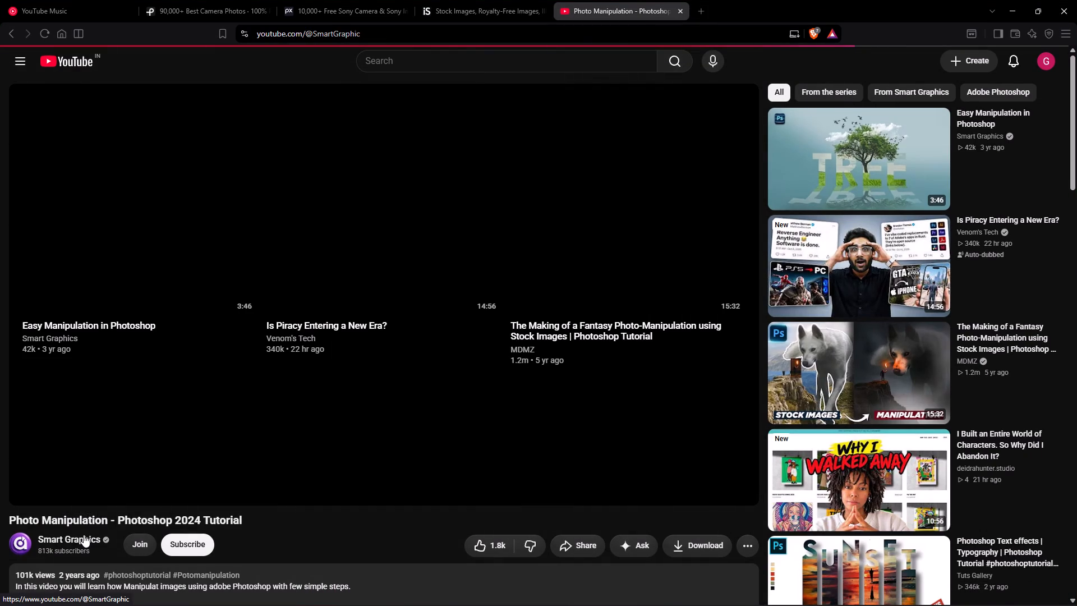
pyautogui.scroll(-3, 131, 506)
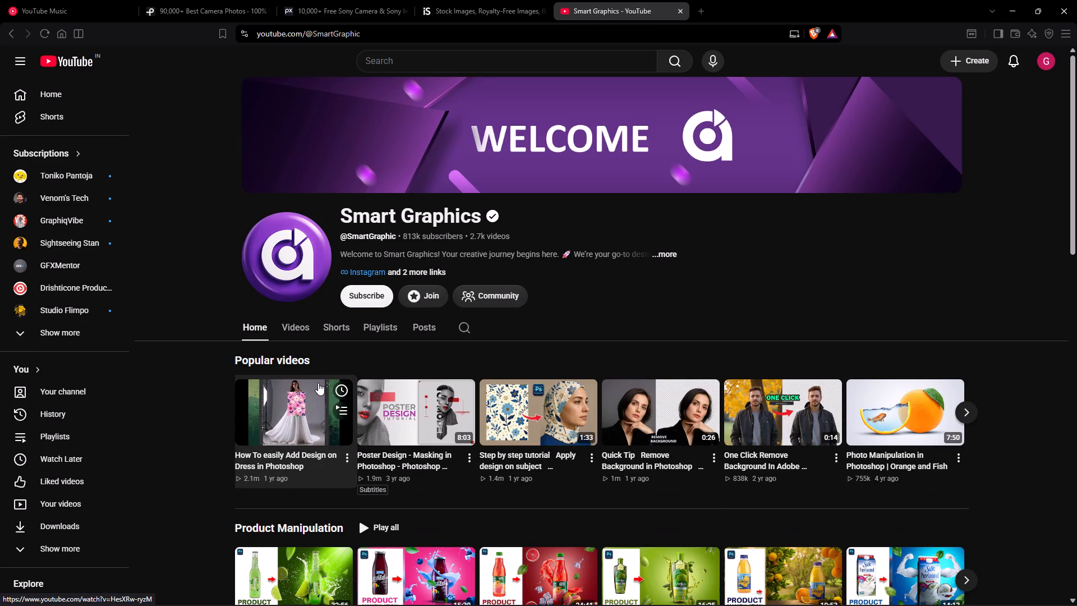
# Browse the Smart Graphics channel's videos, open "Photo Manipulation in Photoshop | Orange and Fish" from the popular videos, and pause it.
pyautogui.scroll(-5, 318, 383)
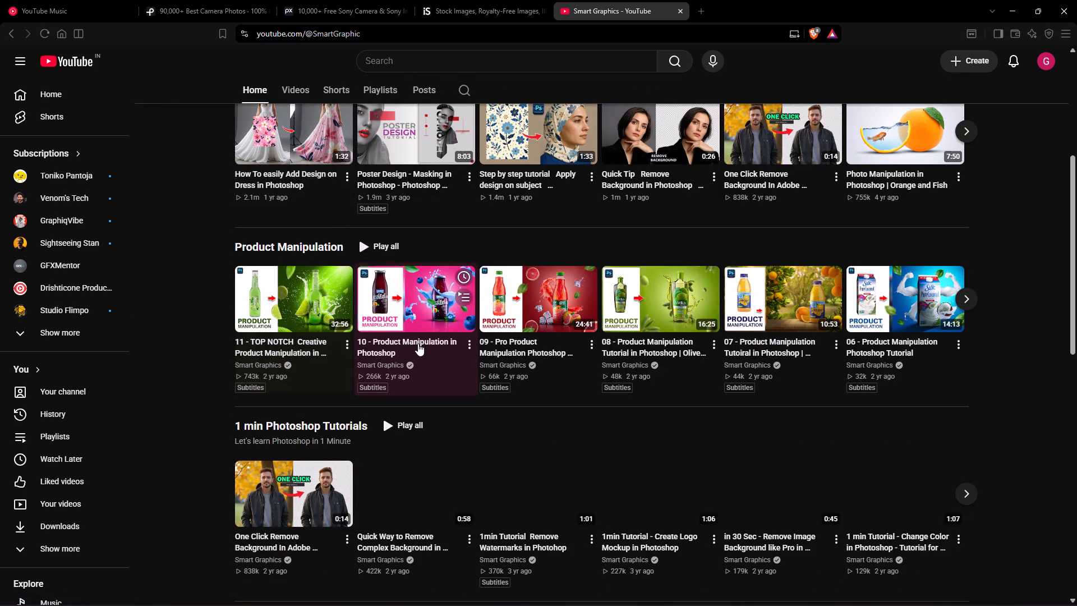
pyautogui.scroll(4, 418, 343)
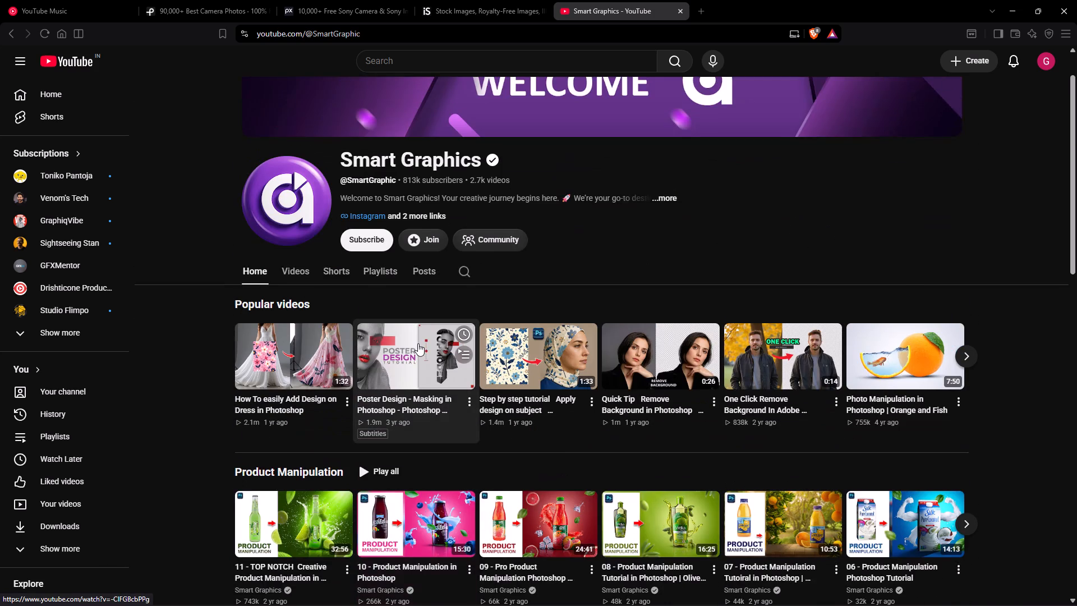
pyautogui.scroll(3, 418, 343)
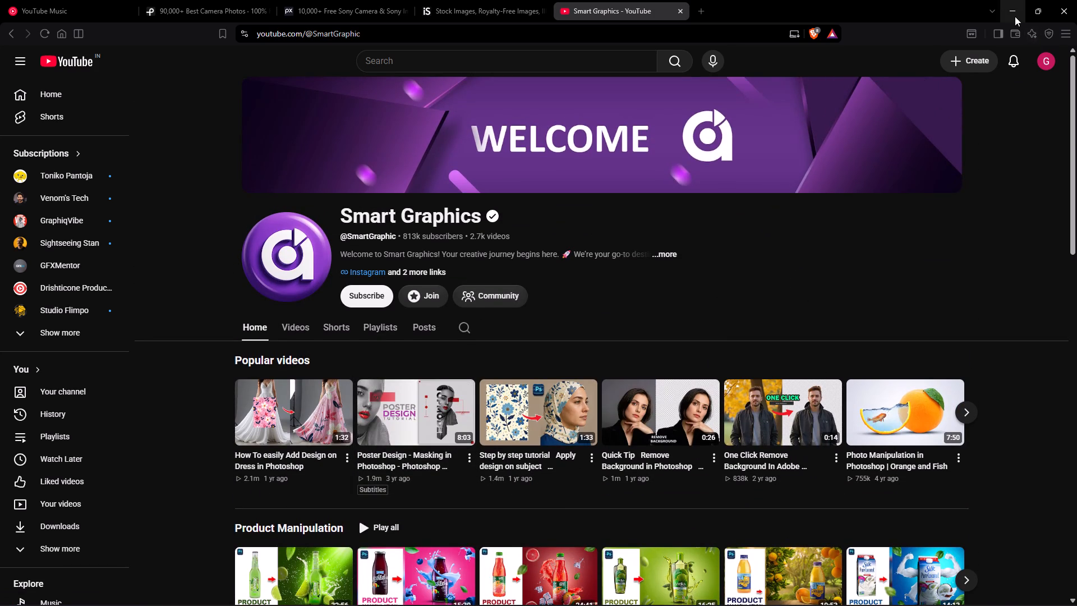
pyautogui.click(900, 403)
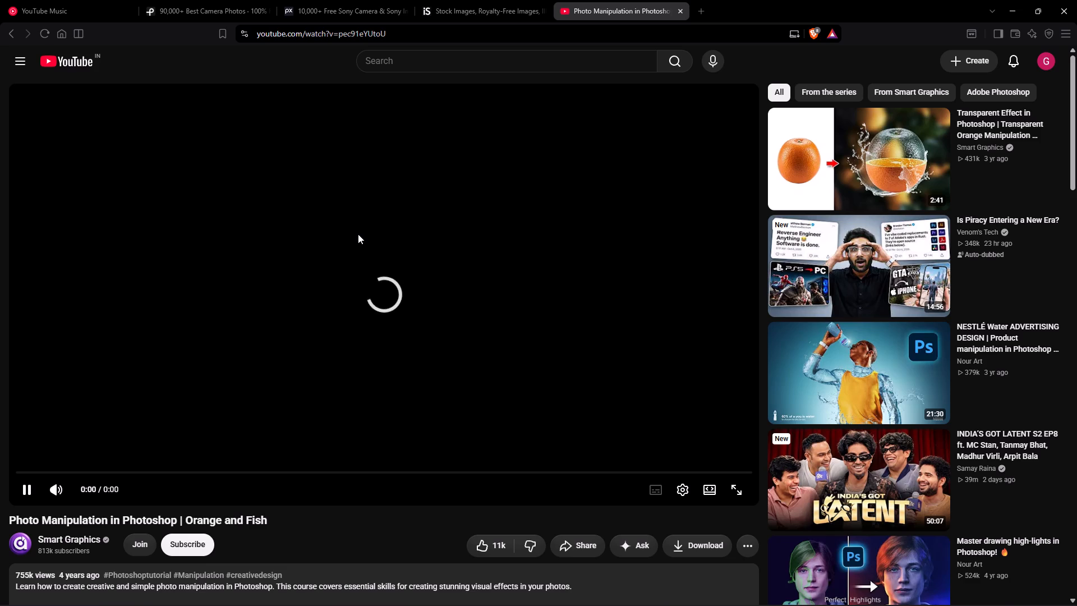
pyautogui.click(358, 234)
# Expand the Orange and Fish video's description and read through its image source and links, returning to the player.
pyautogui.scroll(-6, 411, 362)
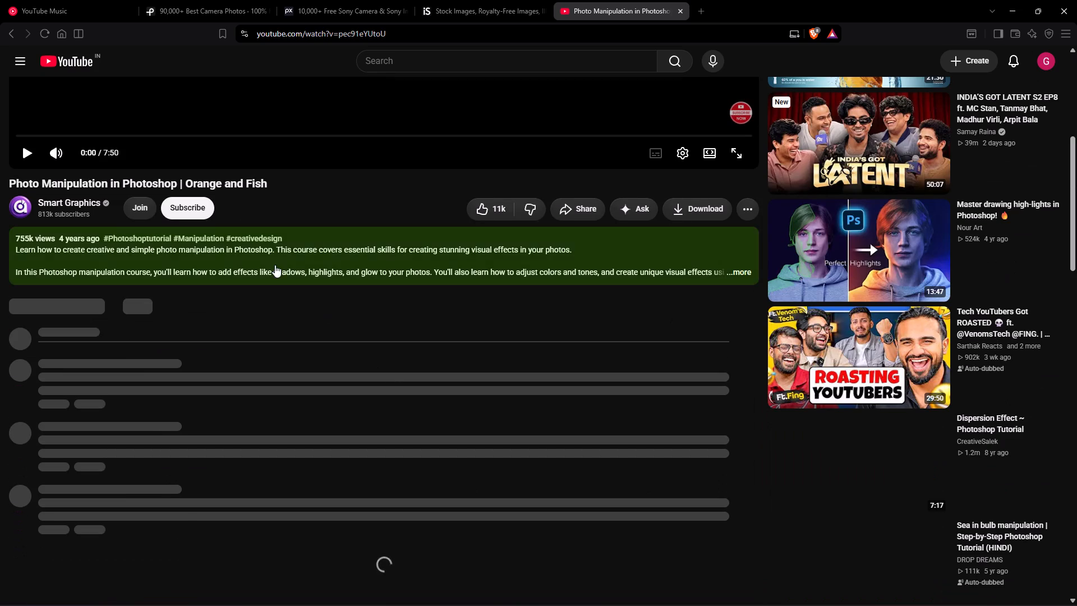
pyautogui.click(276, 265)
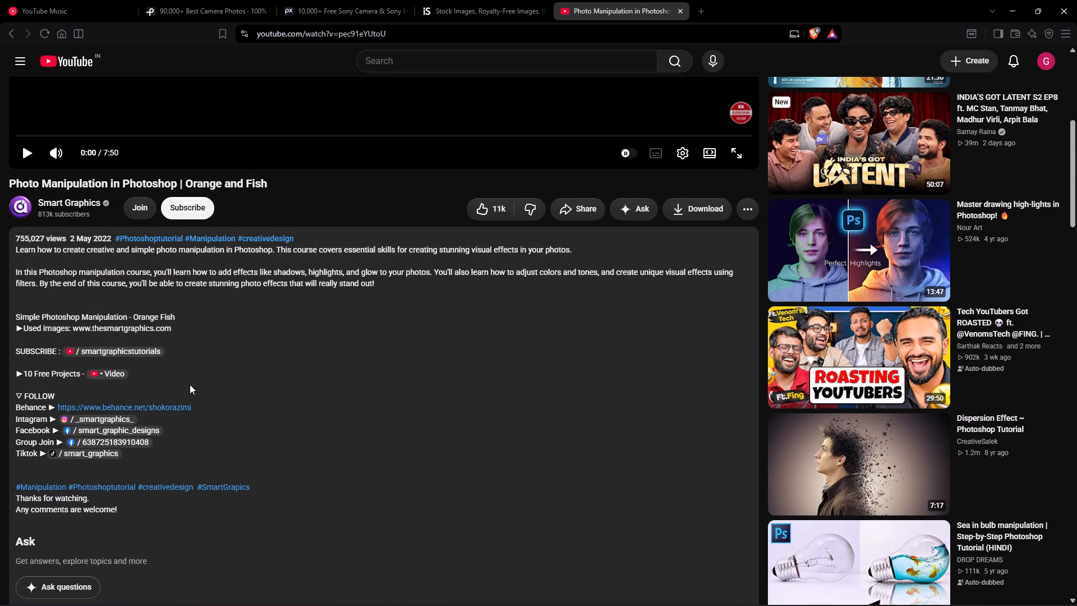
pyautogui.scroll(9, 190, 384)
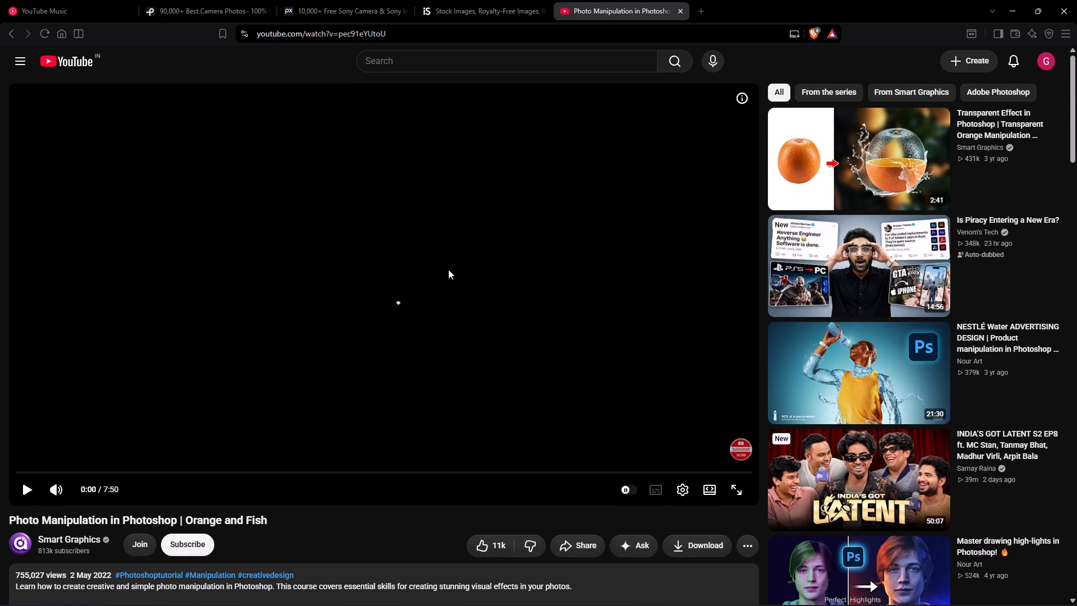